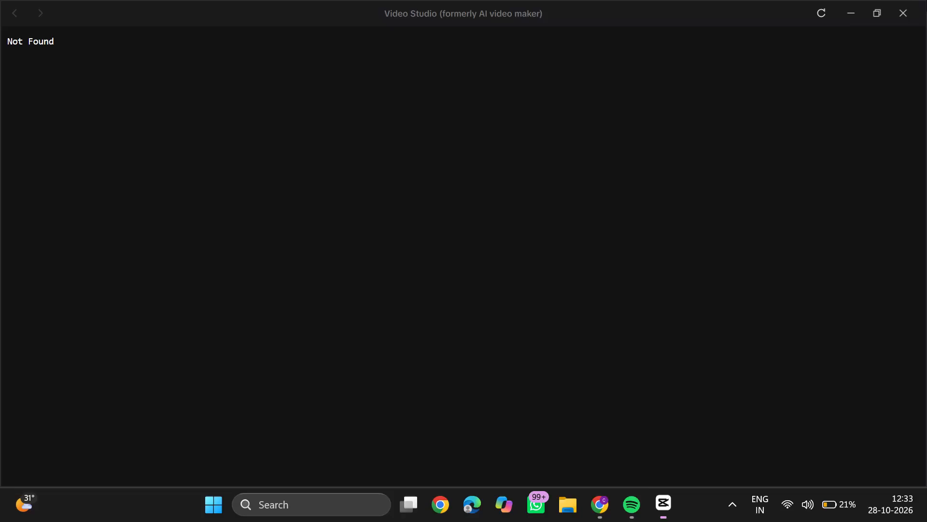
Close the Video Studio window and create a new blank video project.
left_click(921, 2)
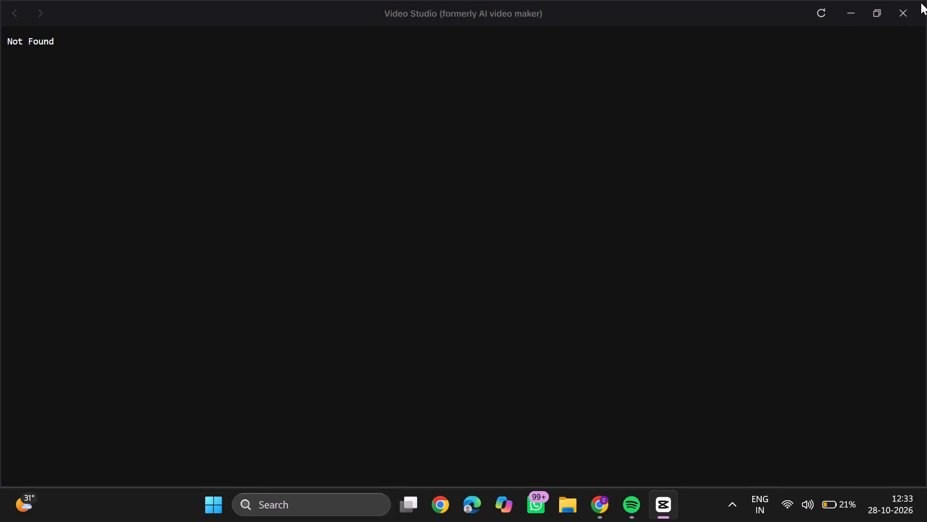
left_click(909, 6)
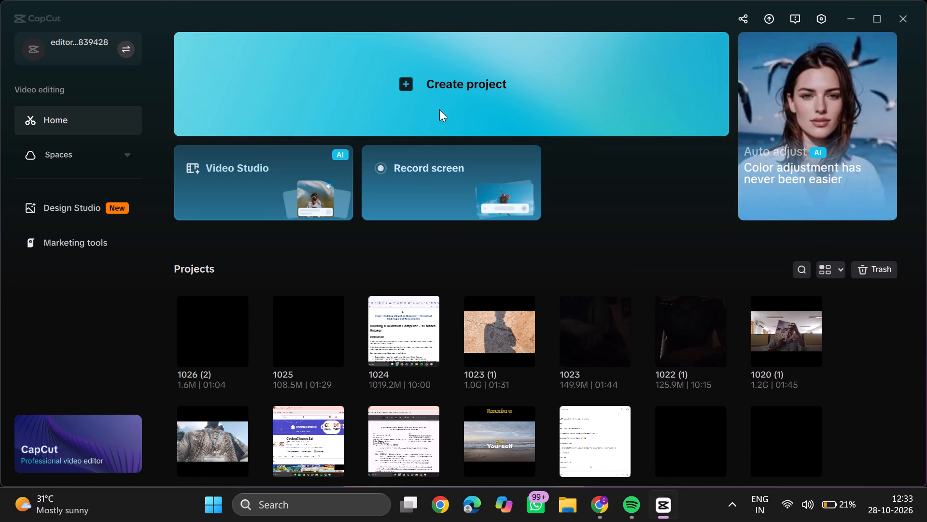
left_click(445, 105)
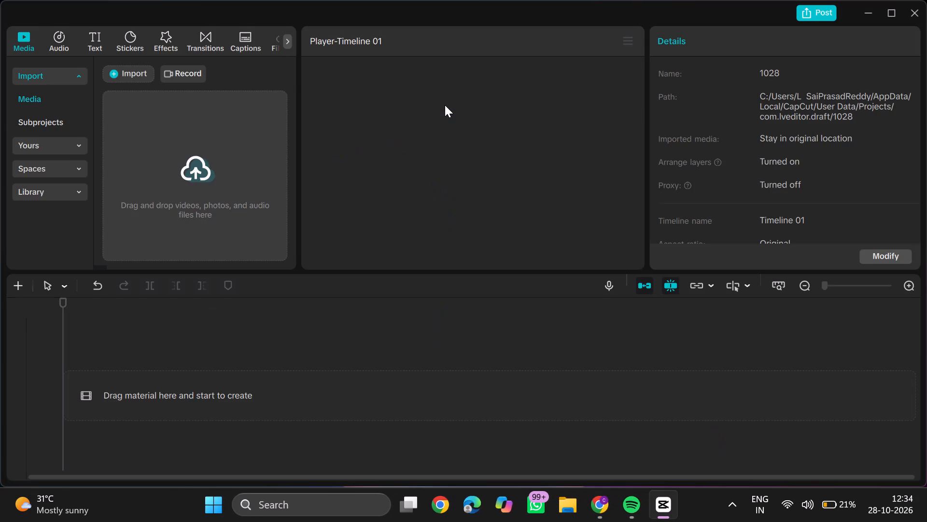
Start a media import for the new project and browse to the Downloads folder.
left_click(200, 174)
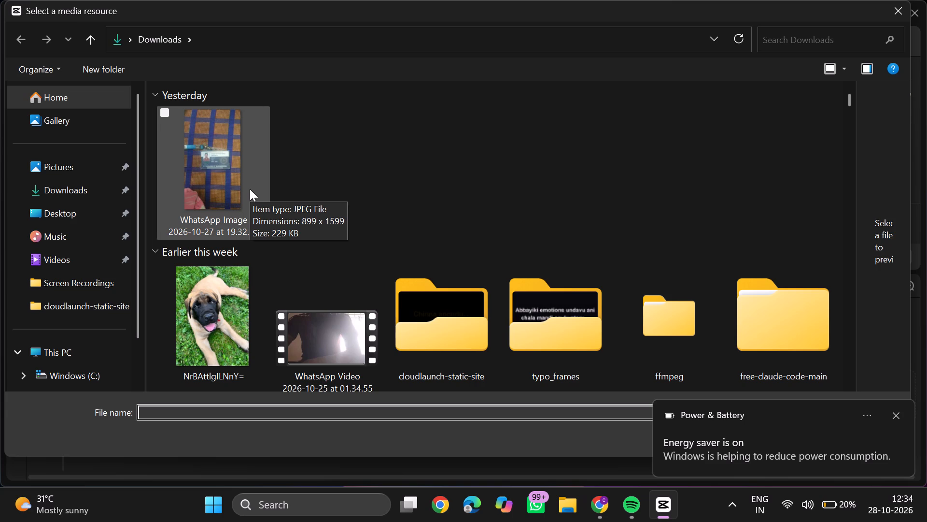
left_click(64, 188)
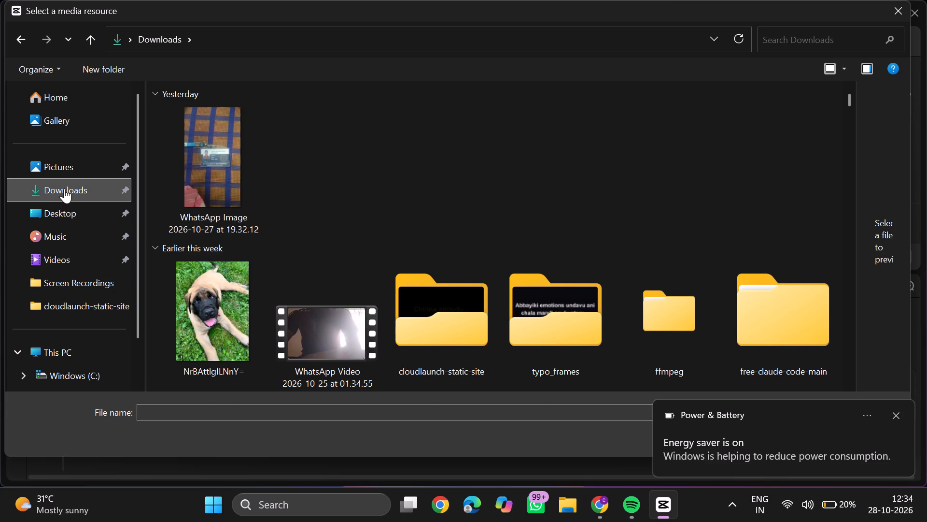
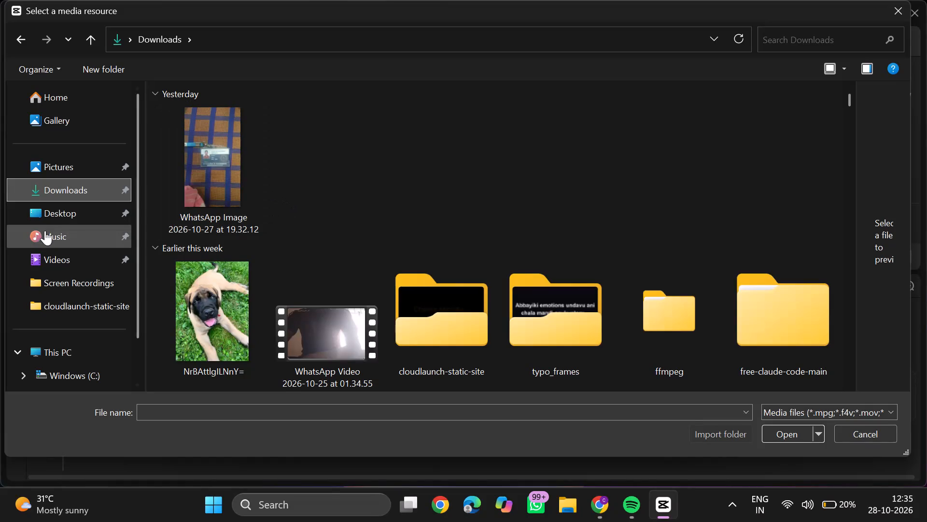
double_click(68, 275)
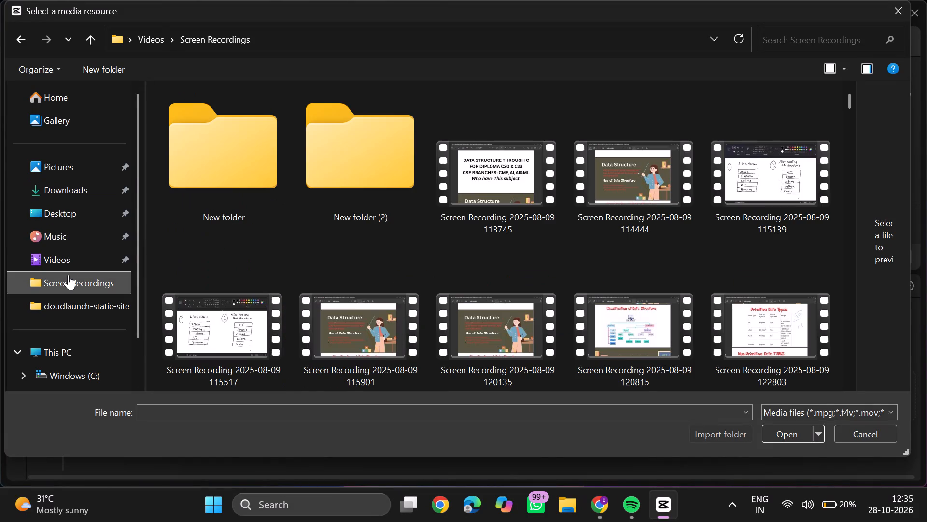
left_click_drag(851, 100, 860, 248)
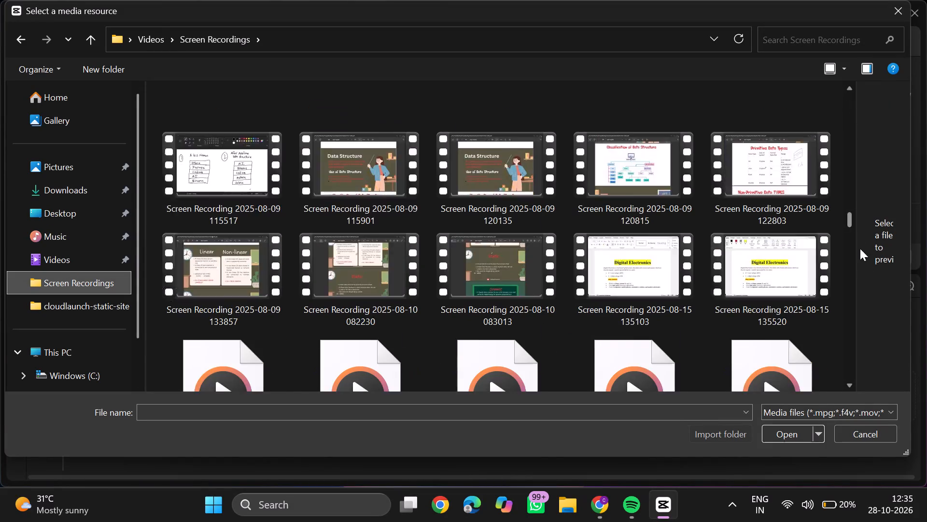
left_click_drag(860, 248, 856, 424)
scroll(694, 290, "down", 13)
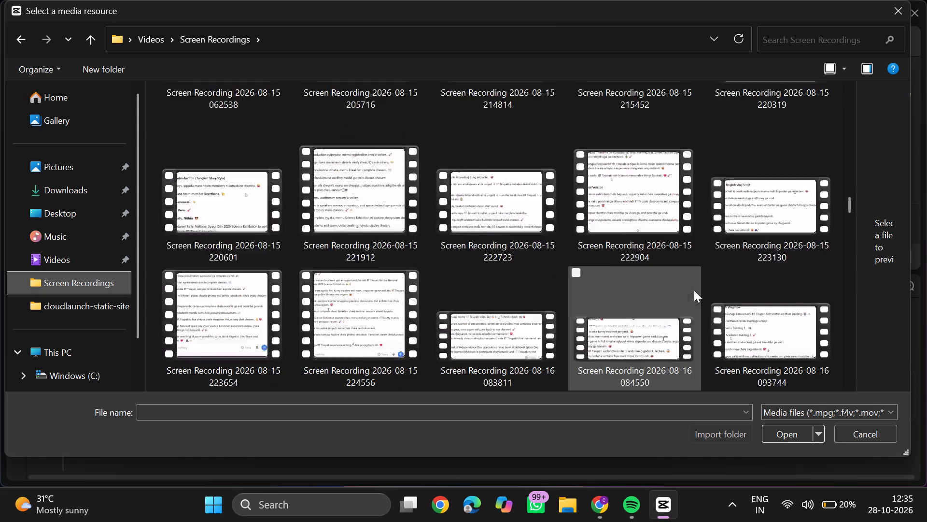
scroll(694, 290, "down", 18)
scroll(694, 290, "down", 11)
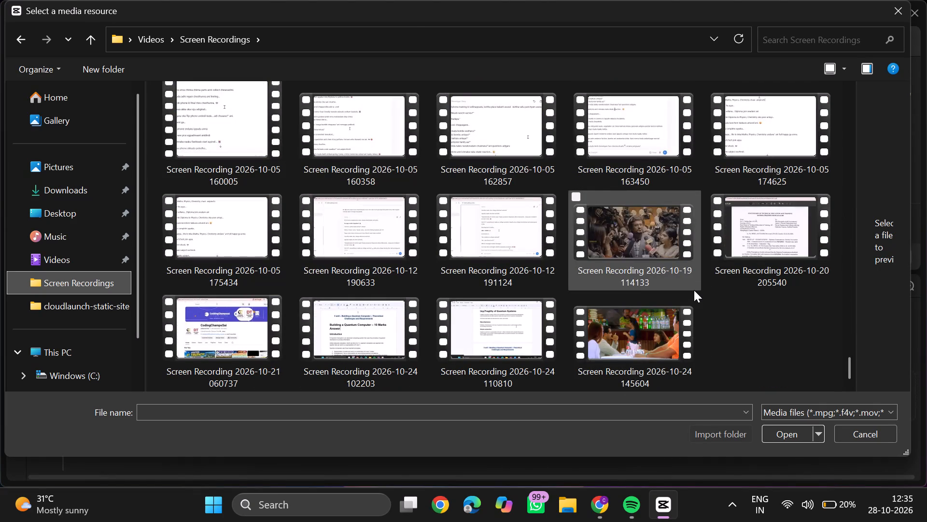
double_click(527, 351)
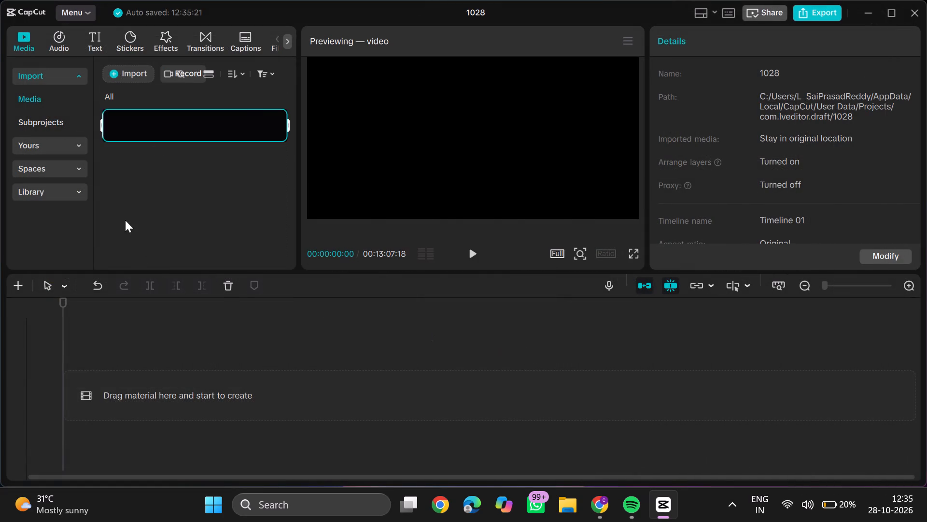
Place the imported screen recording at the start of the empty timeline.
left_click_drag(137, 132, 153, 307)
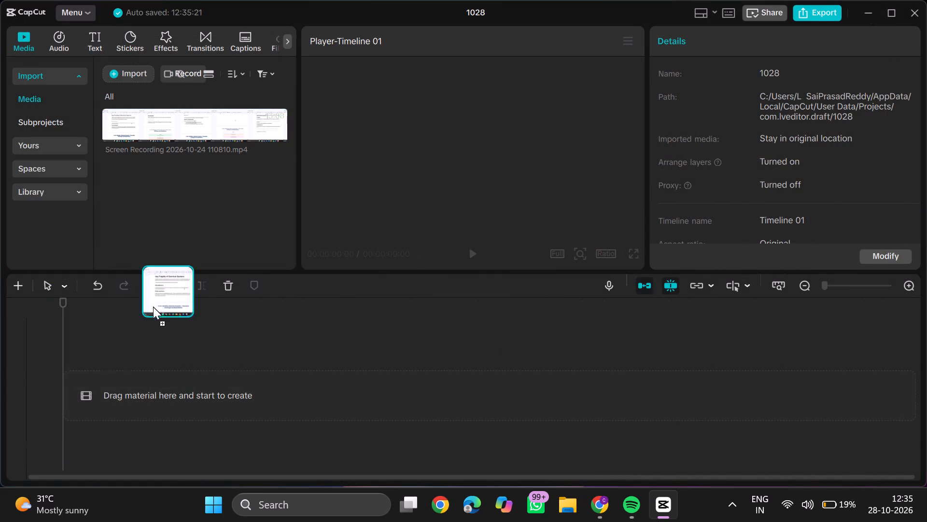
left_click_drag(153, 307, 140, 368)
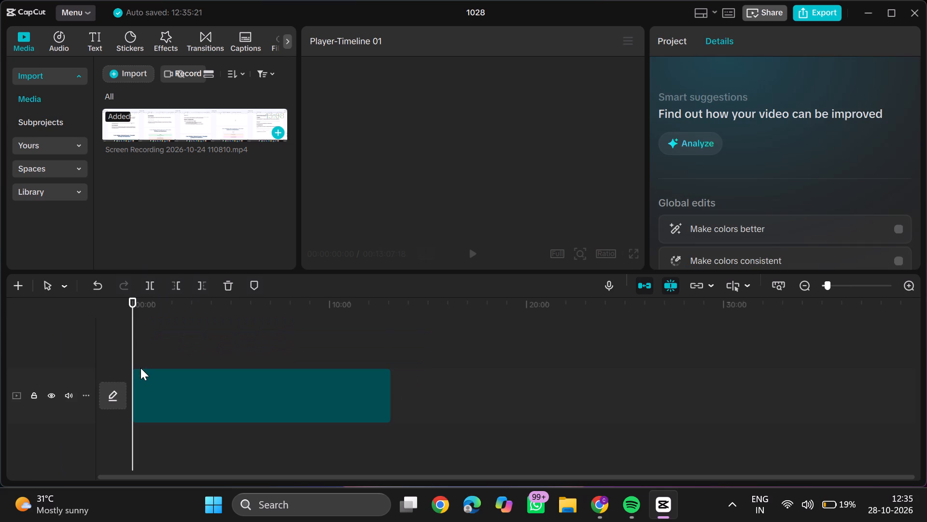
Play the opening of the recording and trim about 9 seconds off the clip's start.
key("space")
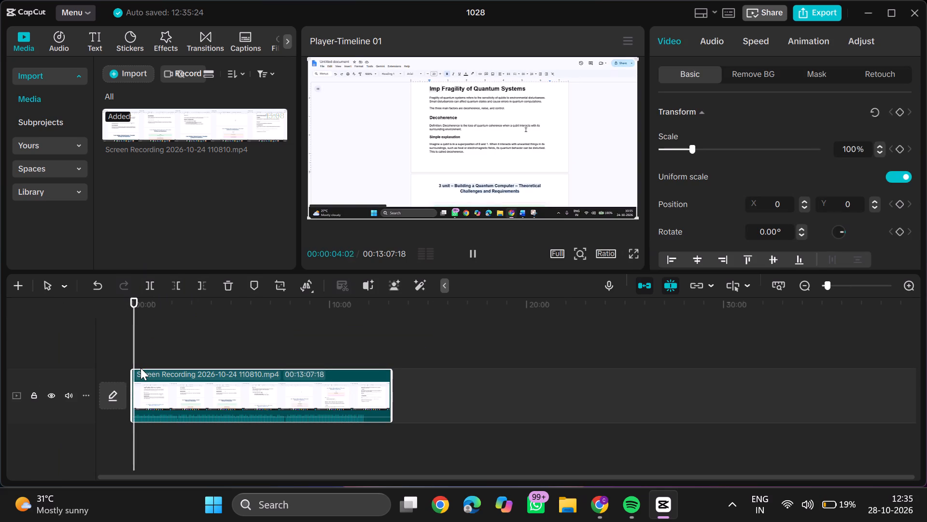
scroll(140, 368, "up", 20, "ctrl")
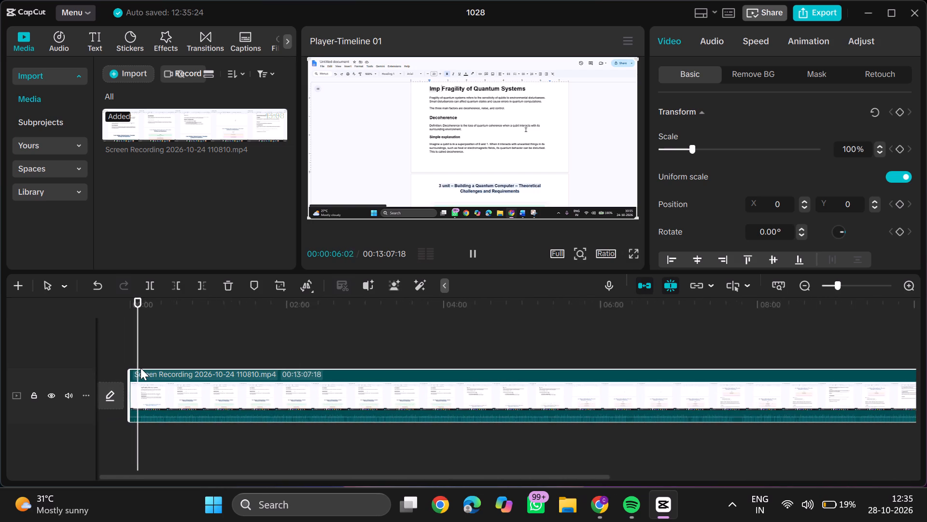
scroll(140, 368, "up", 11, "ctrl")
scroll(140, 368, "right", 1)
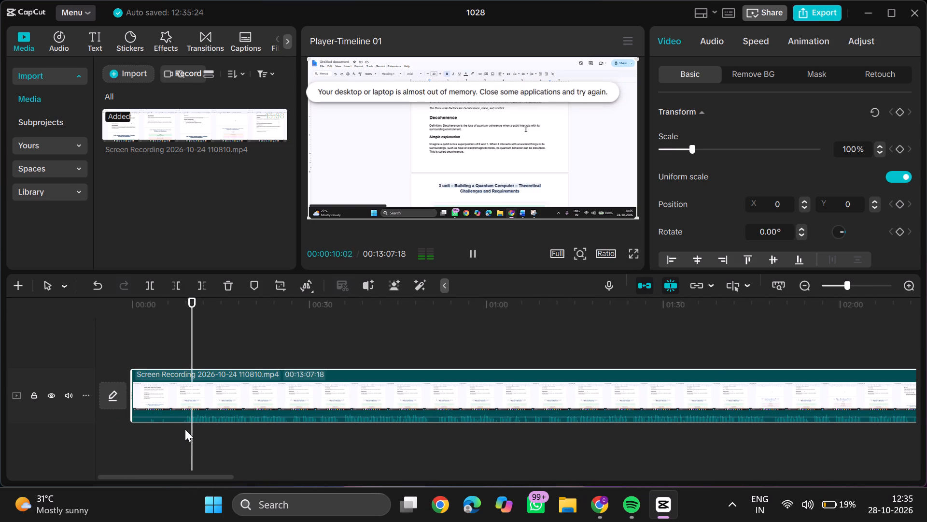
double_click(185, 427)
type("q")
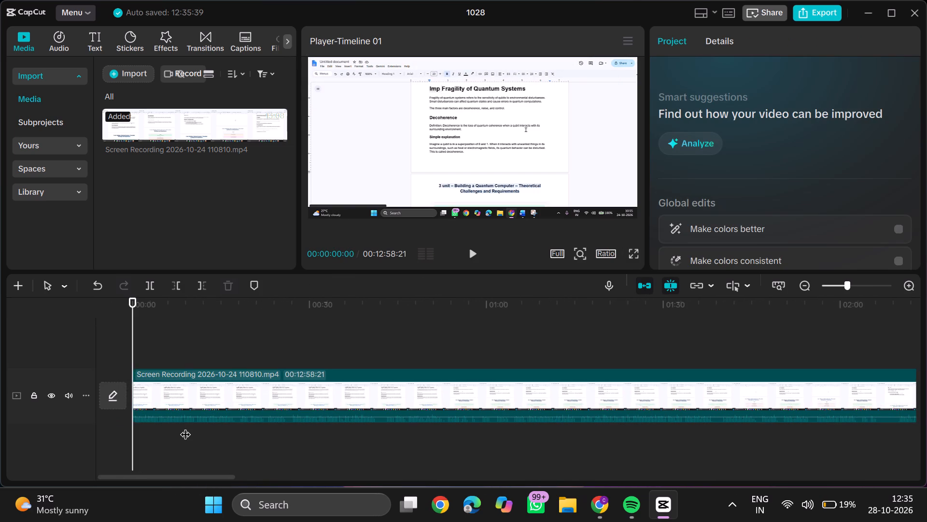
Trim a further 9 frames or so off the start of the recording.
key("space")
scroll(185, 427, "up", 19, "ctrl")
scroll(185, 427, "right", 2)
double_click(151, 425)
type("q")
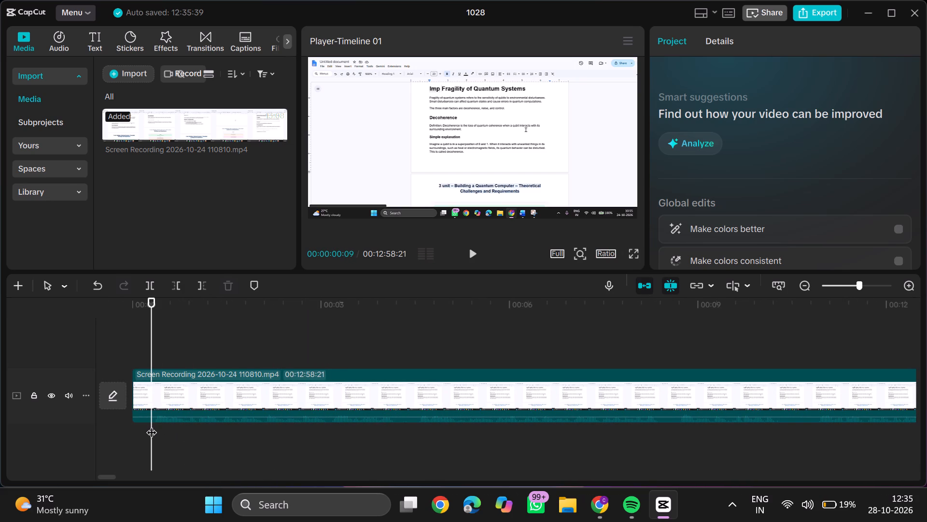
Split the recording at 00:00:03:27 and trim about 9 frames off the start of the part after the cut.
key("space")
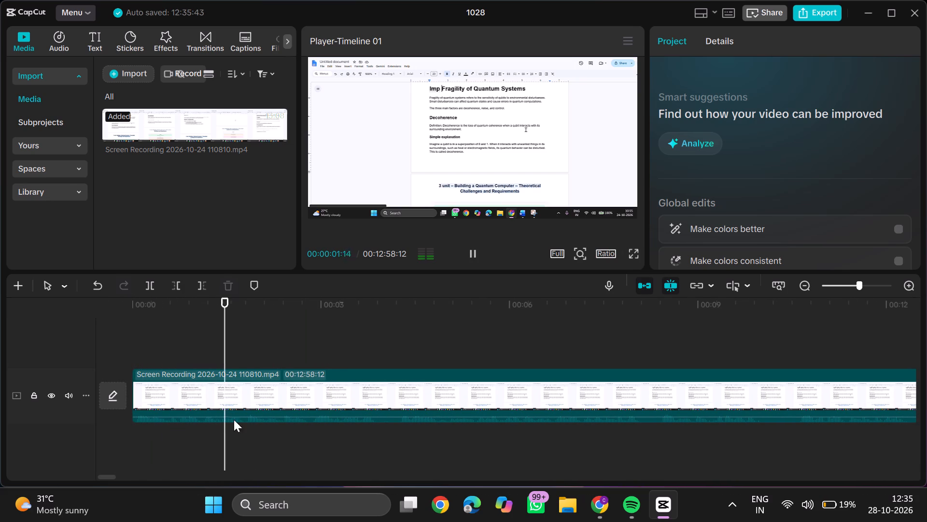
left_click(351, 424)
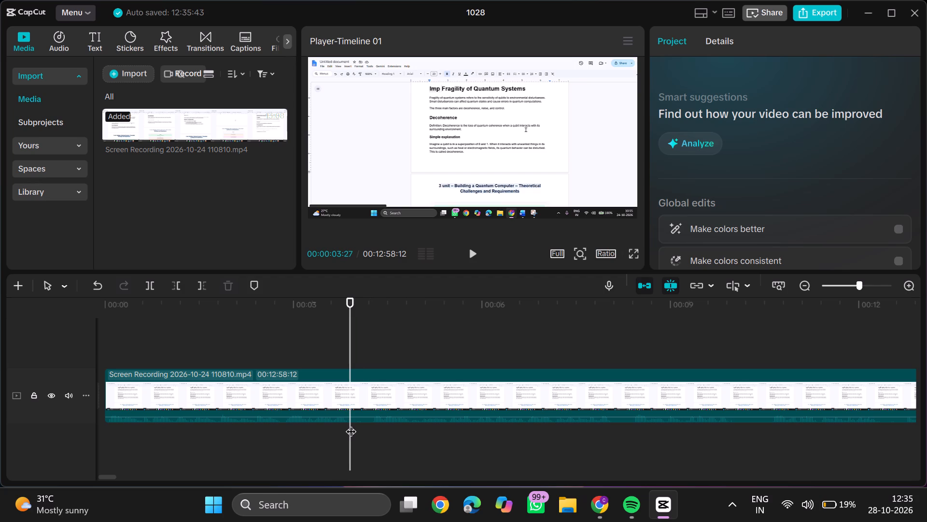
key("ctrl+b")
left_click(370, 425)
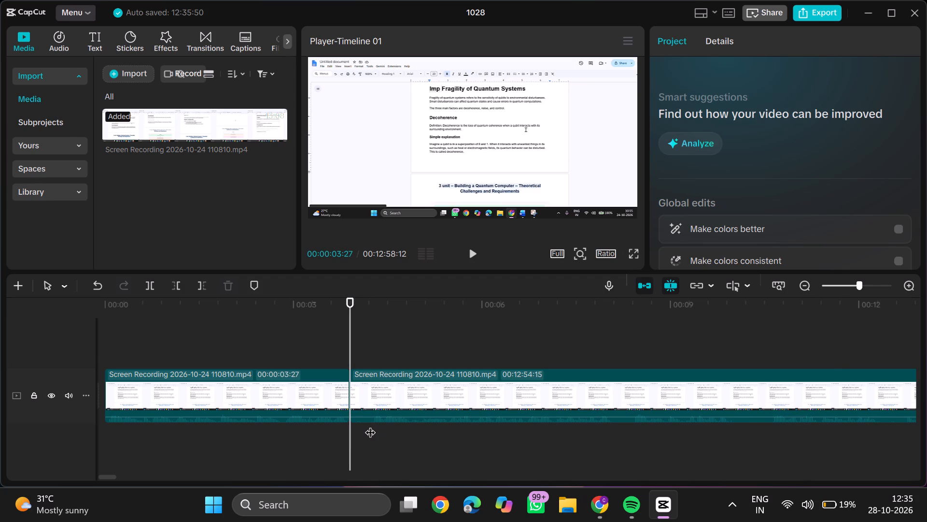
type("q")
Split the remaining recording at 00:00:07:25 and trim about 6 frames off the start of the part after the cut.
key("space")
scroll(370, 425, "down", 2, "ctrl")
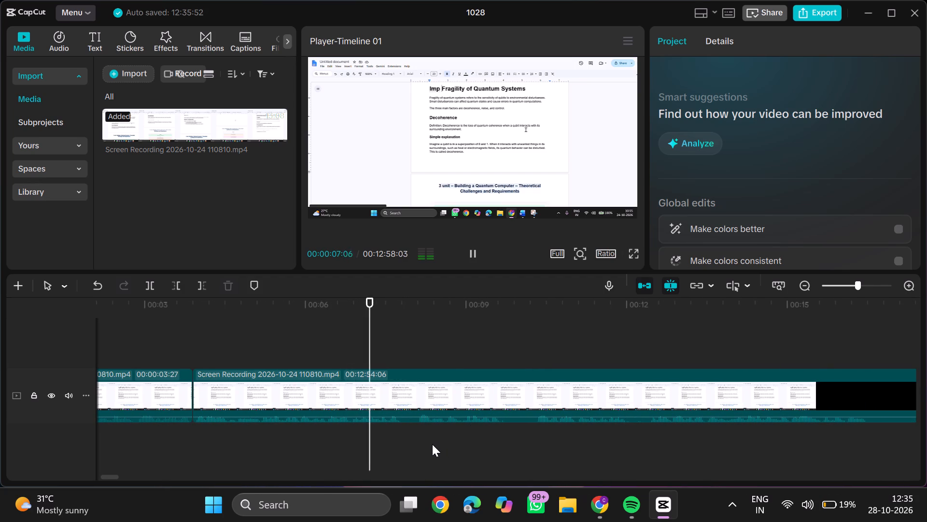
scroll(432, 444, "left", 1)
left_click(302, 430)
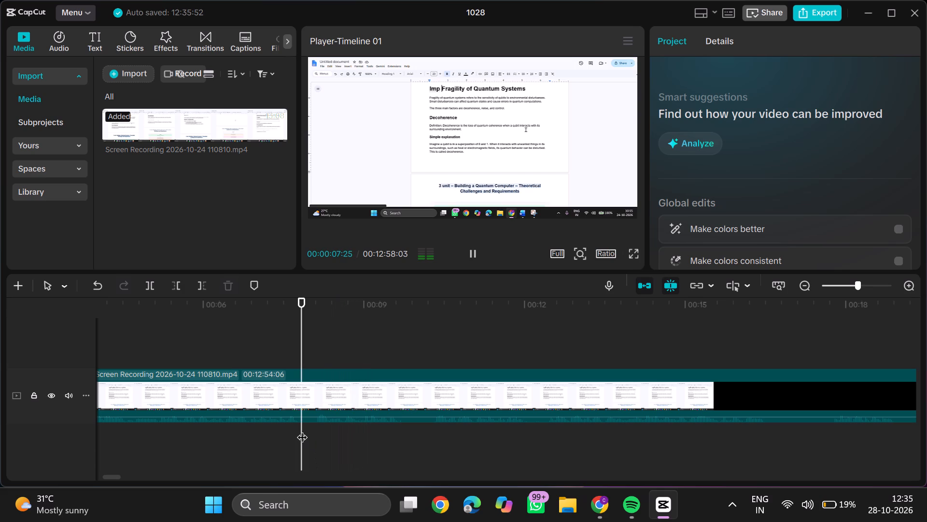
key("ctrl+b")
left_click(312, 430)
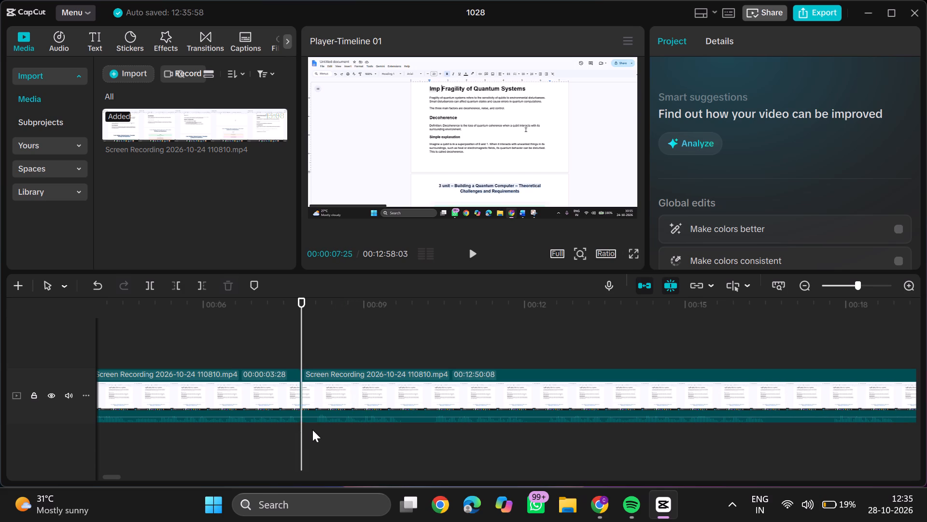
type("q")
Split the remaining recording at 00:00:09:16 and trim about 15 frames off the start of the part after the cut.
key("space")
scroll(312, 430, "left", 1)
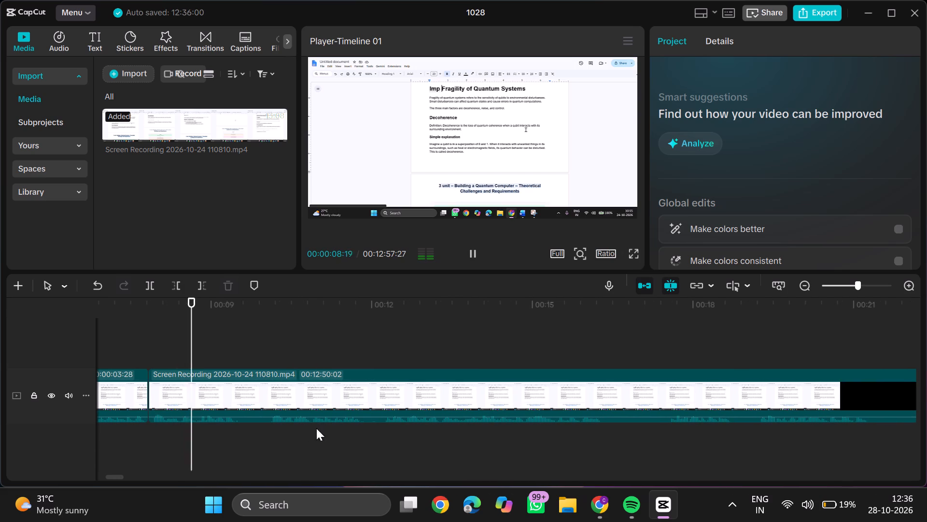
left_click(240, 427)
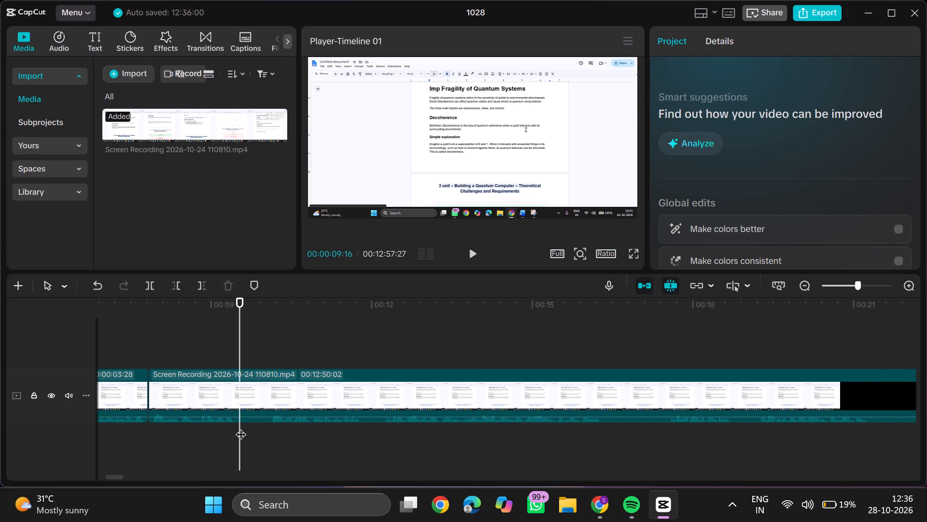
key("ctrl+b")
left_click(266, 428)
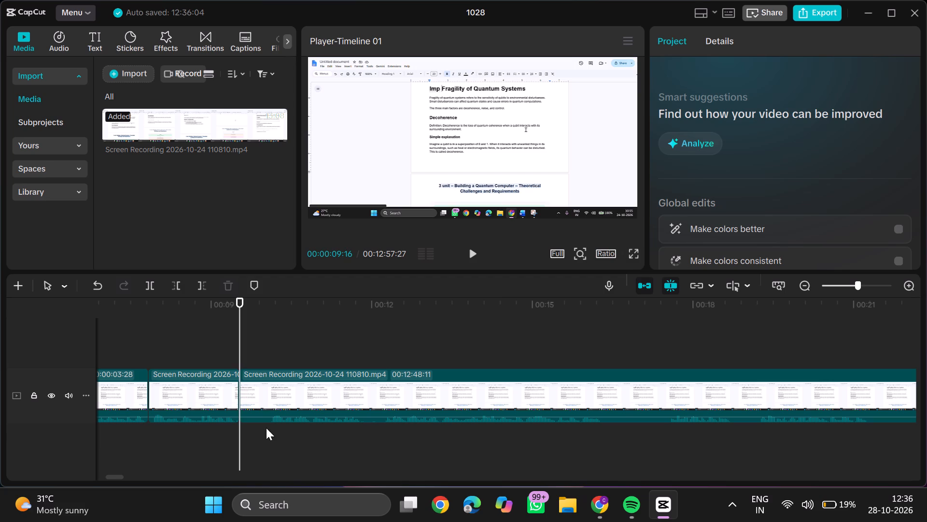
key("q")
Split the remaining recording at 00:00:11:12 and trim about 9 frames off the start of the part after the cut.
key("space")
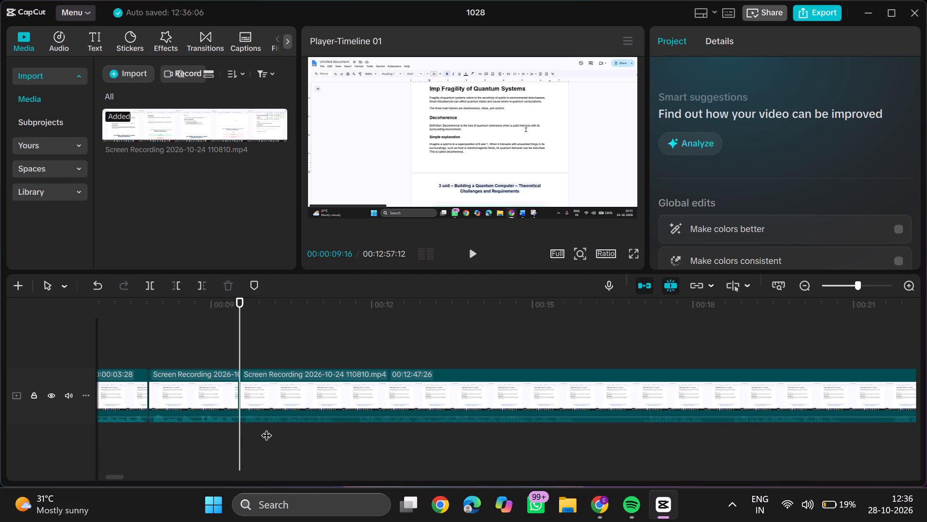
scroll(308, 429, "left", 1)
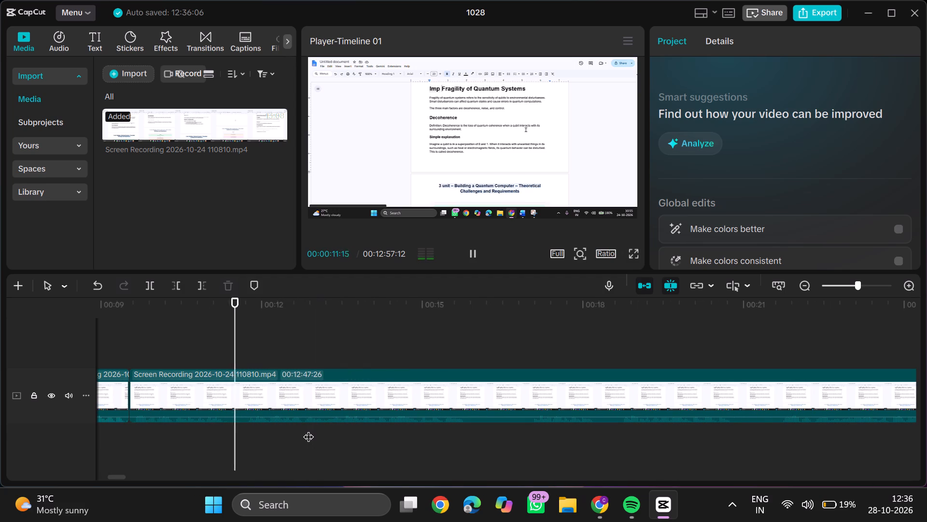
left_click(229, 425)
key("ctrl+b")
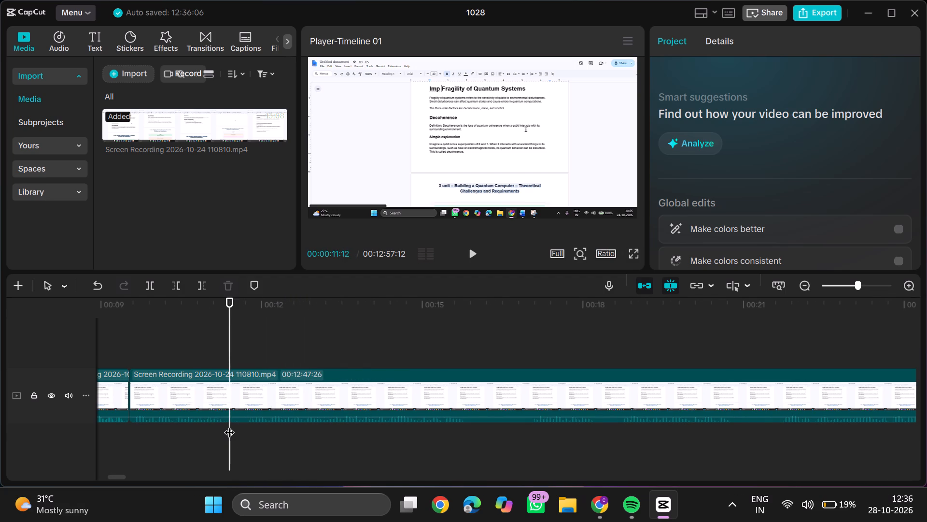
left_click(245, 425)
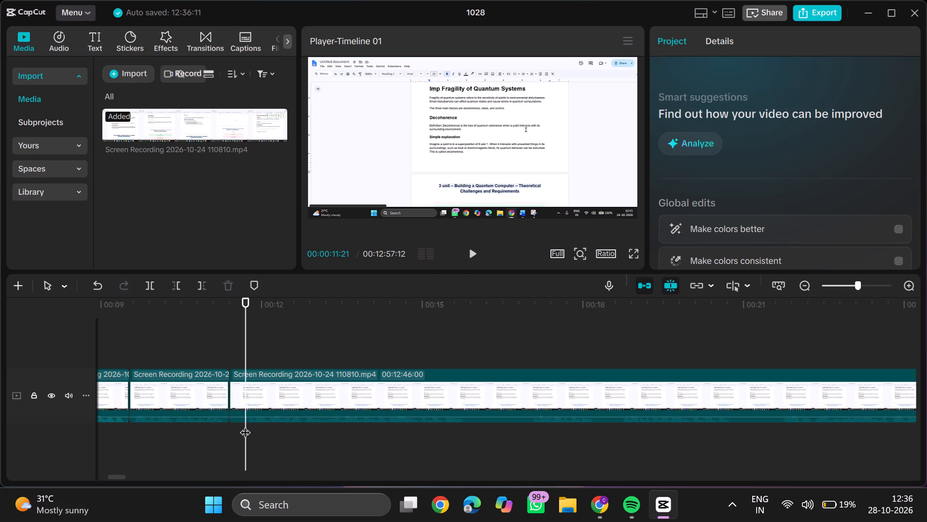
type("q")
Split the remaining recording at 00:00:15:16 and trim just over 1 second off the start of the part after the cut.
key("space")
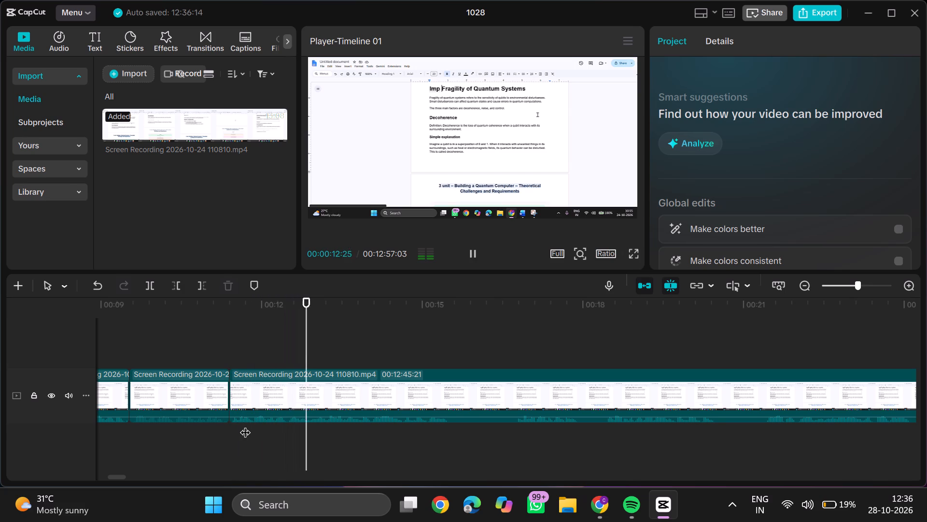
scroll(245, 425, "left", 1)
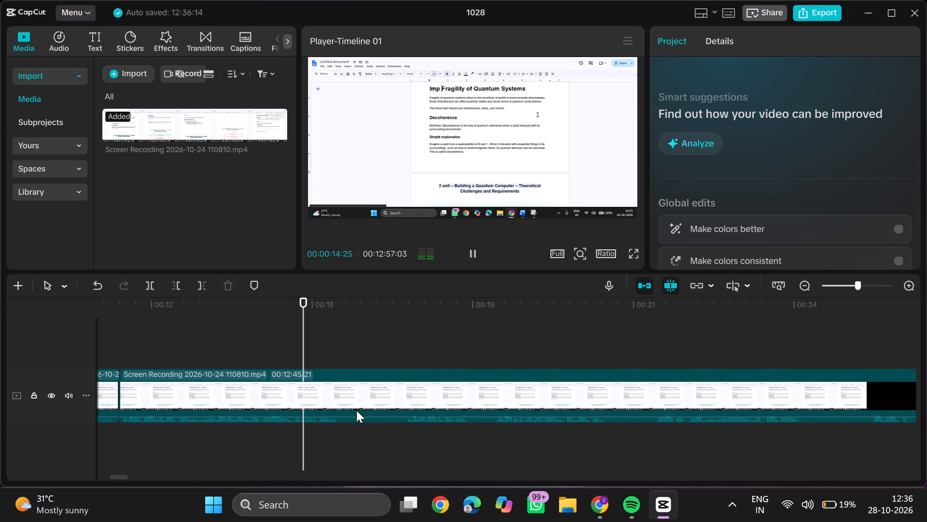
left_click(347, 428)
left_click_drag(347, 428, 341, 428)
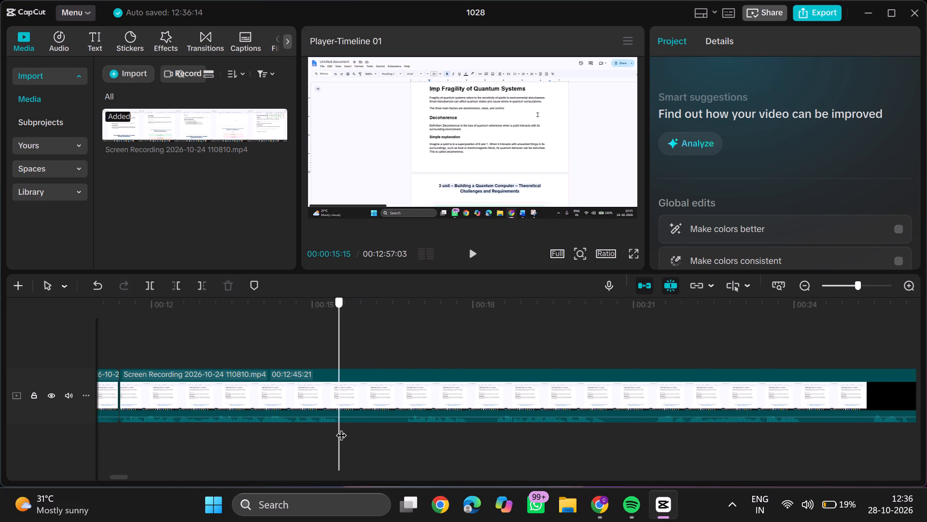
key("ctrl+b")
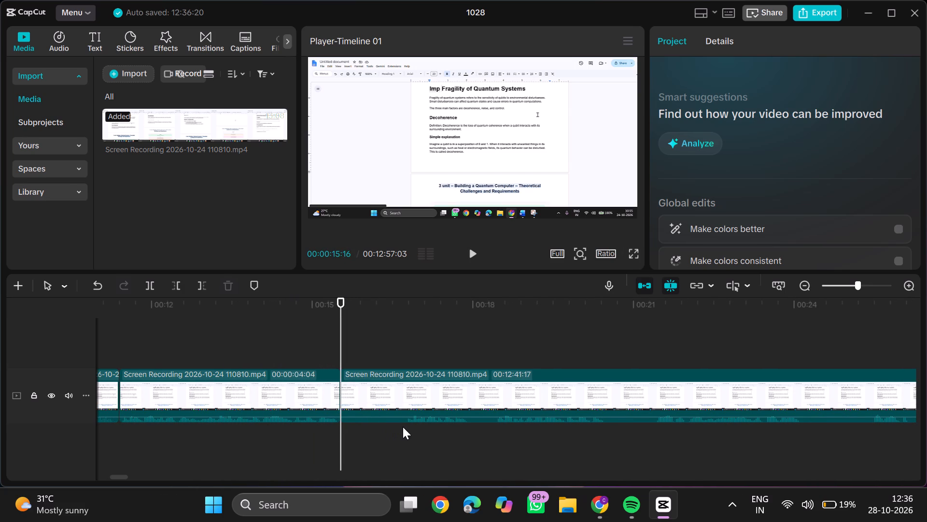
left_click(403, 427)
type("q")
Split the remaining recording at 00:00:16:23 and trim about 14 frames off the start of the part after the cut.
key("space")
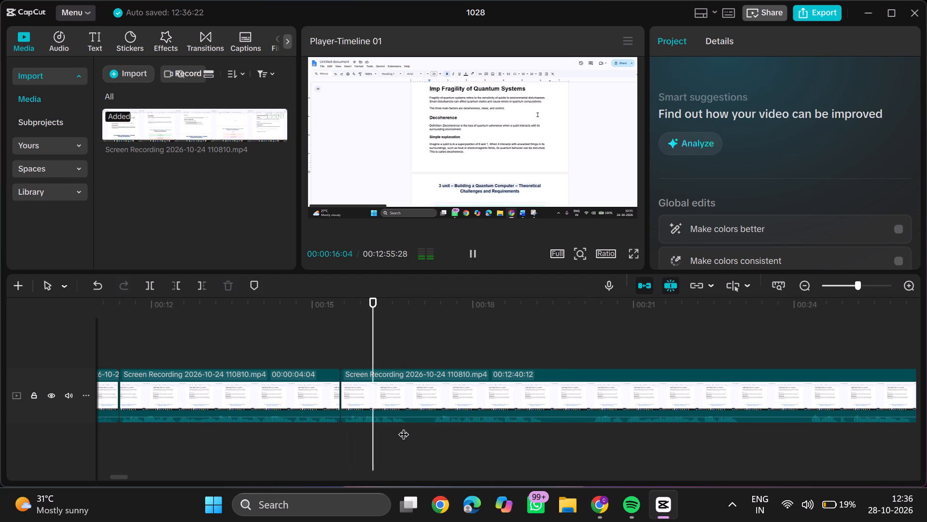
scroll(403, 427, "left", 1)
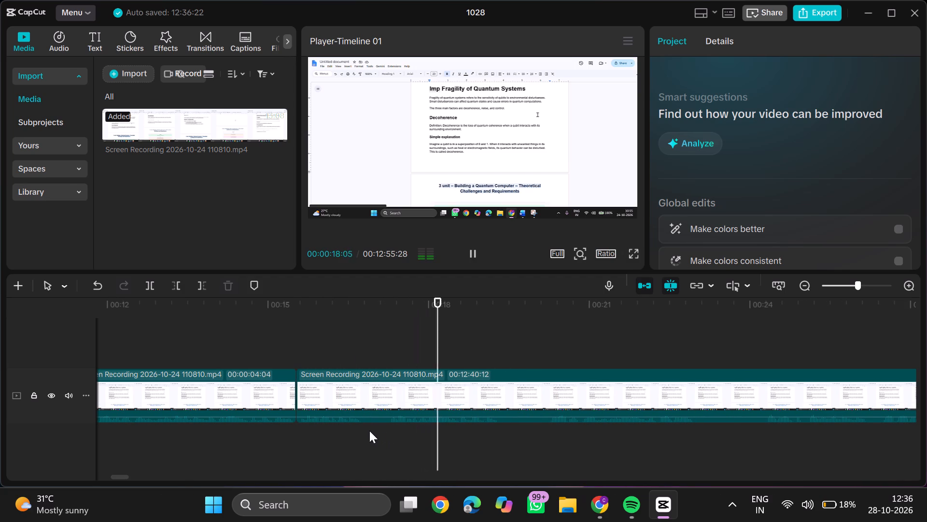
double_click(363, 427)
key("ctrl+b")
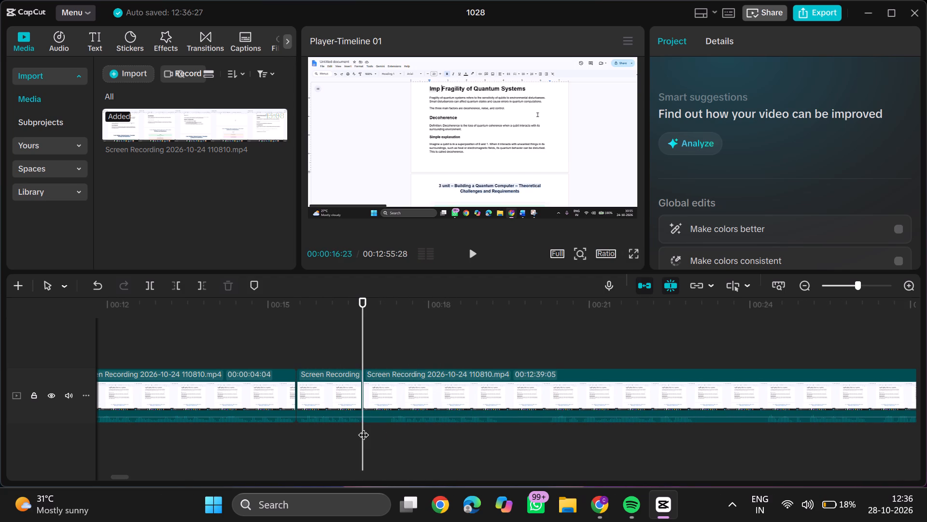
left_click(387, 425)
key("q")
Play back the recording across the cuts at 00:00:15:16 and 00:00:16:23 to check how they run.
left_click(262, 439)
key("space")
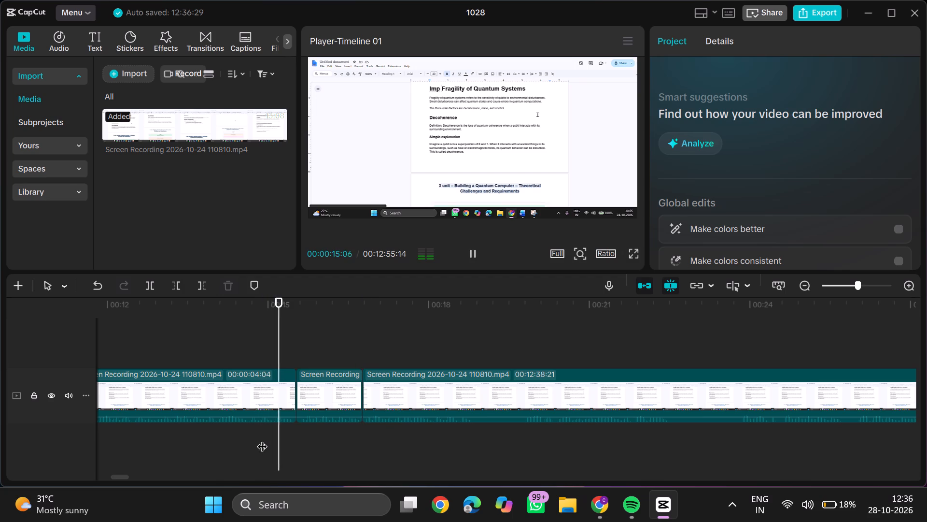
double_click(126, 443)
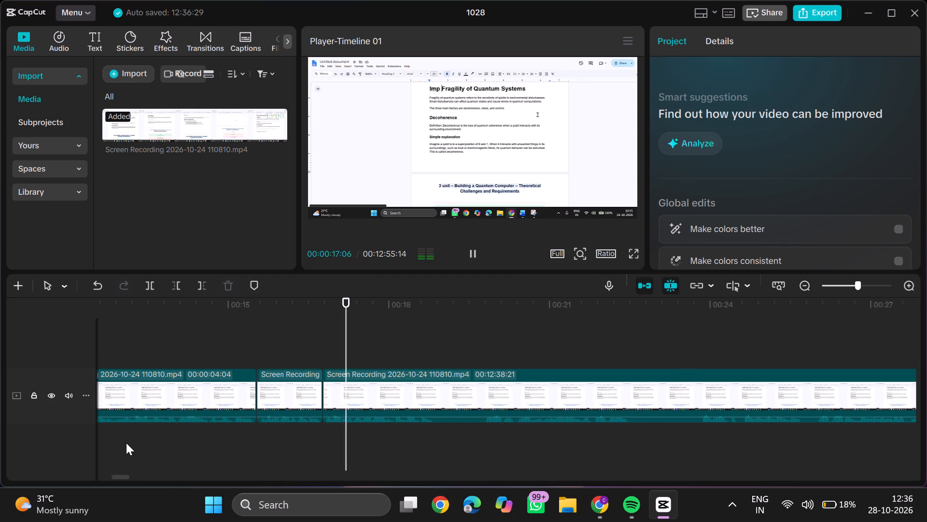
key("space")
key("space")
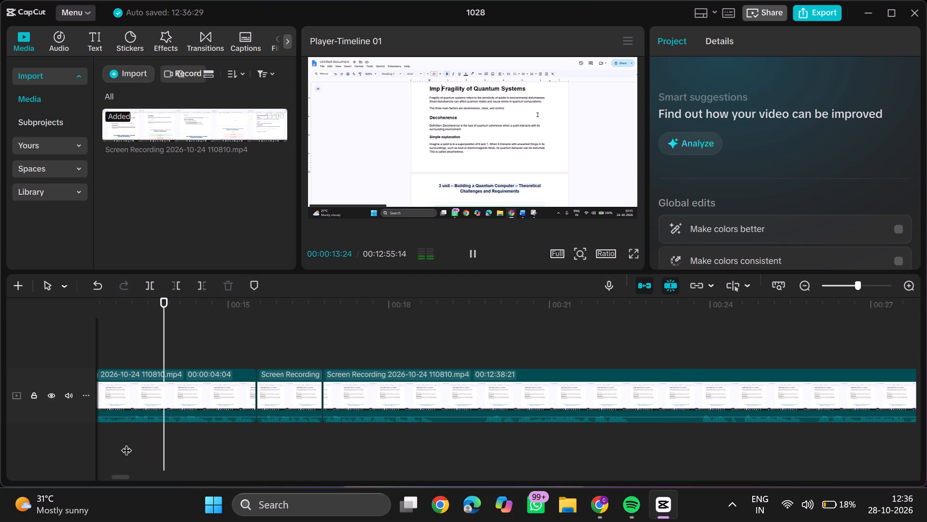
key("space")
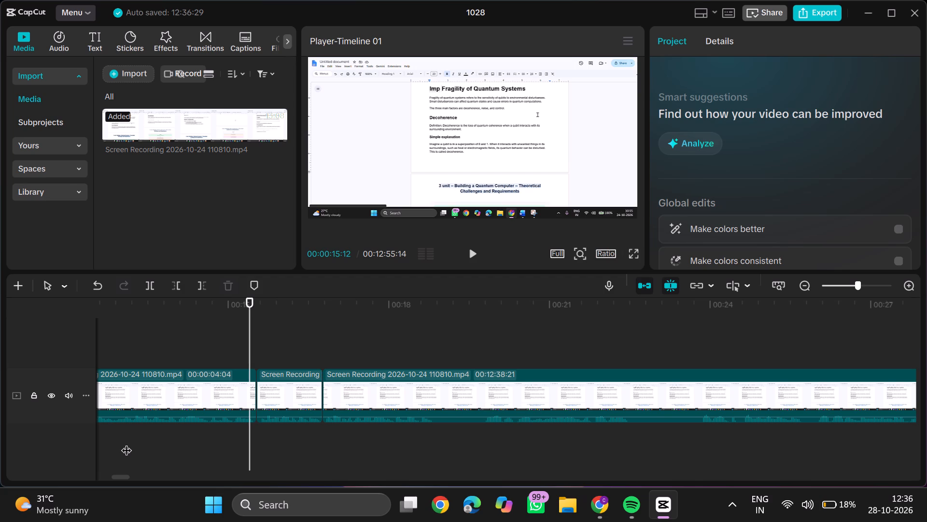
key("space")
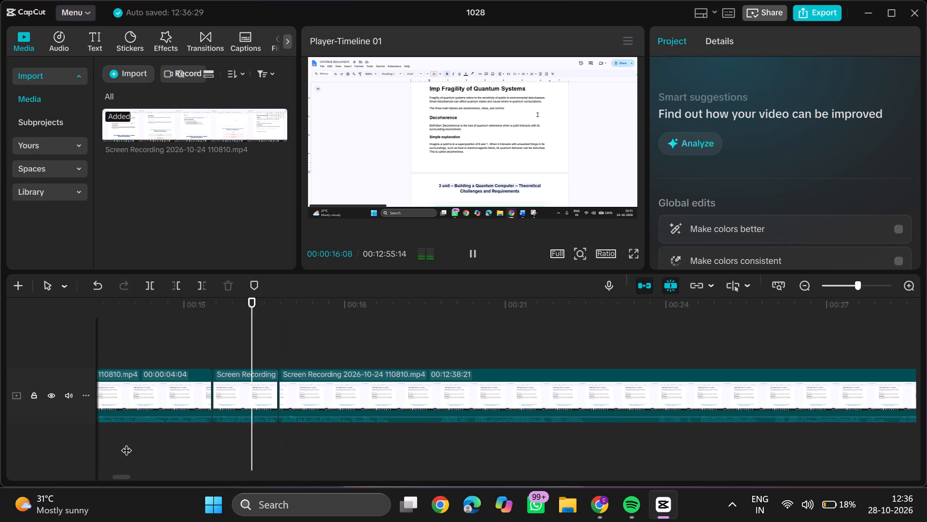
Split the remaining recording at 00:00:18:27 and trim about 24 frames off the start of the part after the cut.
scroll(126, 443, "down", 3)
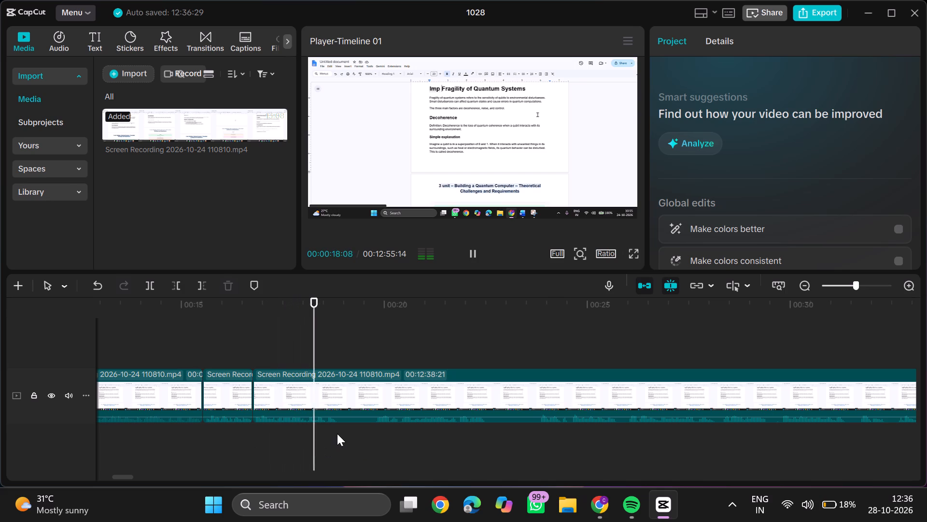
left_click(339, 428)
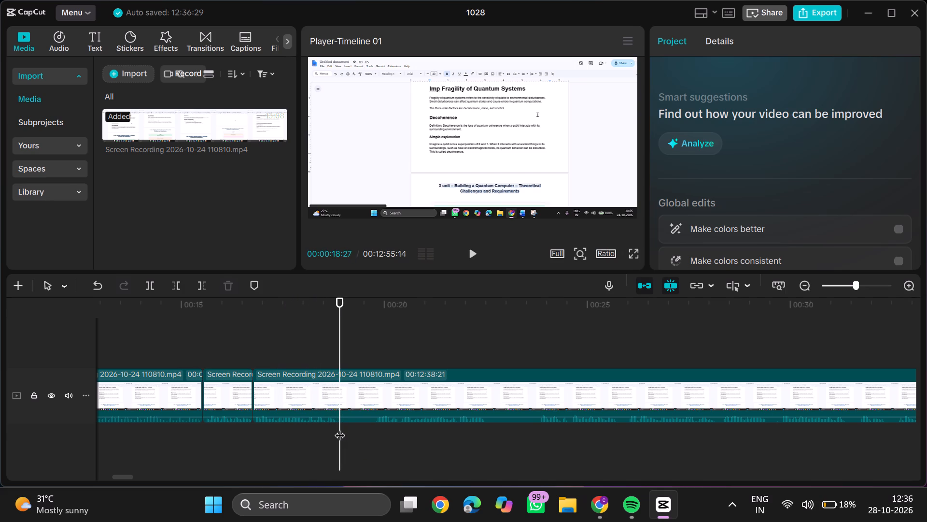
key("ctrl+b")
left_click(372, 425)
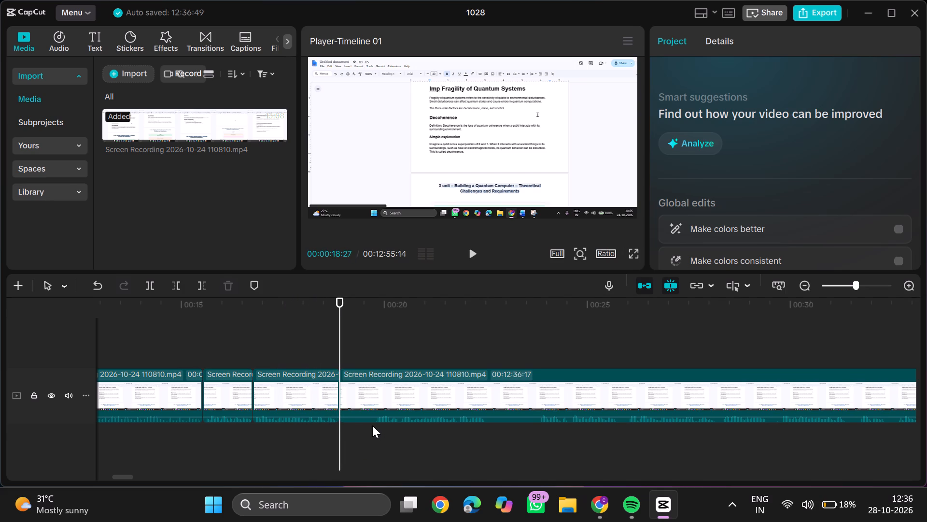
type("q")
Split the remaining recording at 00:00:21:23 and trim just over 1 second off the start of the part after the cut.
key("space")
scroll(372, 425, "left", 1)
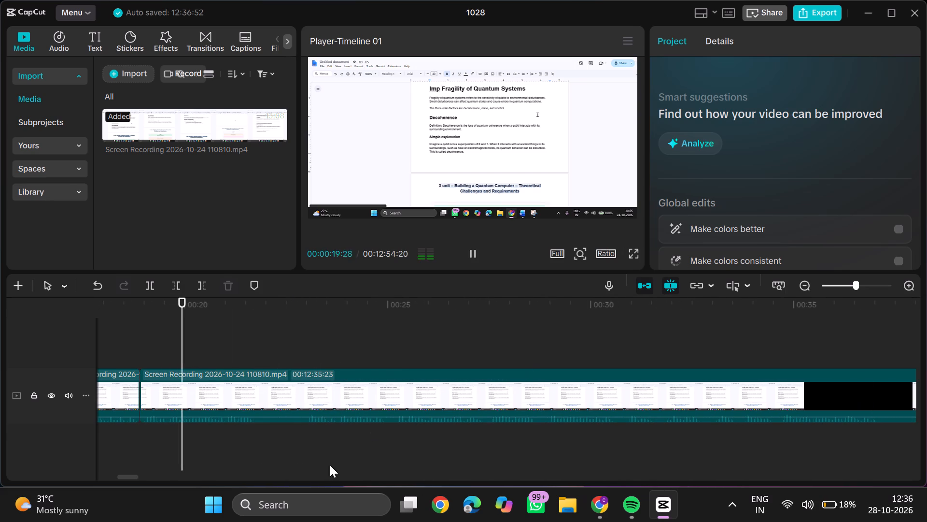
left_click(257, 426)
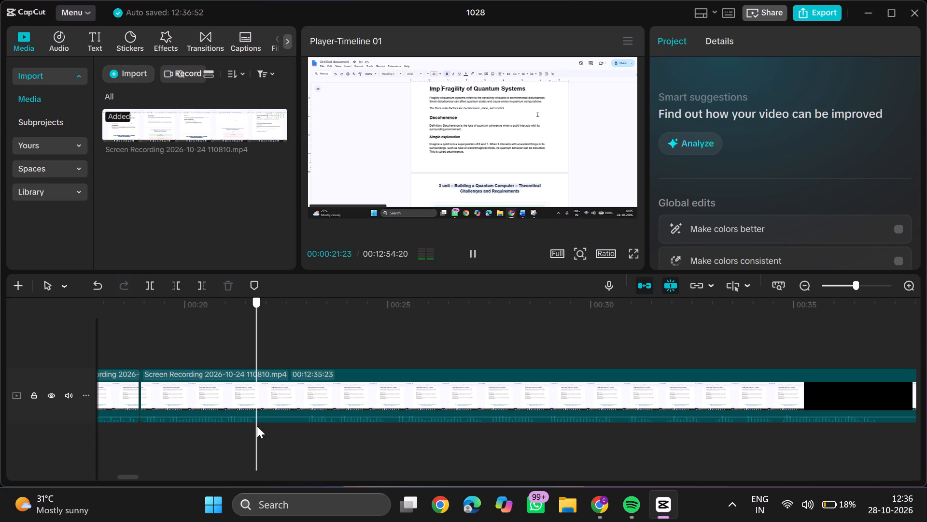
key("ctrl+b")
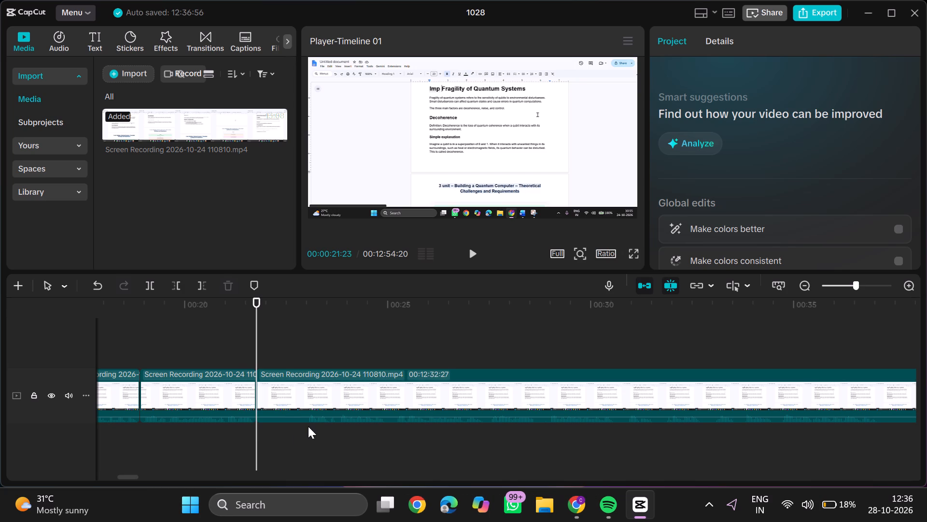
left_click(304, 426)
type("q")
Split the remaining recording at 00:00:27:14 and trim about 8 frames off the start of the part after the cut.
key("space")
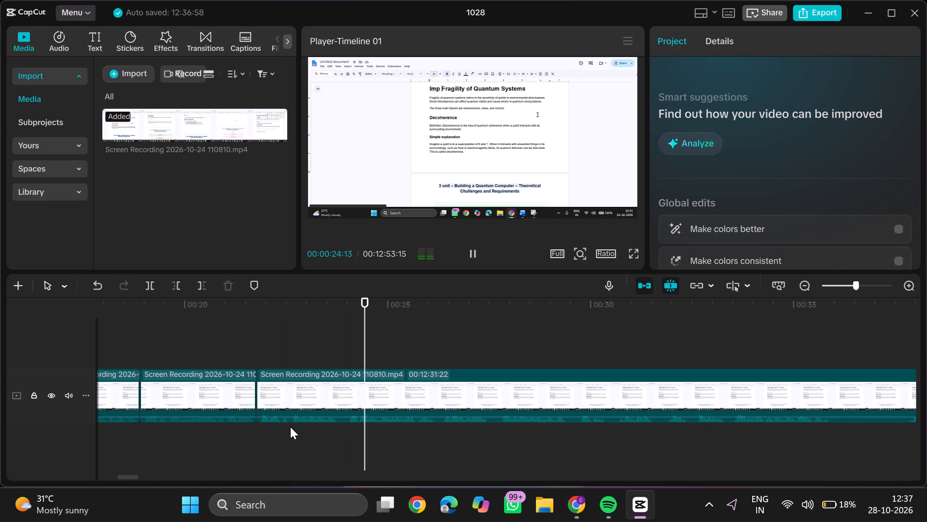
left_click(290, 427)
key("space")
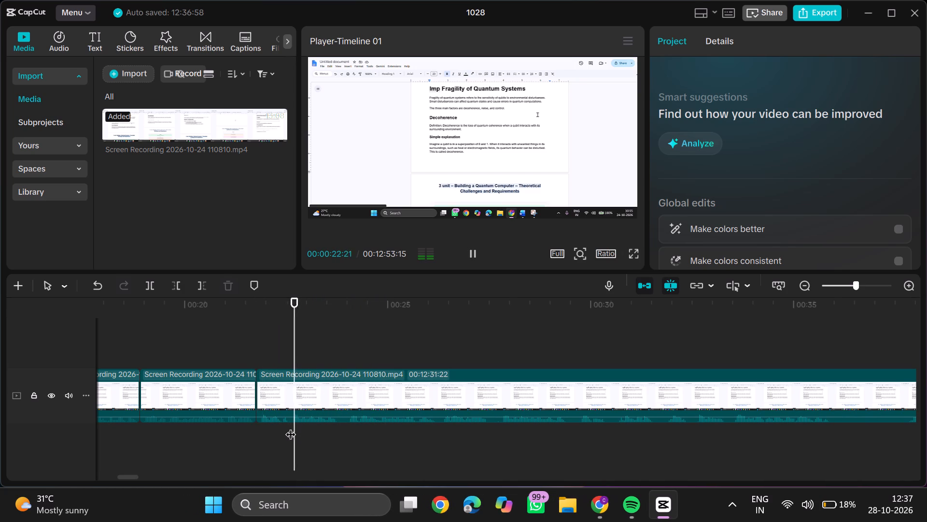
scroll(341, 429, "left", 1)
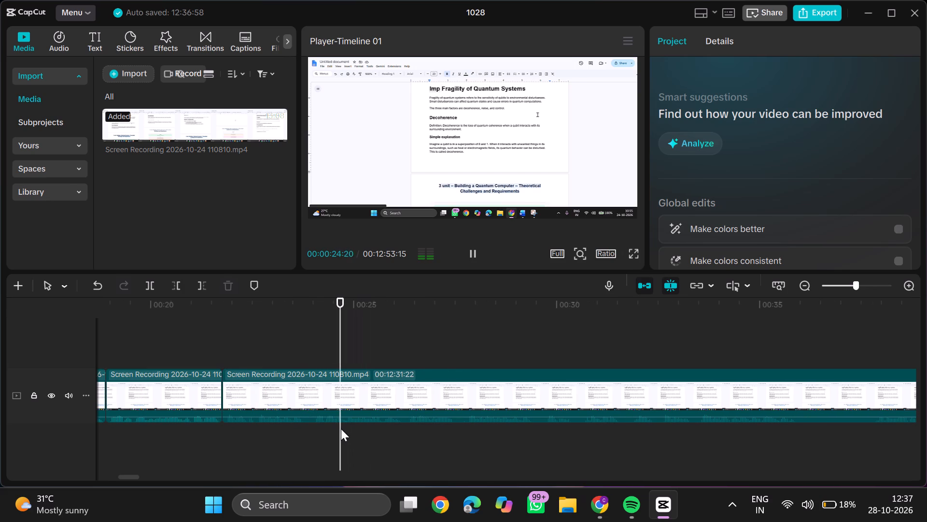
scroll(371, 435, "left", 1)
left_click(197, 424)
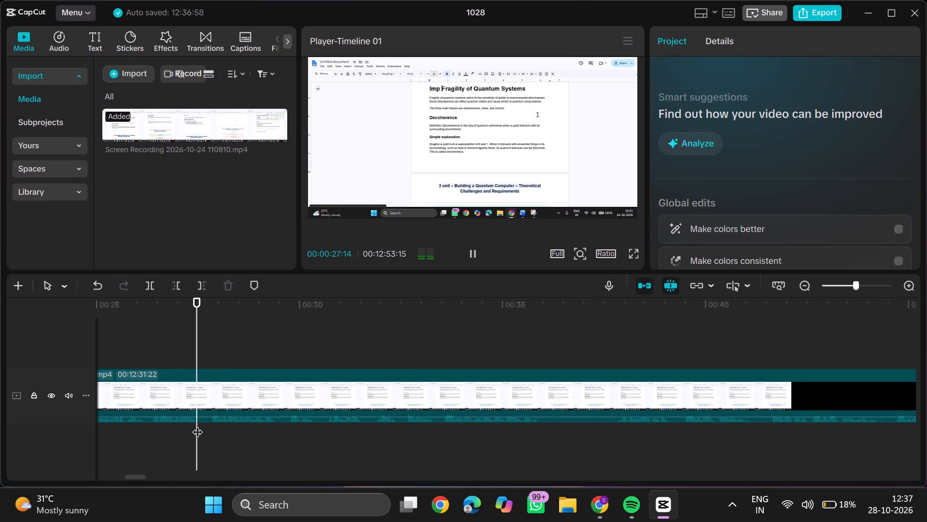
key("ctrl+b")
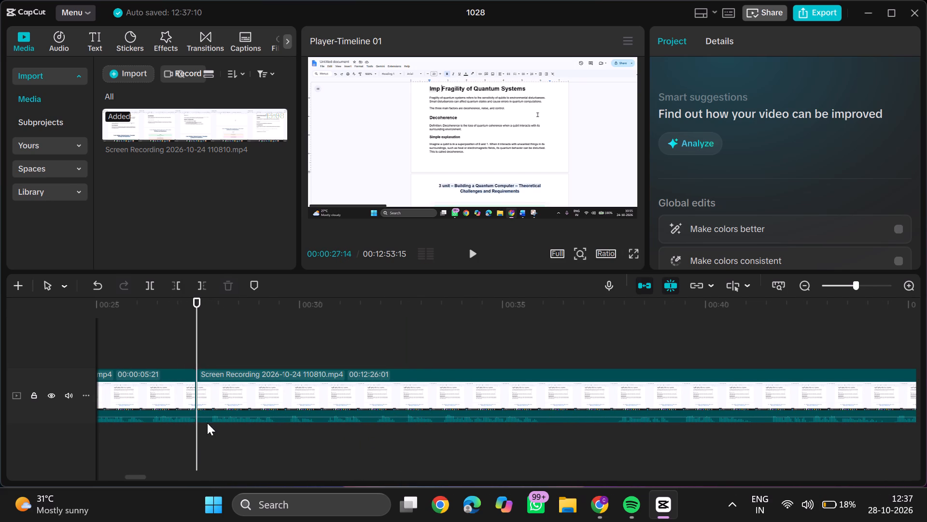
left_click(207, 423)
left_click_drag(207, 423, 209, 432)
type("q")
Split the remaining recording at 00:00:29:06 and trim about 7 frames off the start of the part after the cut.
key("space")
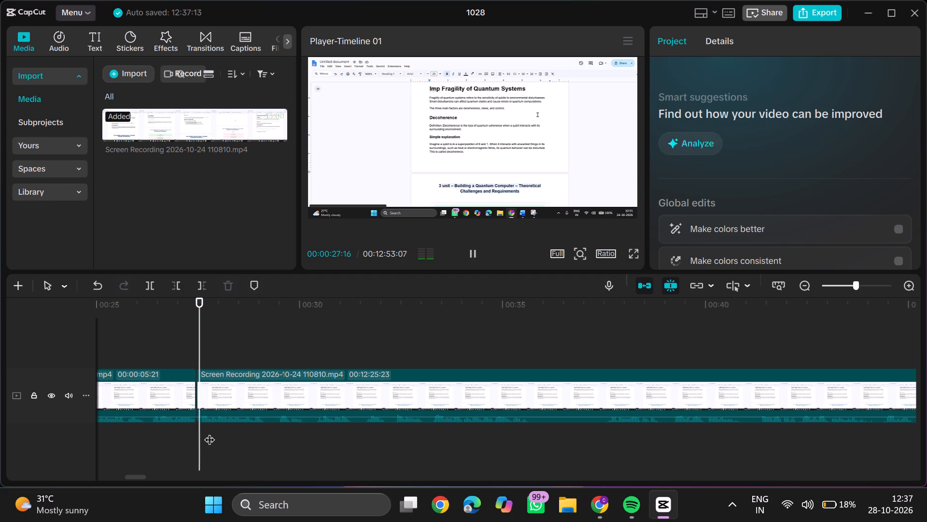
triple_click(270, 430)
left_click(270, 430)
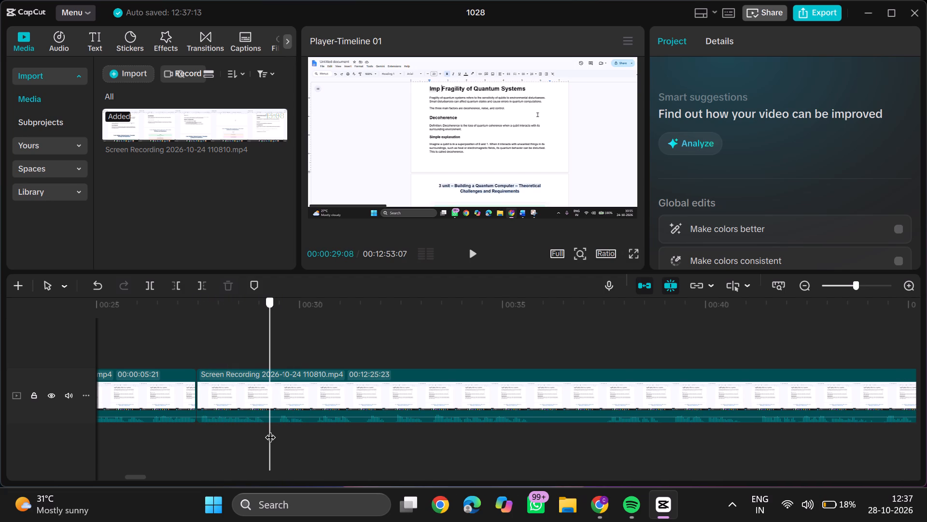
key("ctrl+b")
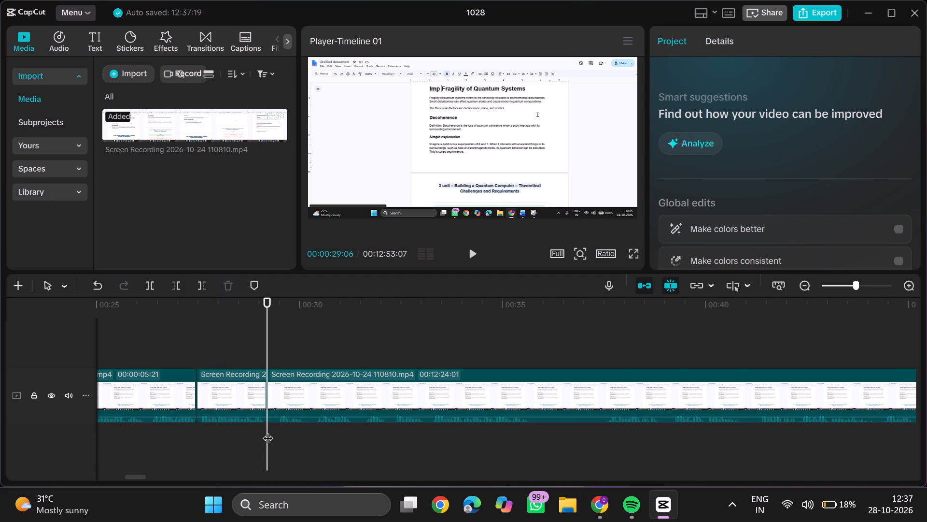
double_click(277, 423)
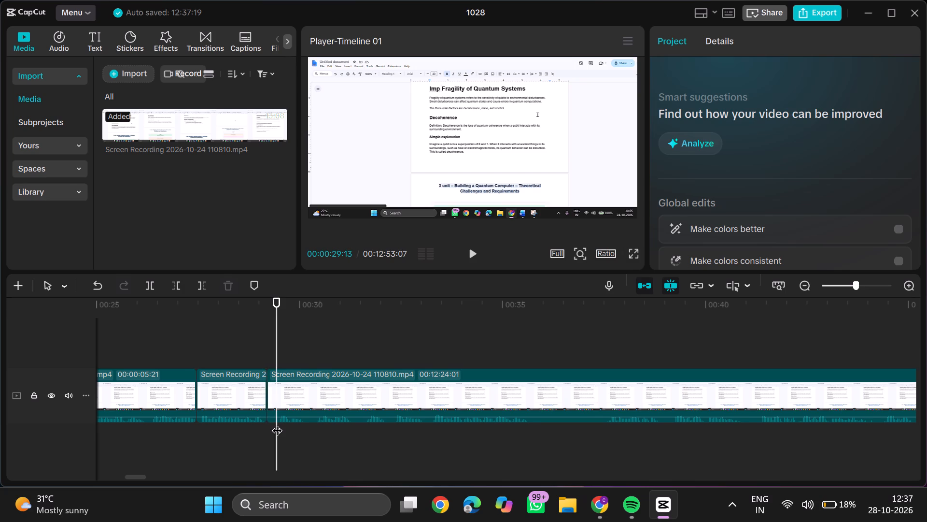
type("q")
Split the remaining recording at 00:00:29:26 and trim about 8 frames off the start of the part after the cut.
key("space")
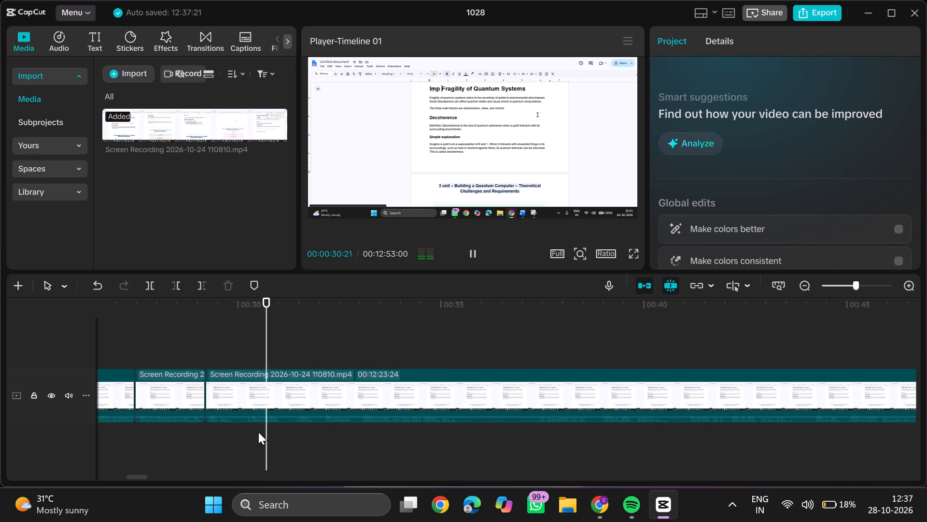
double_click(232, 427)
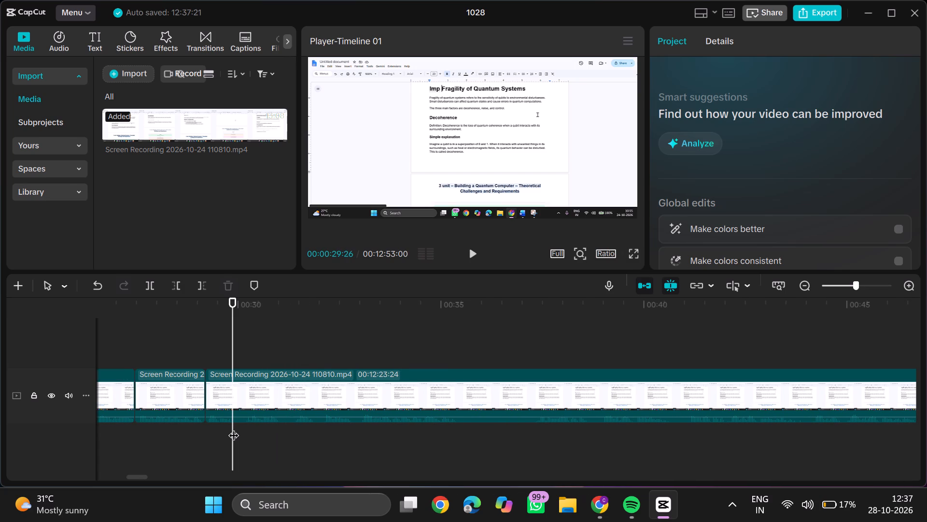
key("ctrl+b")
triple_click(247, 426)
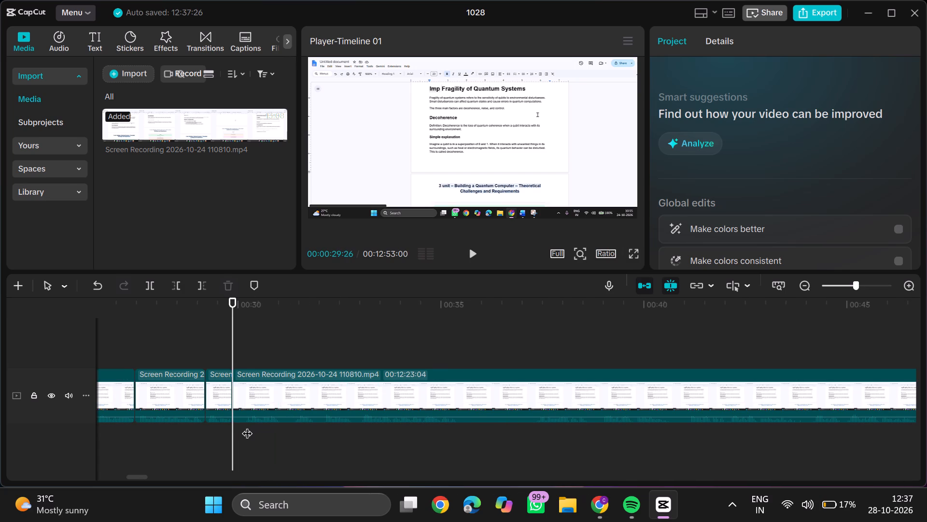
type("qb")
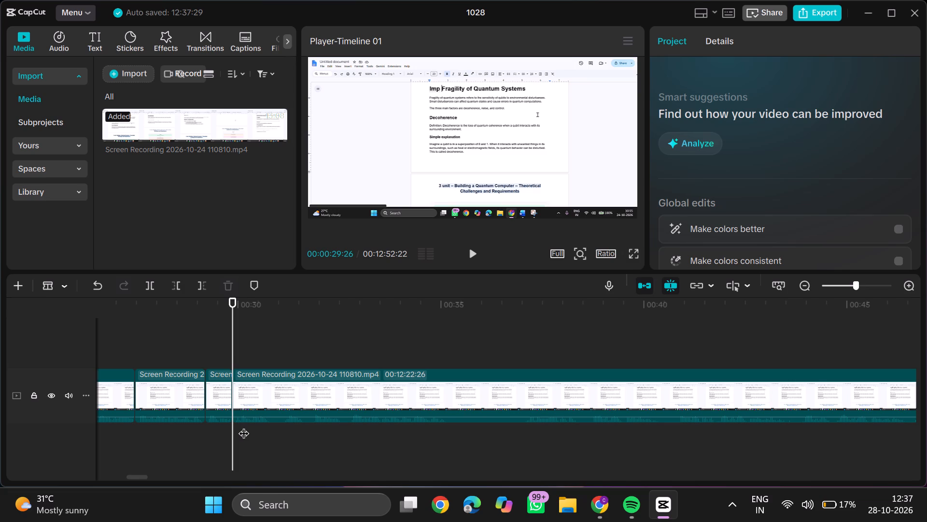
Split the remaining recording at 00:00:32:21 and delete the section between 00:00:29:26 and the new cut.
key("space")
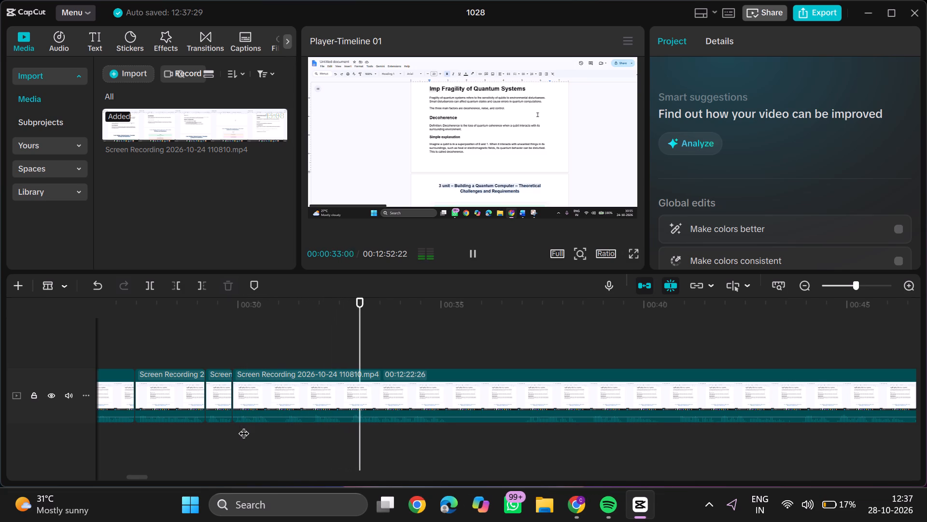
left_click(313, 435)
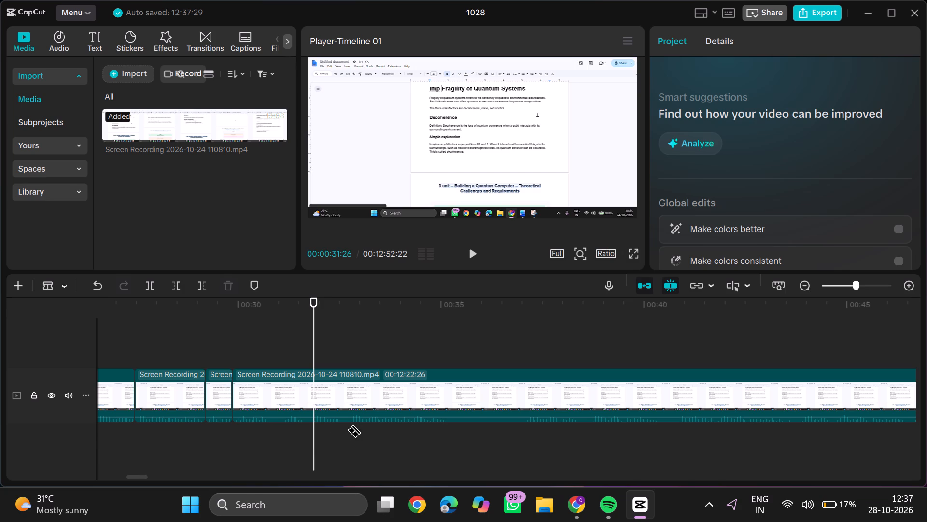
key("a")
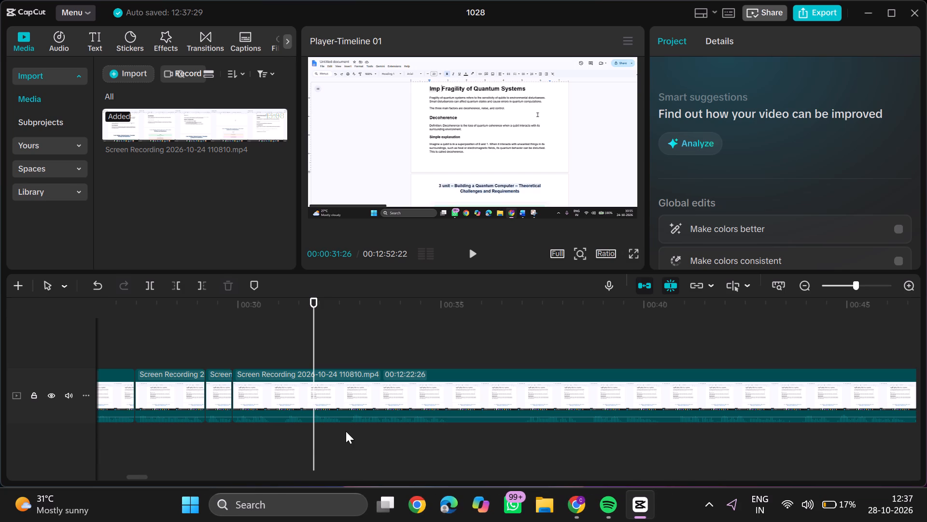
triple_click(346, 432)
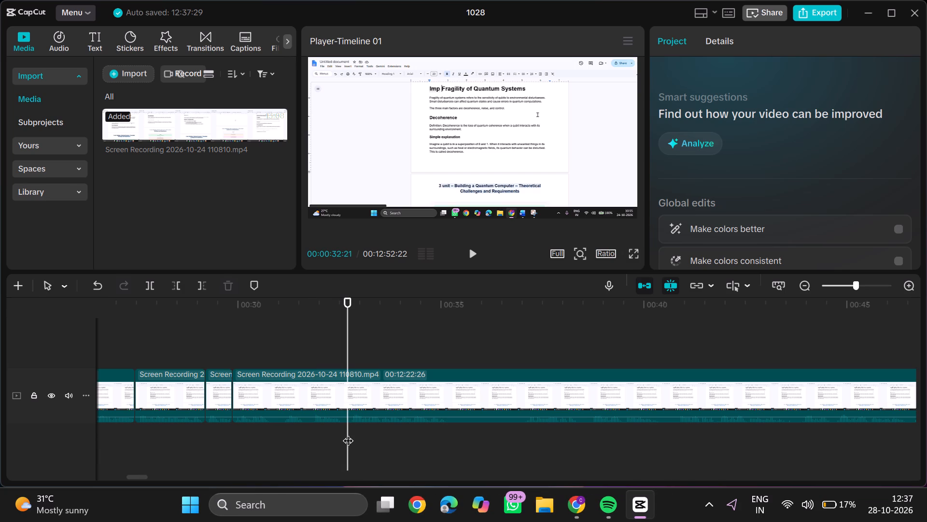
key("ctrl+b")
left_click(318, 400)
key("BackSpace")
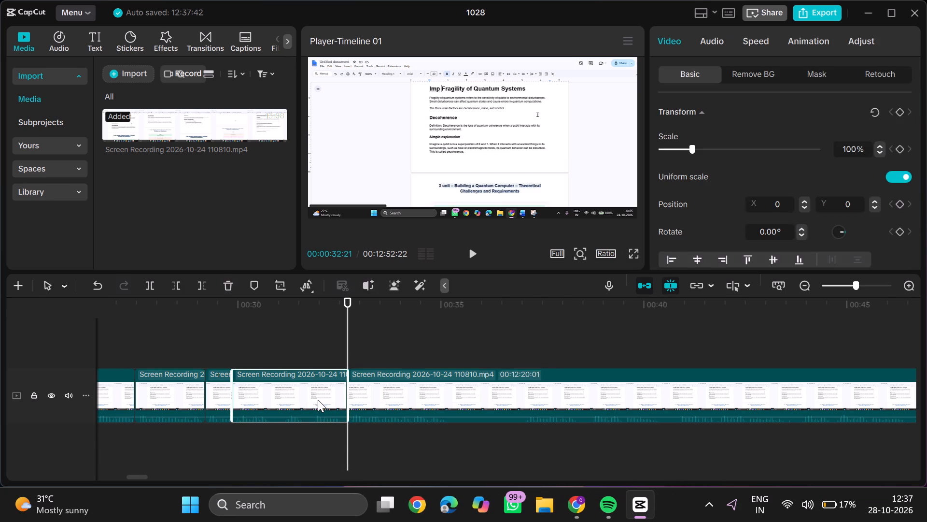
Split the remaining recording at 00:00:32:14 and trim about 1.6 seconds off the start of the part after the cut.
left_click(204, 446)
key("space")
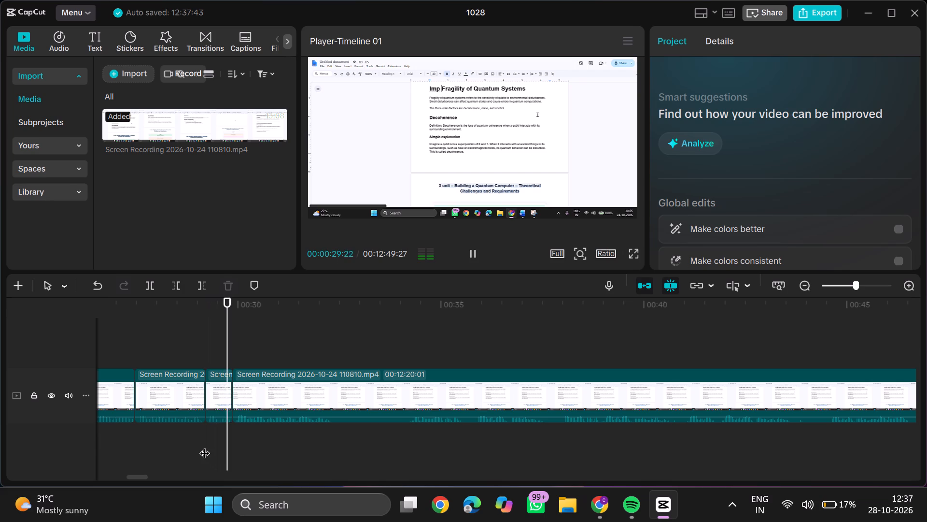
scroll(262, 430, "left", 1)
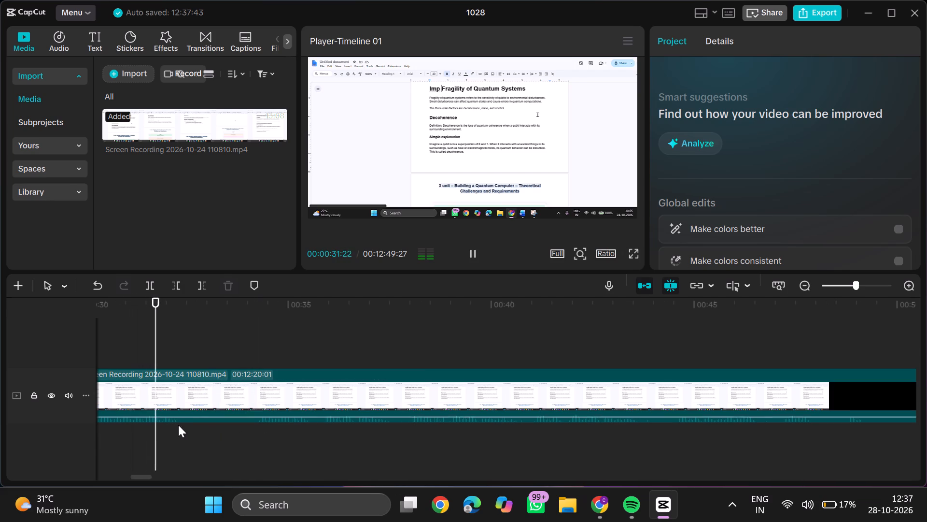
double_click(185, 428)
key("ctrl+b")
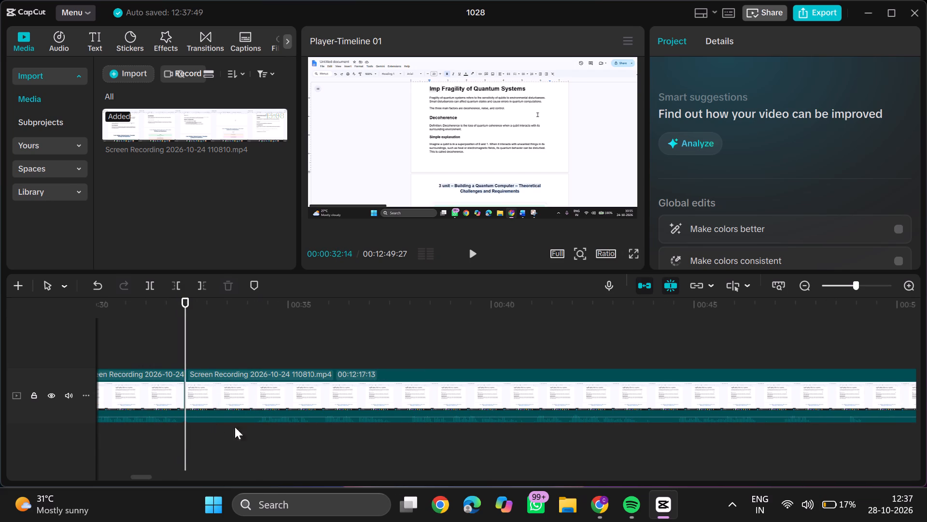
left_click(251, 427)
type("q")
Split the remaining recording at 00:00:34:00 and trim about 9 frames off the start of the part after the cut.
key("space")
scroll(251, 427, "left", 1)
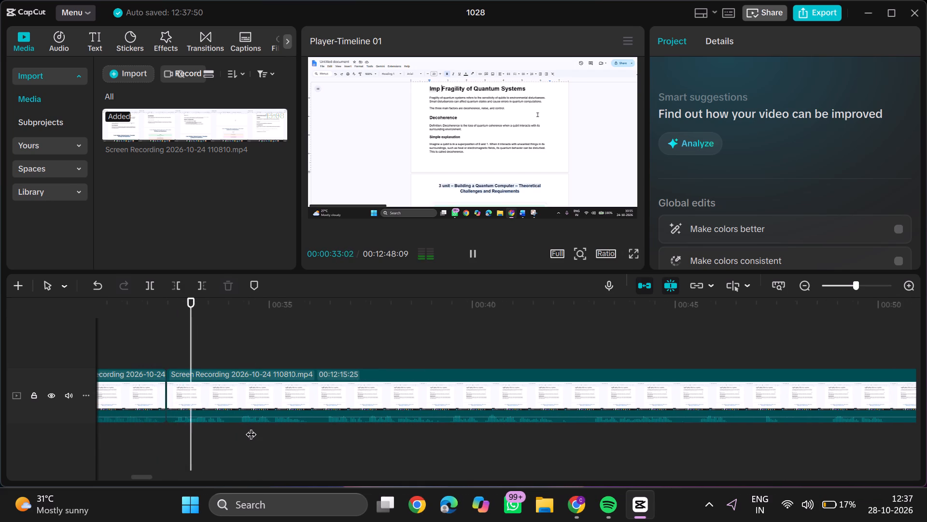
left_click(220, 423)
key("ctrl+b")
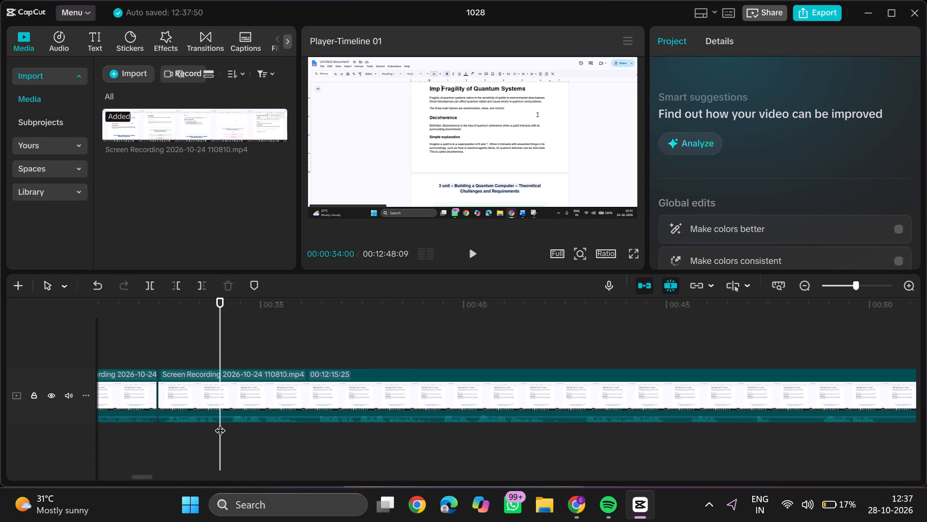
double_click(232, 424)
key("q")
key("space")
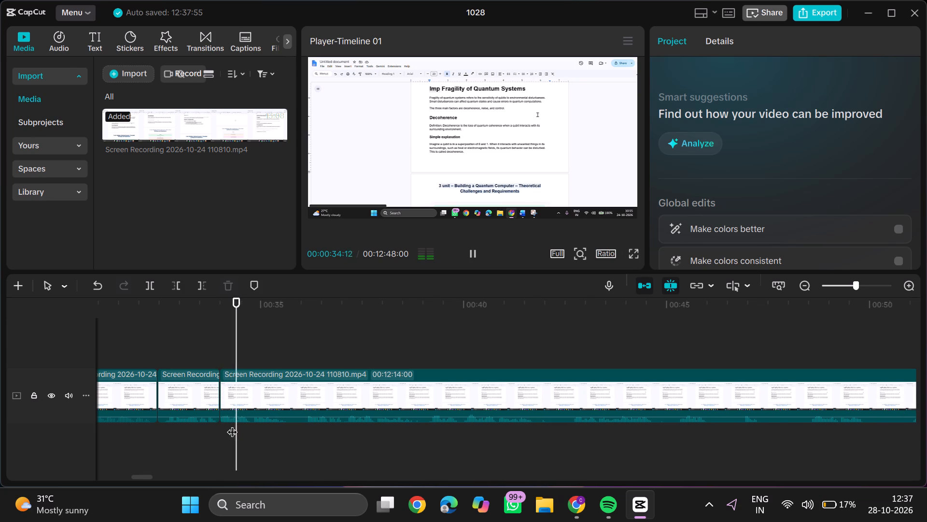
Split the remaining recording at 00:00:35:21 and trim about 13 frames off the start of the part after the cut.
double_click(206, 424)
left_click(206, 424)
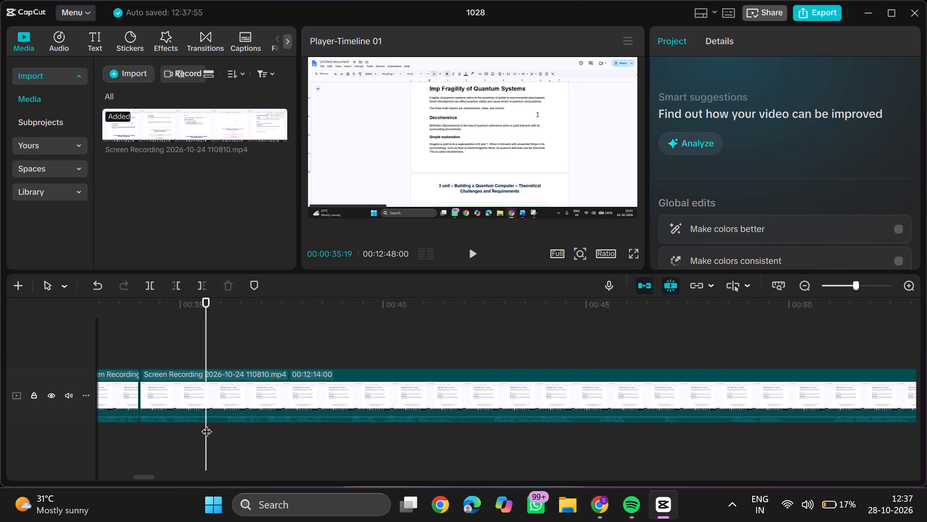
key("ctrl+b")
left_click(222, 427)
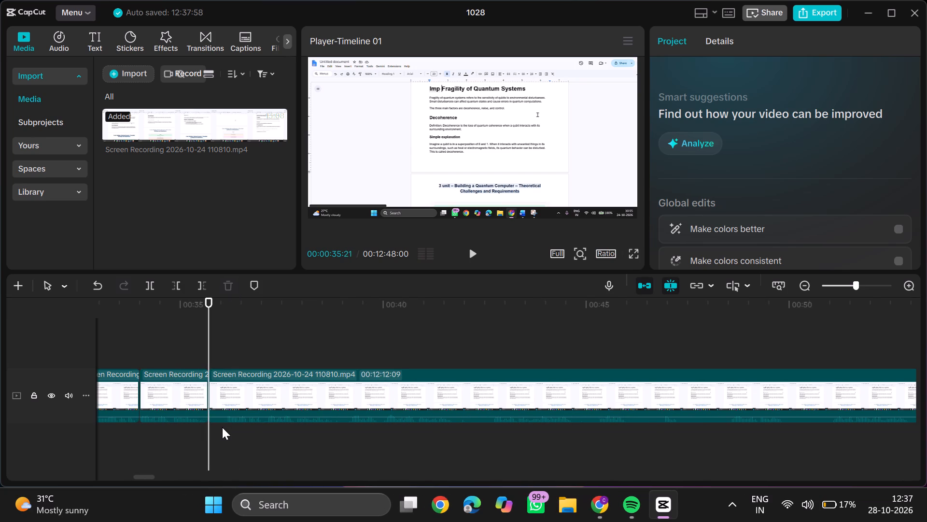
double_click(226, 429)
type("q")
Play back the recent cuts and delete the two short clips between 00:00:32:14 and 00:00:35:21.
key("space")
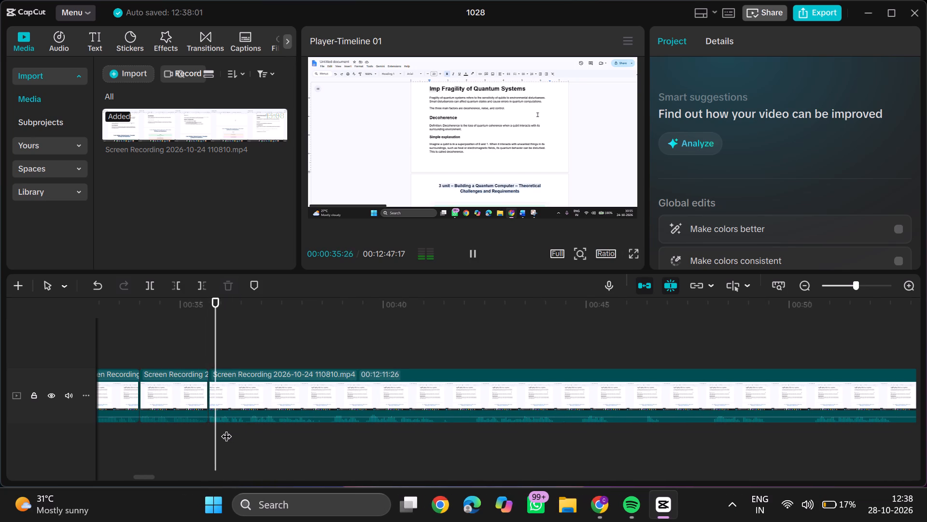
right_click(250, 428)
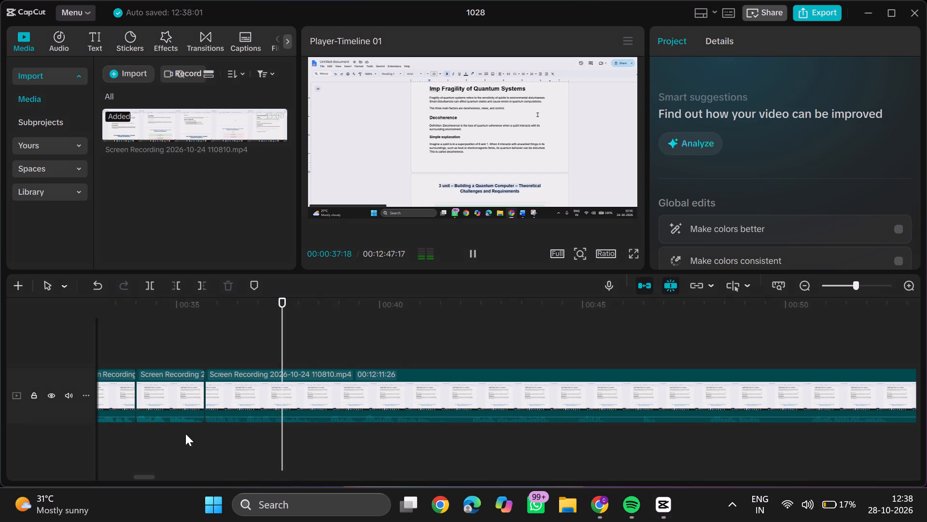
double_click(133, 435)
key("space")
key("space")
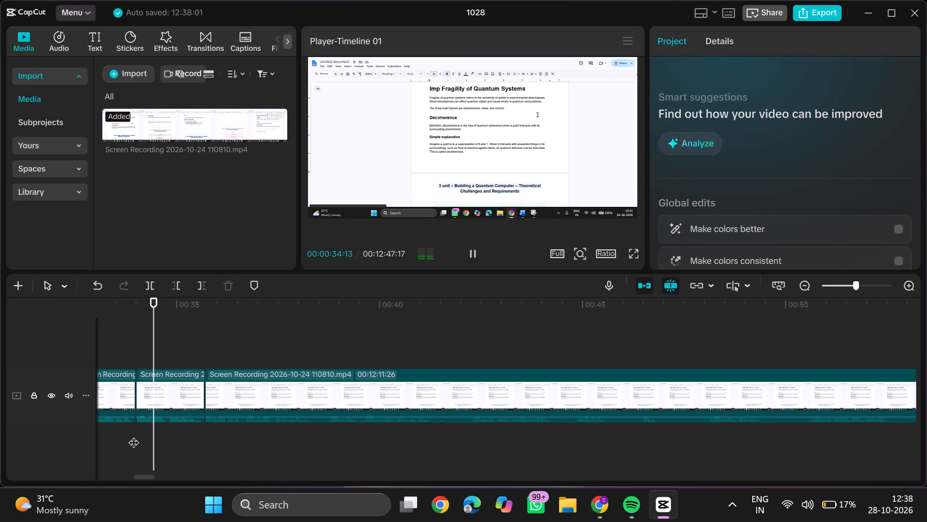
scroll(133, 435, "down", 2, "ctrl")
scroll(133, 435, "right", 1)
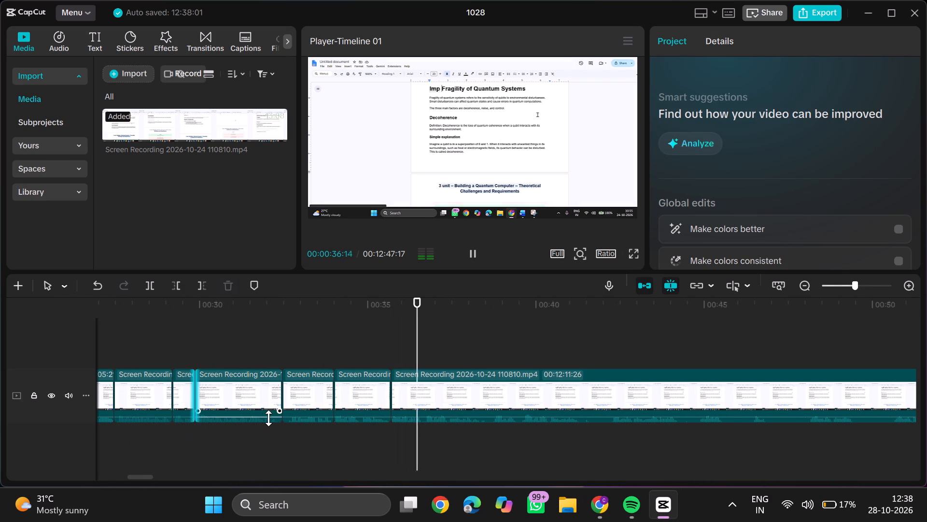
left_click(286, 436)
key("space")
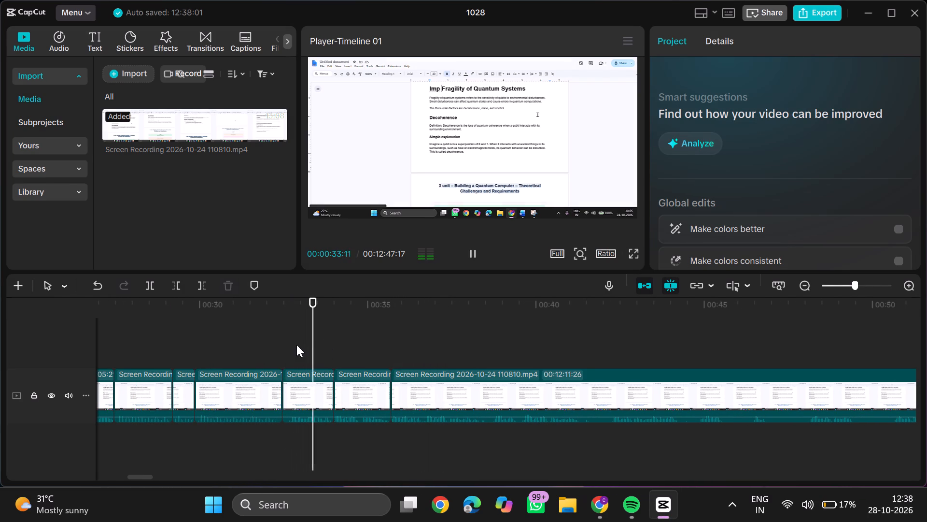
left_click_drag(295, 346, 355, 386)
key("BackSpace")
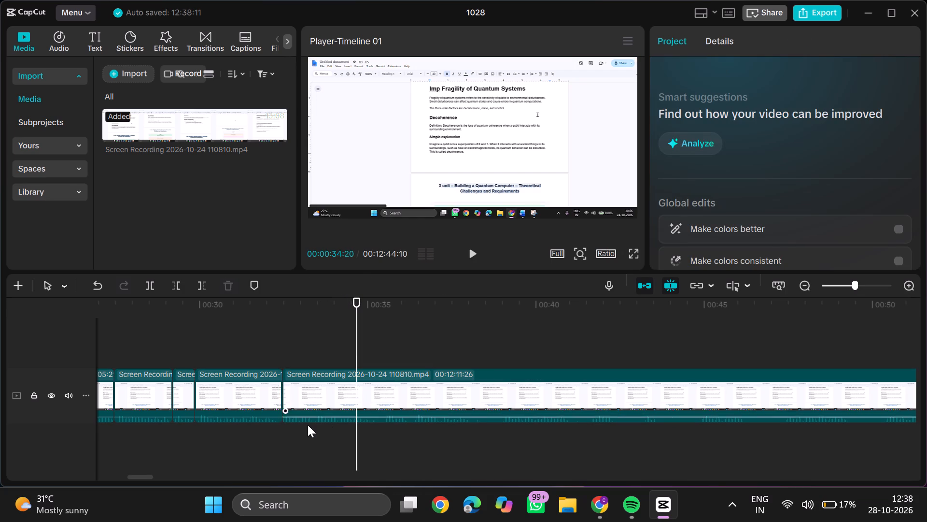
Split the remaining recording at 00:00:35:11 and trim about 3.5 seconds off the start of the part after the cut.
left_click(300, 429)
key("space")
scroll(300, 429, "left", 1)
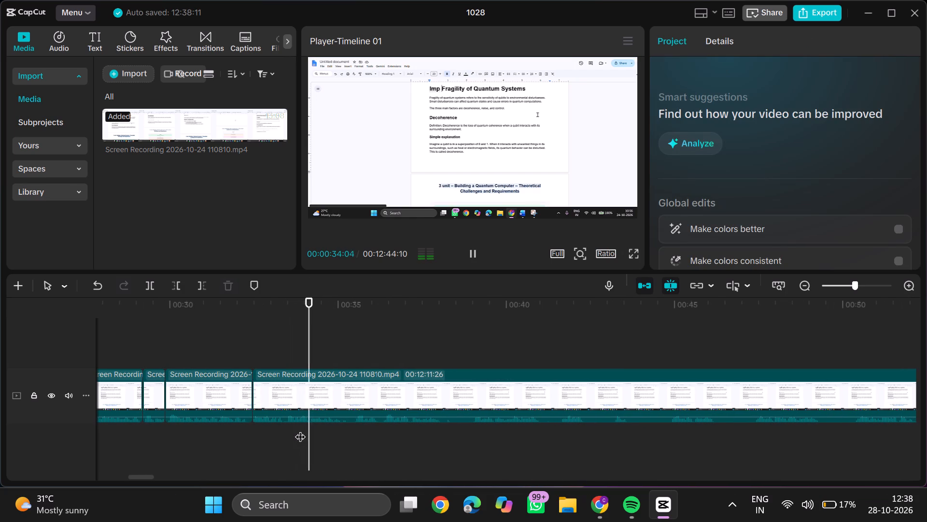
double_click(351, 426)
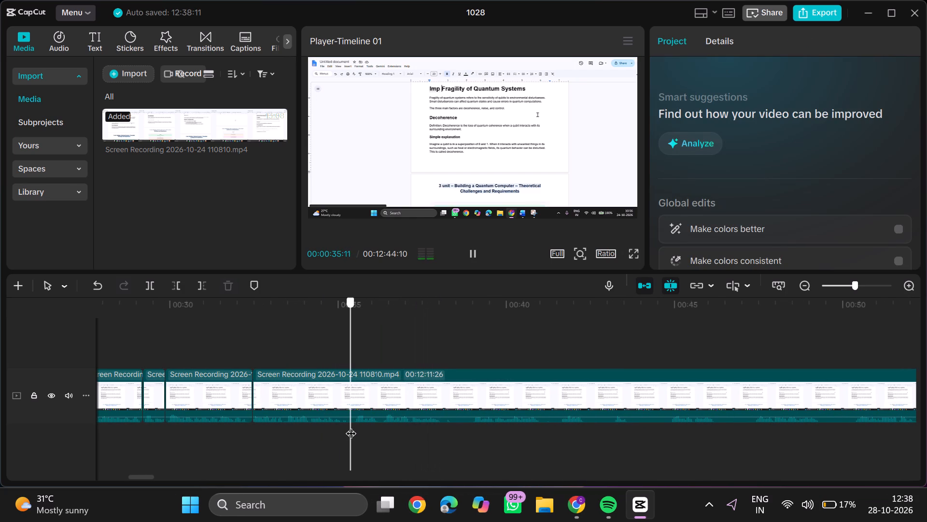
key("ctrl+b")
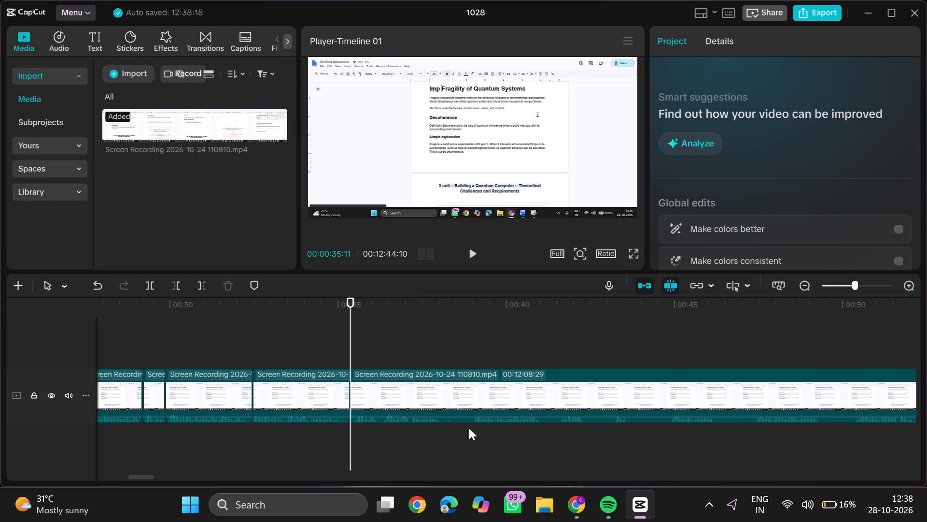
left_click(469, 428)
type("q")
Split the remaining recording at 00:00:37:17 and trim about 12 frames off the start of the part after the cut.
key("space")
scroll(469, 428, "left", 1)
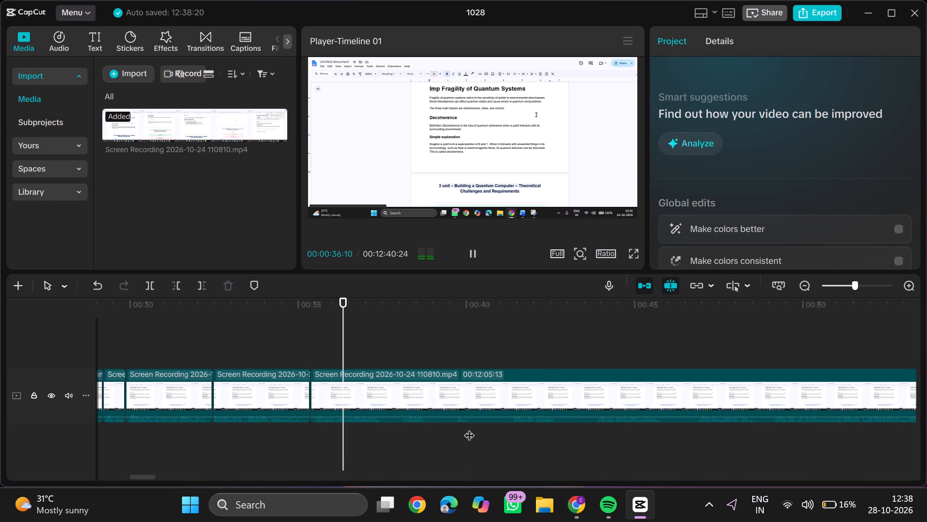
double_click(380, 425)
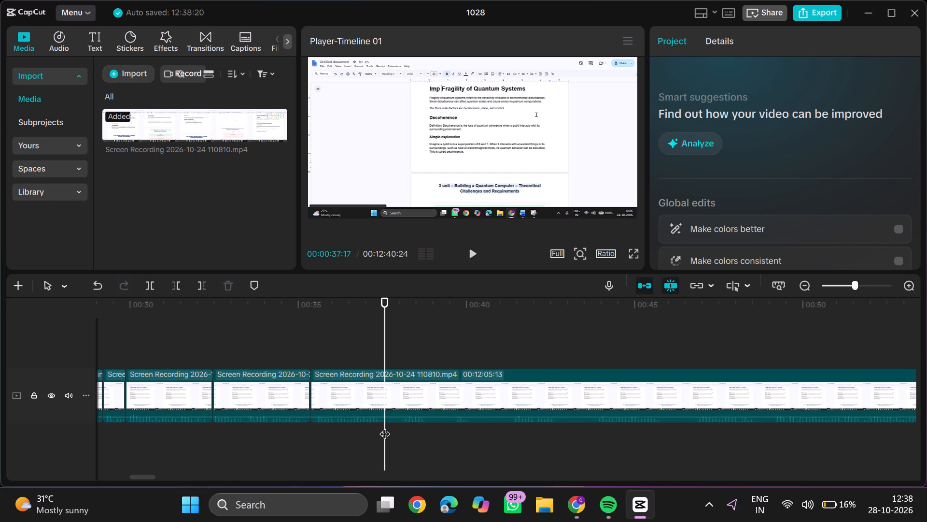
key("ctrl+b")
double_click(398, 425)
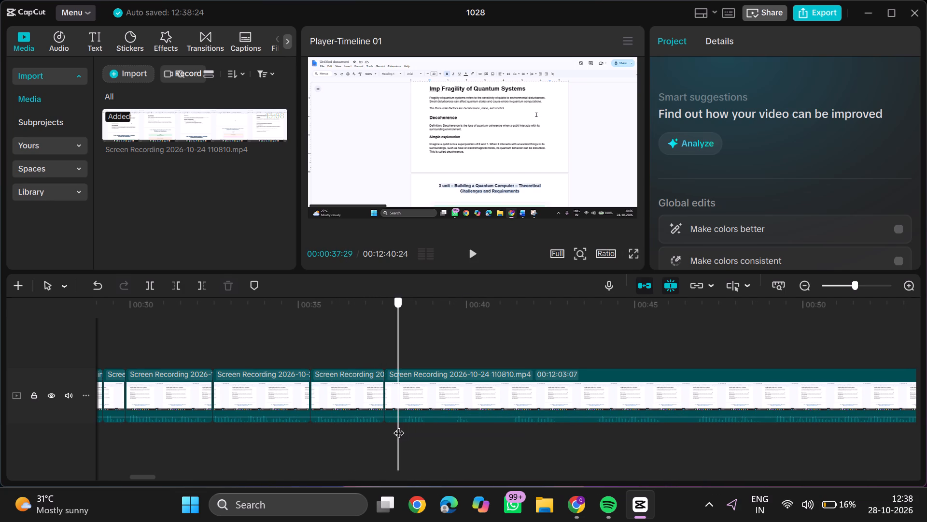
type("q")
Split the remaining recording at 00:00:43:13 and delete the section between 00:00:37:17 and the new cut.
key("space")
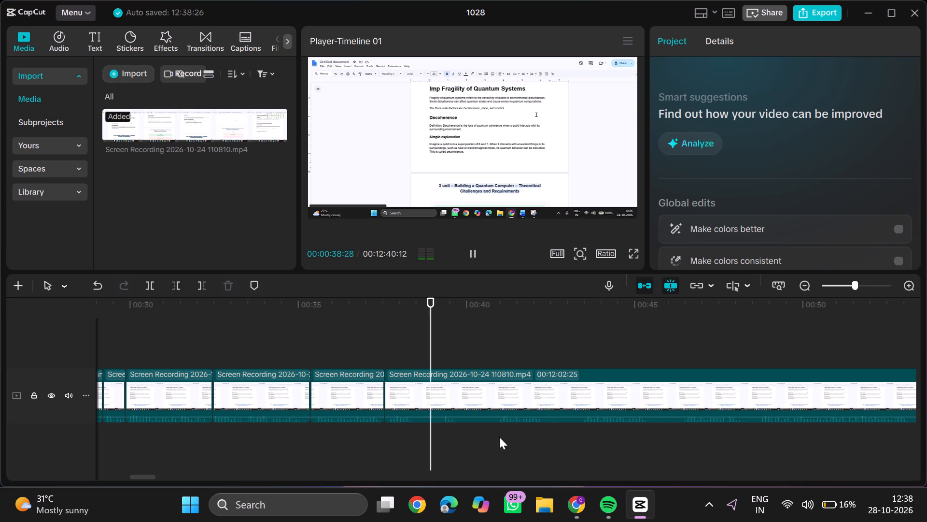
left_click(500, 430)
key("space")
key("space")
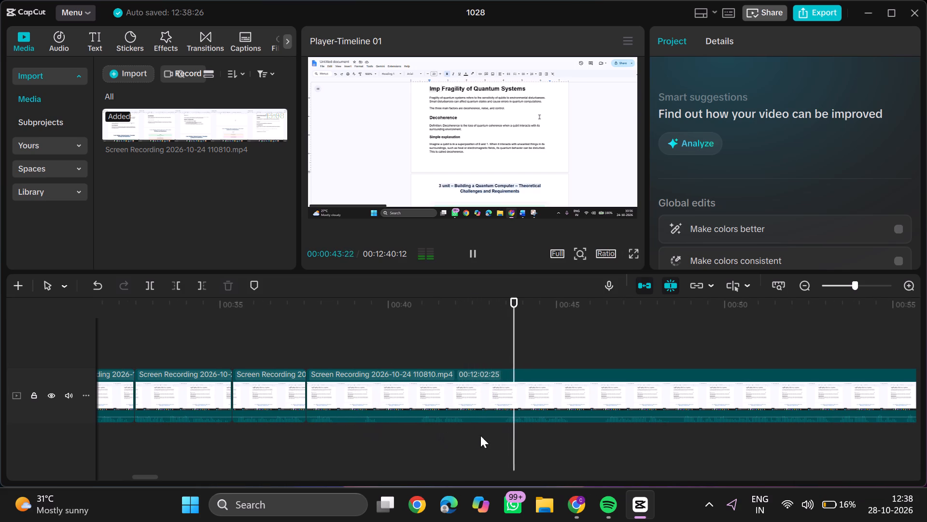
left_click(313, 428)
key("space")
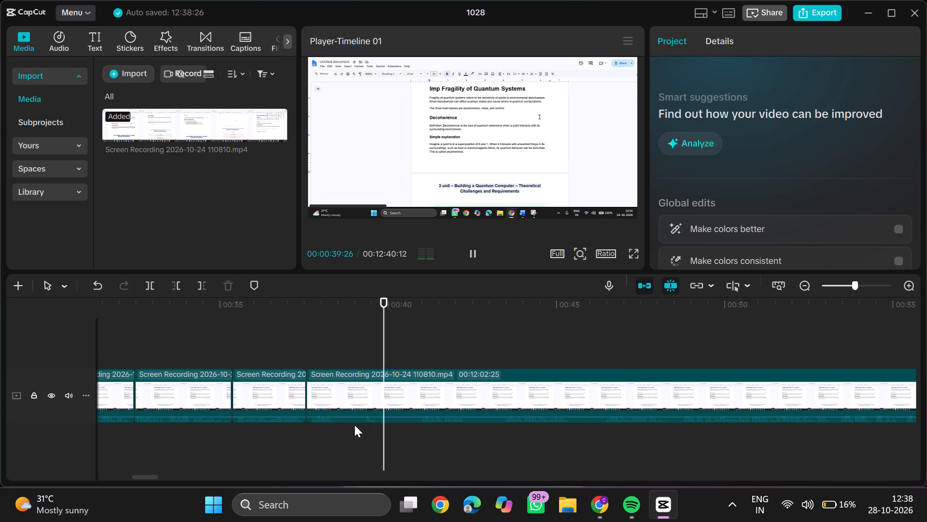
double_click(505, 424)
left_click(504, 425)
key("ctrl+b")
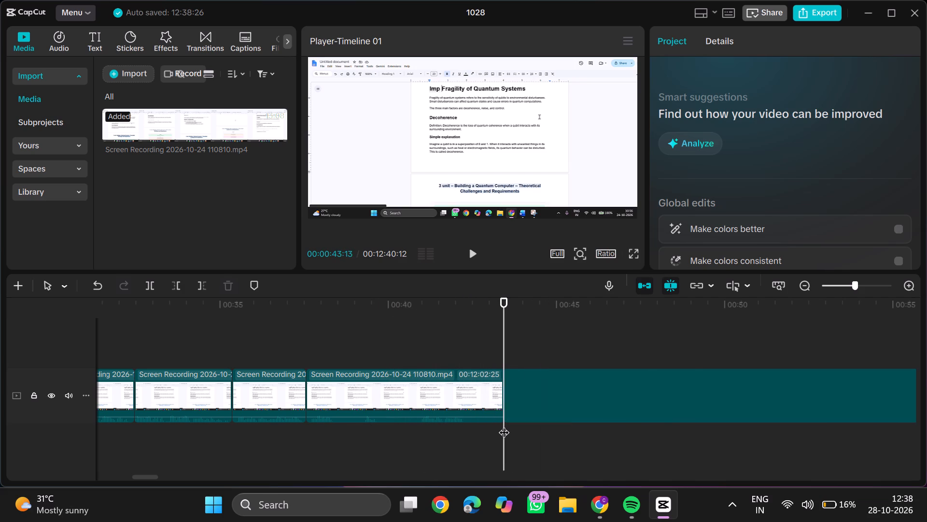
left_click(337, 423)
left_click(434, 409)
key("BackSpace")
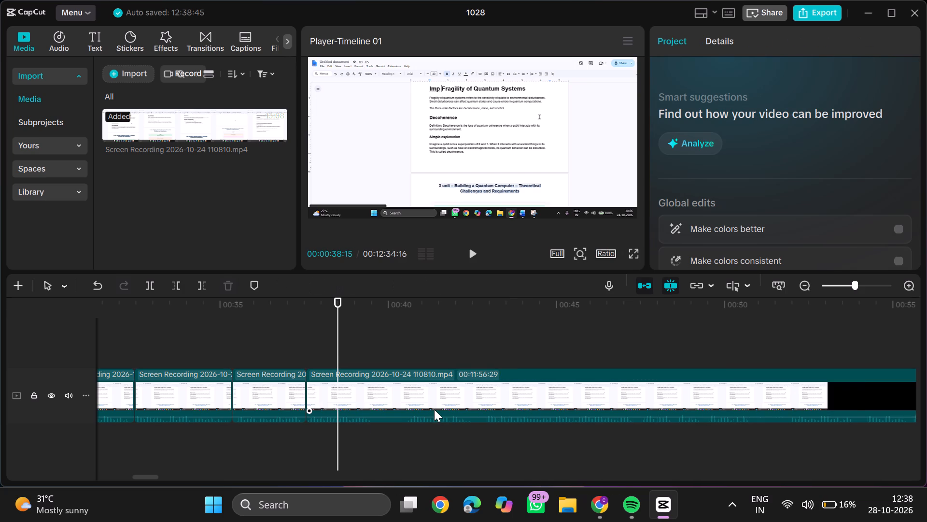
Split the remaining recording at 00:00:39:16 and trim about 1 second off the start of the part after the cut.
key("space")
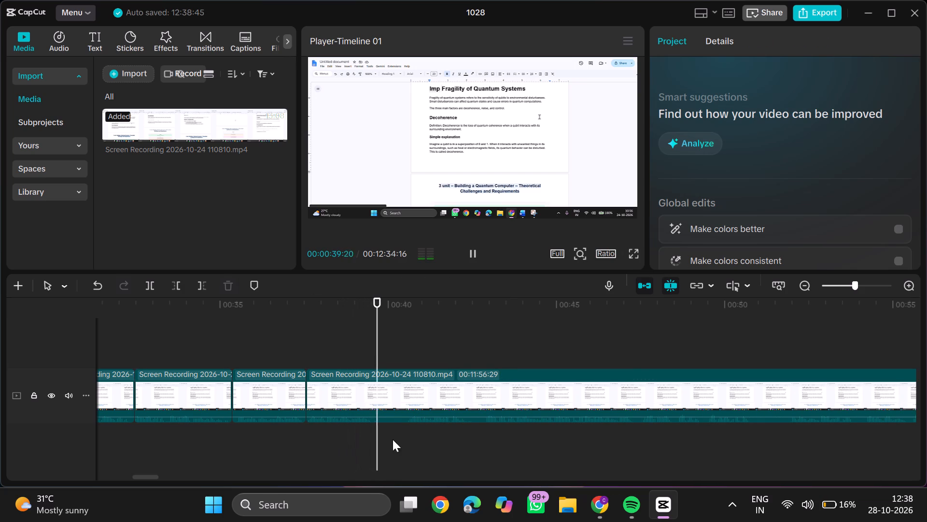
double_click(373, 424)
key("ctrl+b")
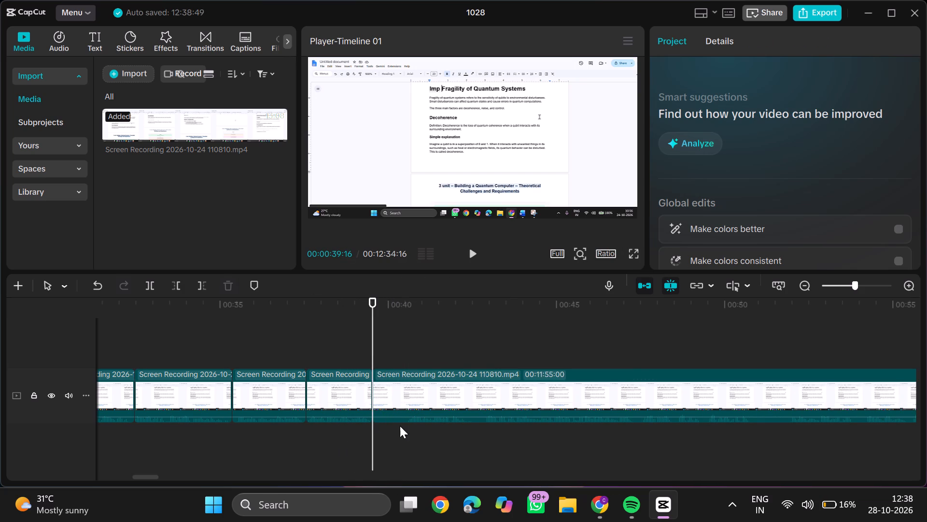
double_click(406, 423)
type("q")
Split the remaining recording at 00:00:41:19 and trim about 9 frames off the start of the part after the cut.
key("space")
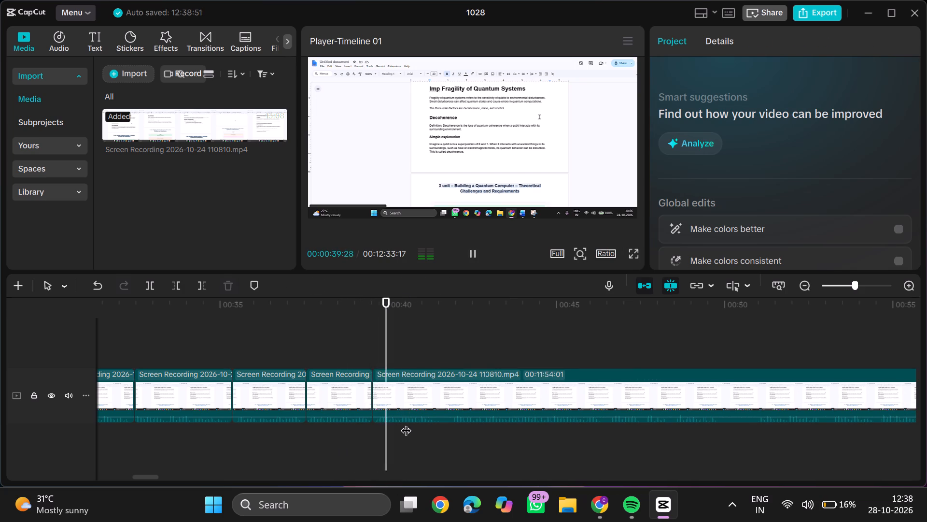
scroll(406, 423, "left", 1)
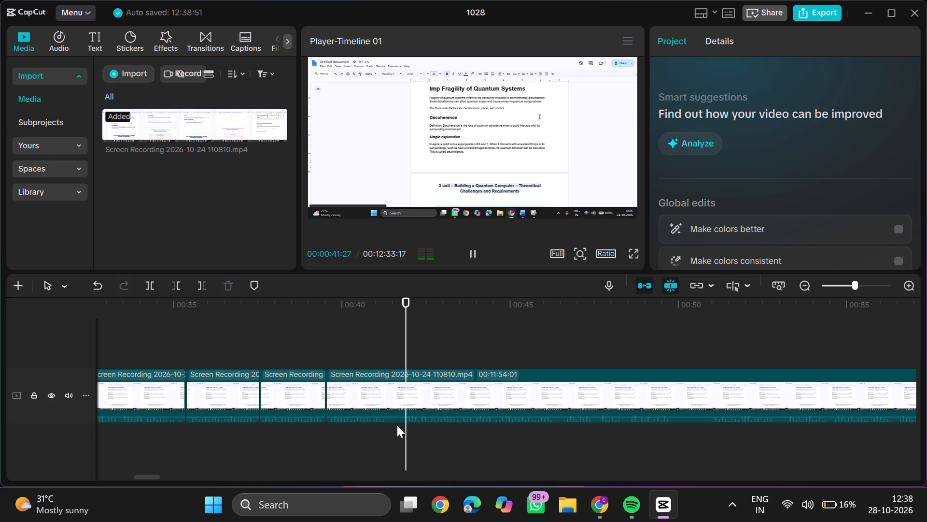
double_click(397, 424)
key("ctrl+b")
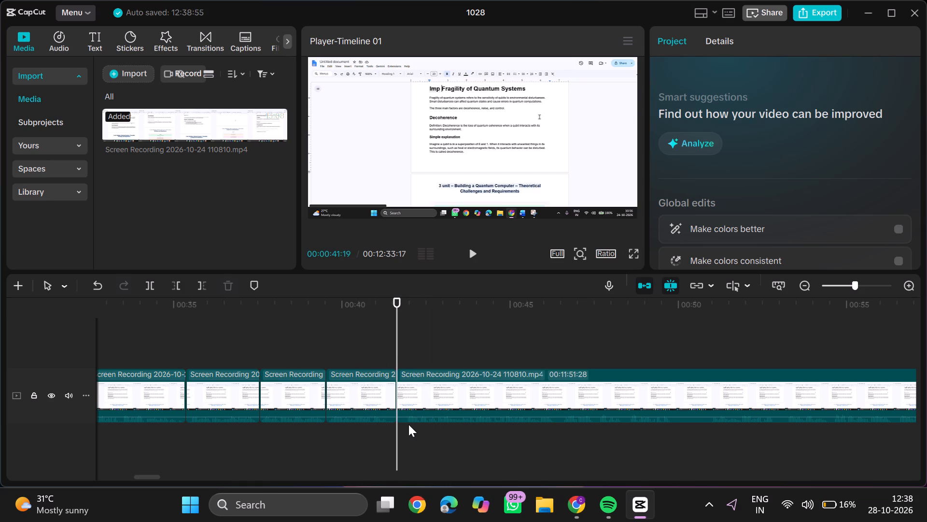
double_click(407, 424)
type("q")
Split the remaining recording at 00:00:46:01 and trim about 7 frames off the start of the part after the cut.
key("space")
scroll(407, 424, "left", 1)
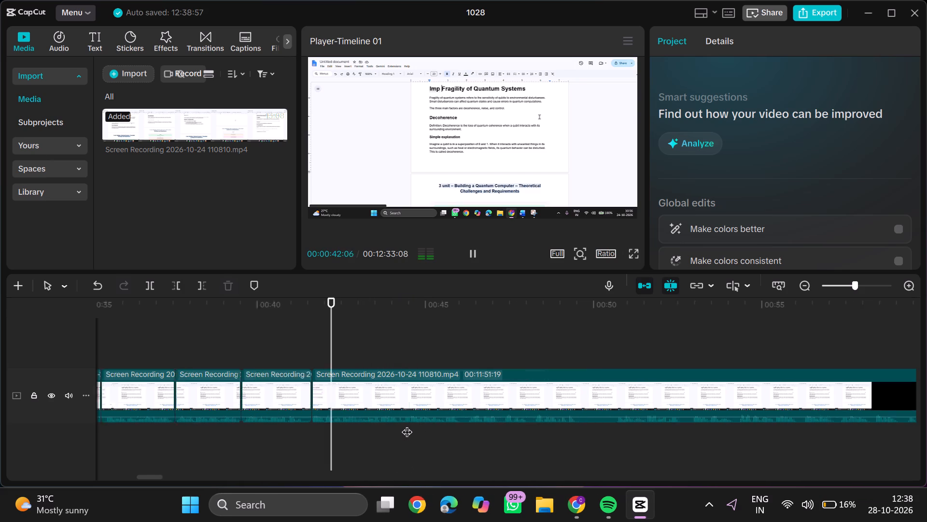
scroll(407, 424, "left", 1)
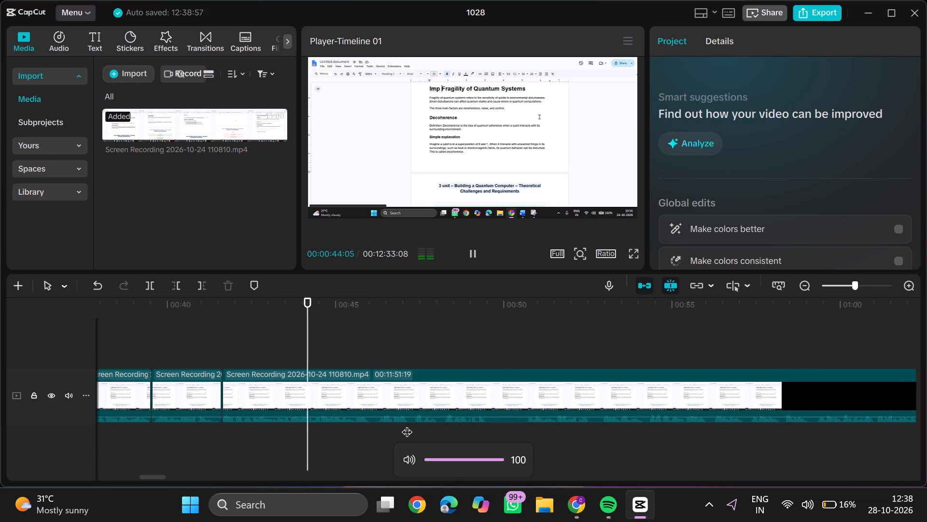
left_click(371, 424)
key("ctrl+b")
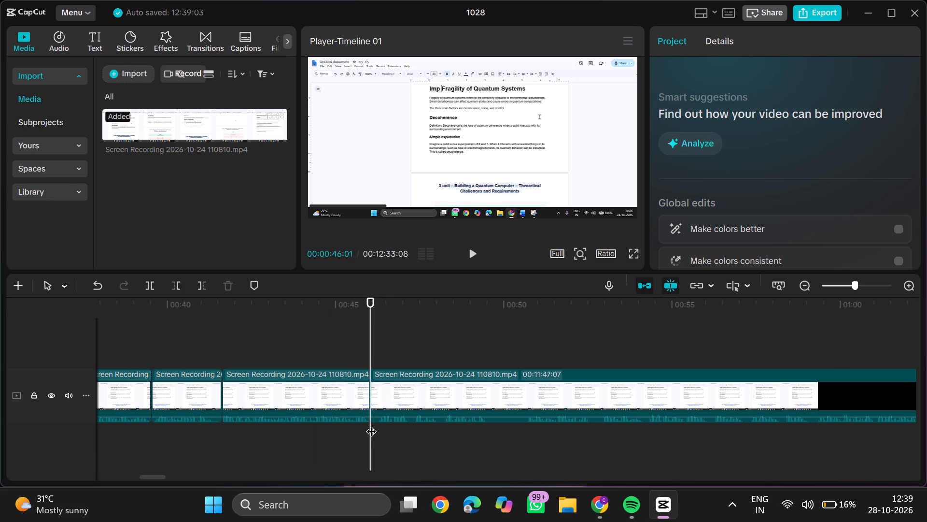
left_click(378, 423)
type("q")
Split the remaining recording at 00:00:47:00 and trim about 1 second off the start of the part after the cut.
key("space")
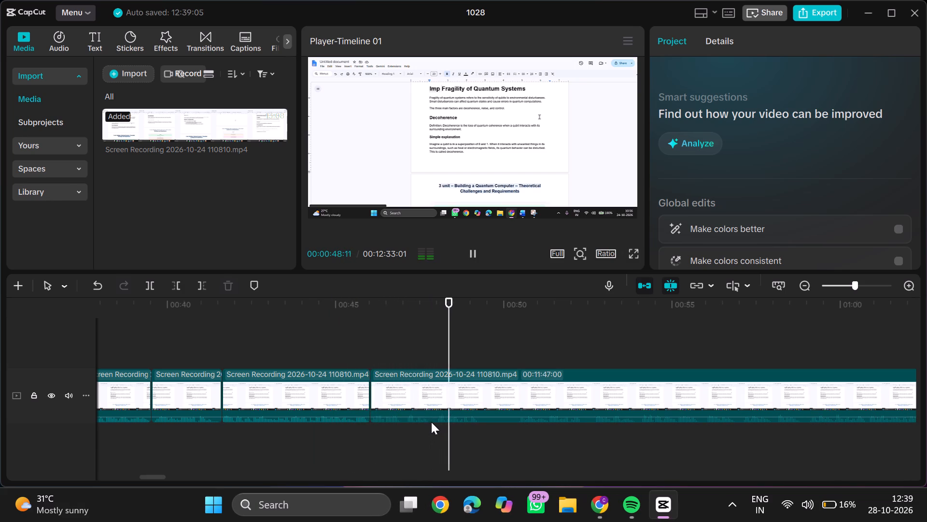
left_click(403, 425)
key("ctrl+b")
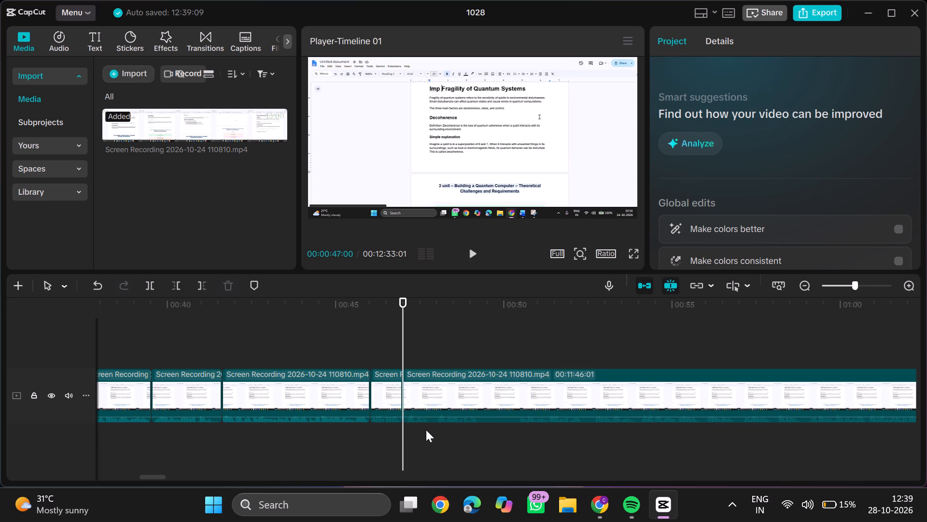
left_click(435, 430)
type("q")
Split the remaining recording at 00:00:48:10 and trim about 1.1 seconds off the start of the part after the cut.
key("space")
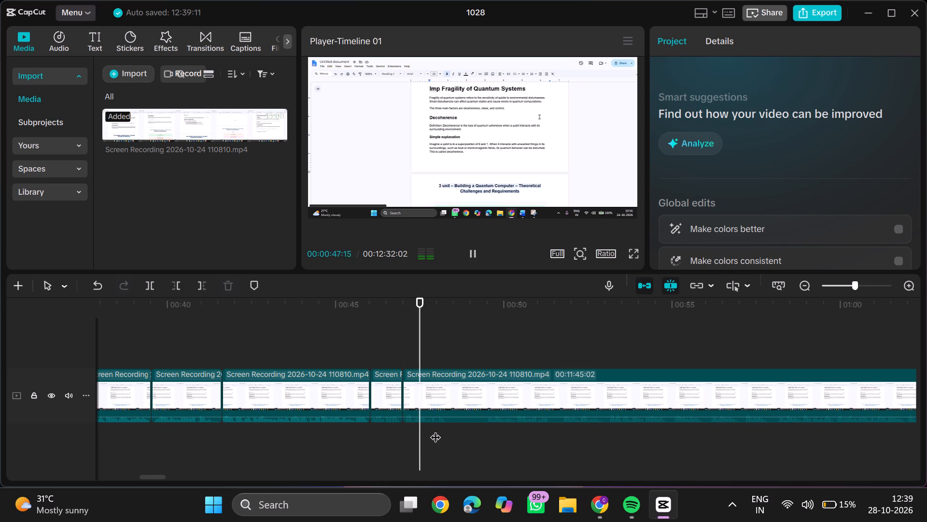
double_click(448, 427)
key("ctrl+b")
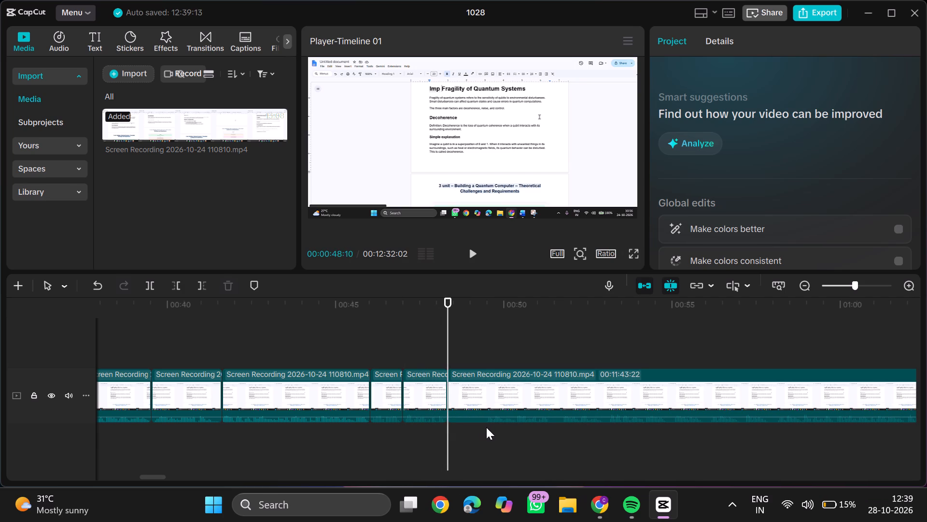
double_click(486, 427)
key("q")
Split the remaining recording at 00:00:50:07 and trim about 10 frames off the start of the part after the cut.
key("space")
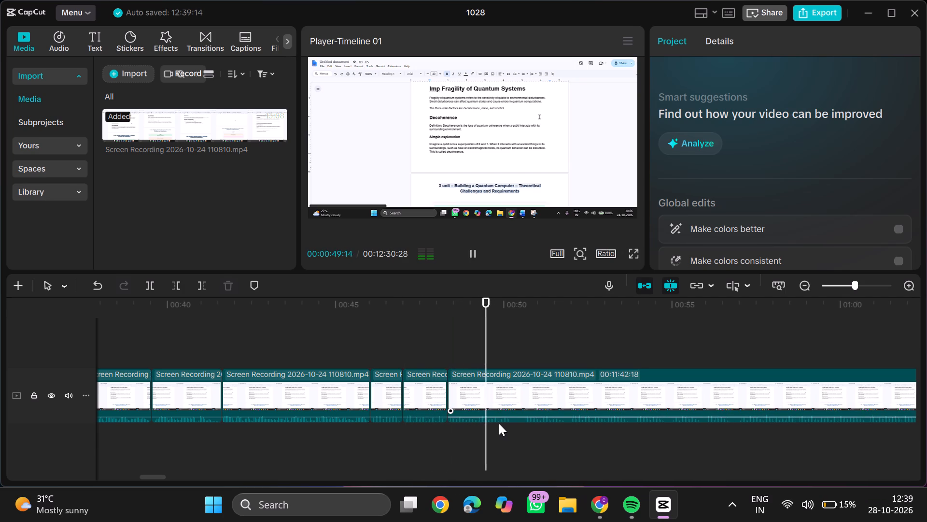
double_click(491, 420)
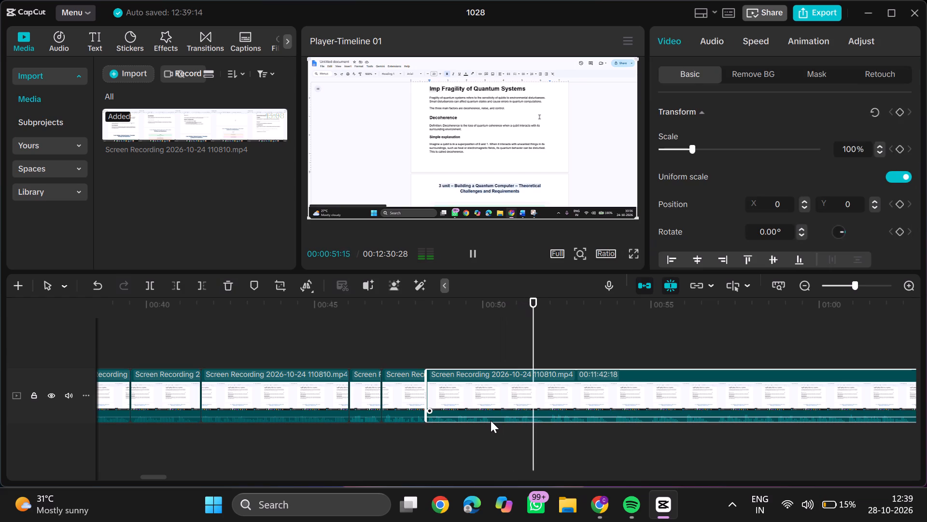
triple_click(491, 429)
key("ctrl+b")
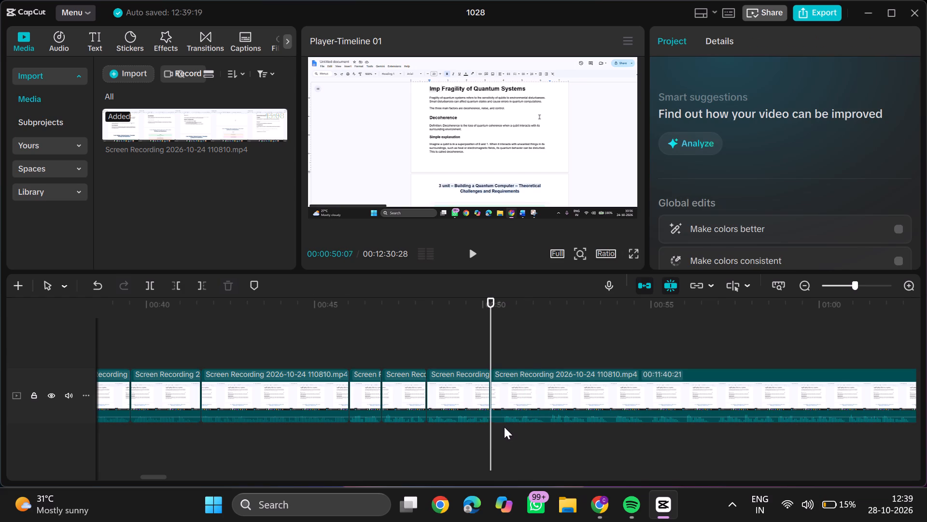
double_click(504, 427)
left_click(502, 428)
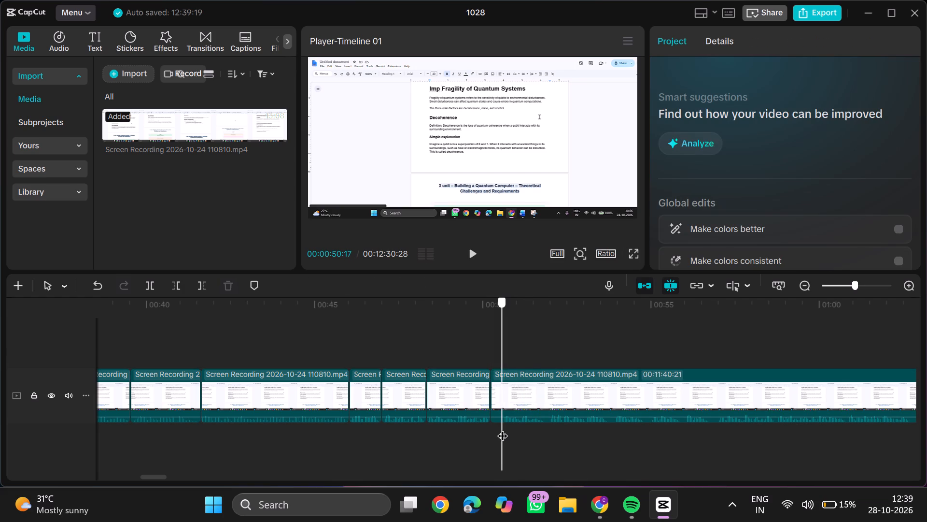
type("q")
Split the remaining recording at 00:00:53:13 and trim about 3.2 seconds off the start of the part after the cut.
key("space")
scroll(502, 428, "left", 1)
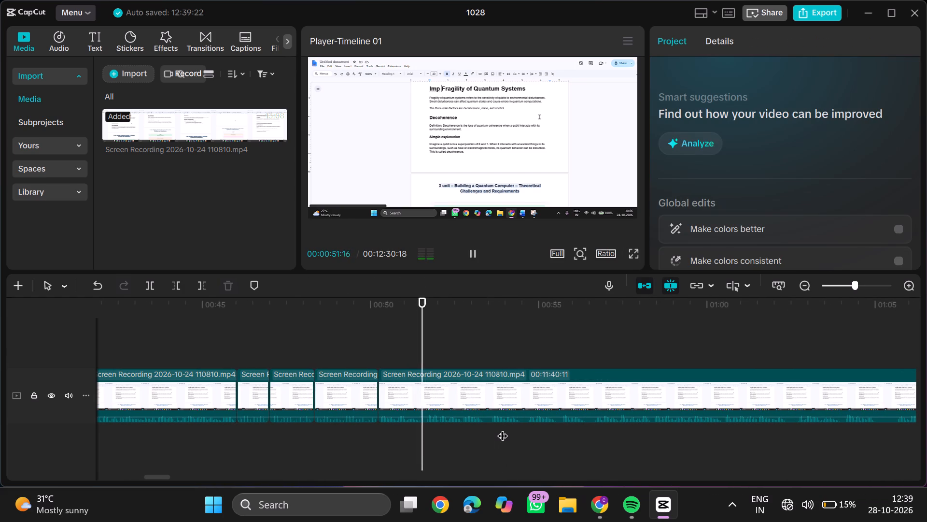
scroll(432, 422, "left", 1)
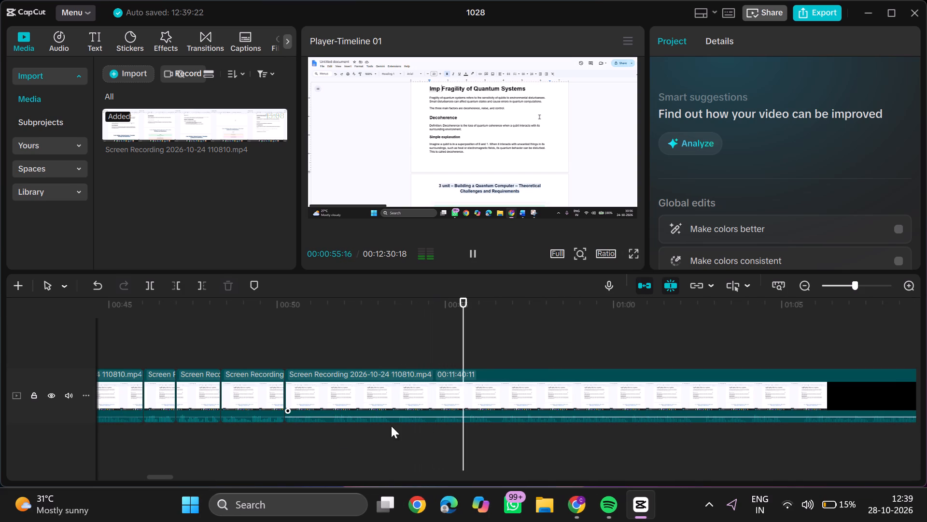
left_click(335, 432)
key("space")
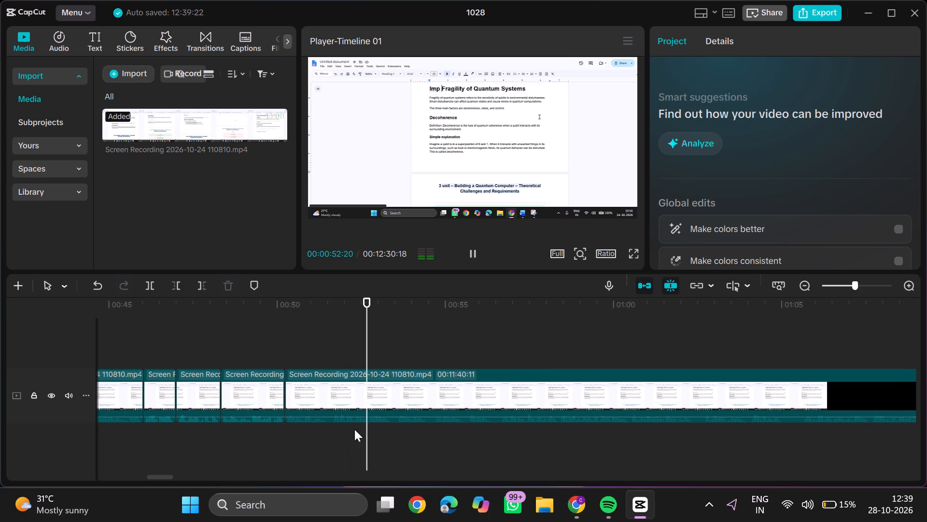
left_click(393, 425)
key("ctrl+b")
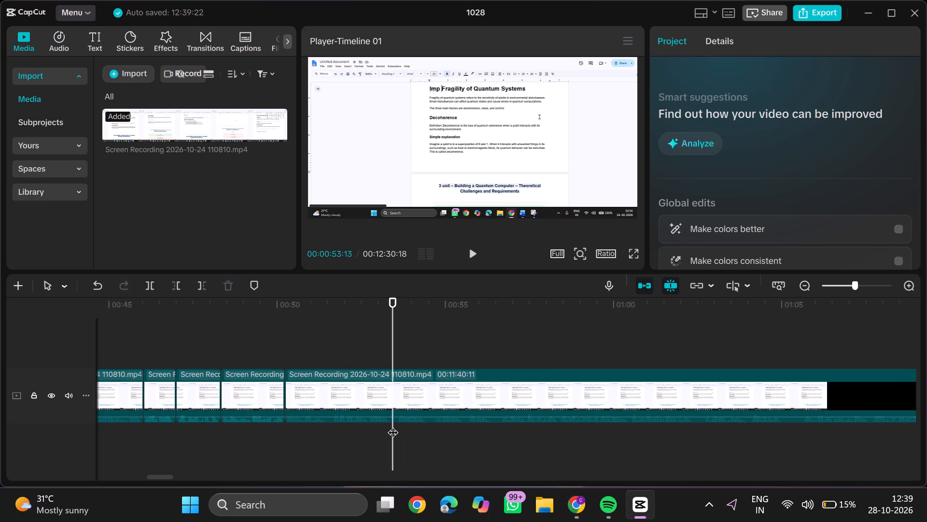
key("space")
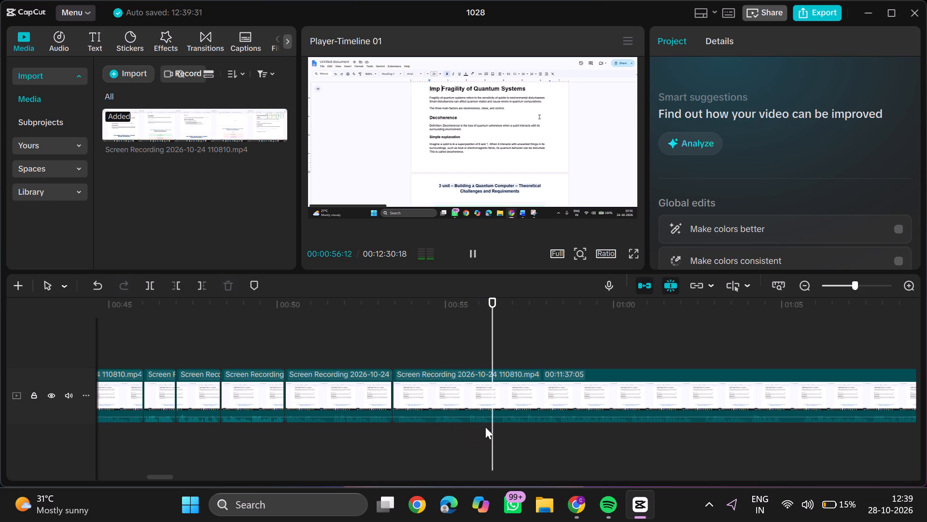
left_click(499, 425)
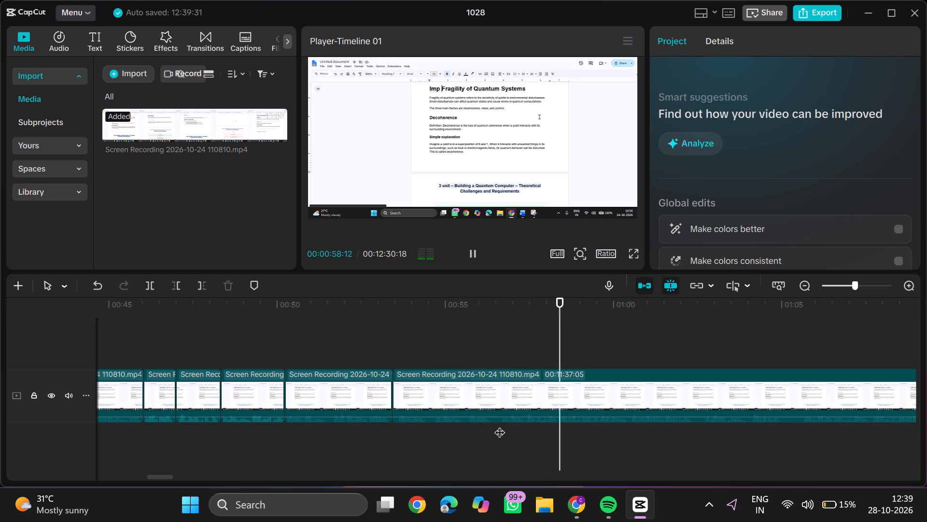
type("q")
Split the remaining recording at about 00:00:59:05 and trim about 9 frames off the start of the part after the cut.
key("space")
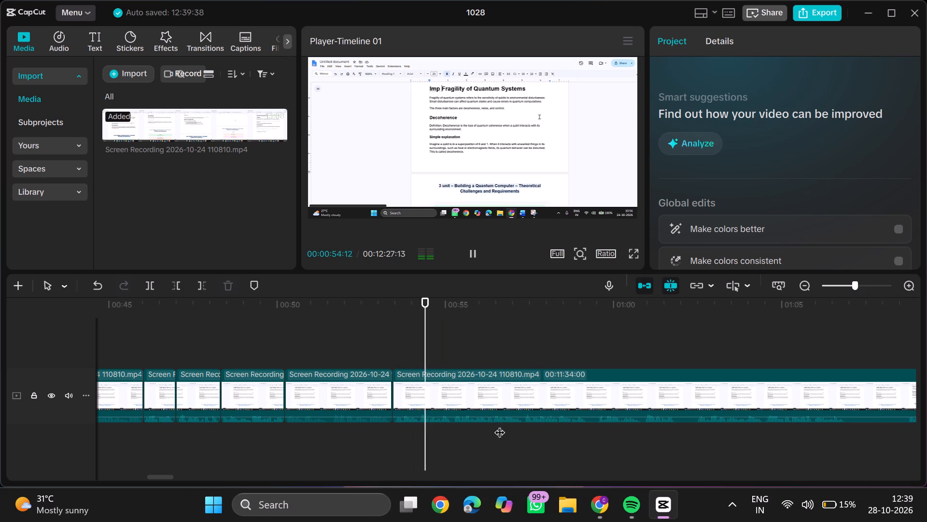
scroll(499, 425, "left", 1)
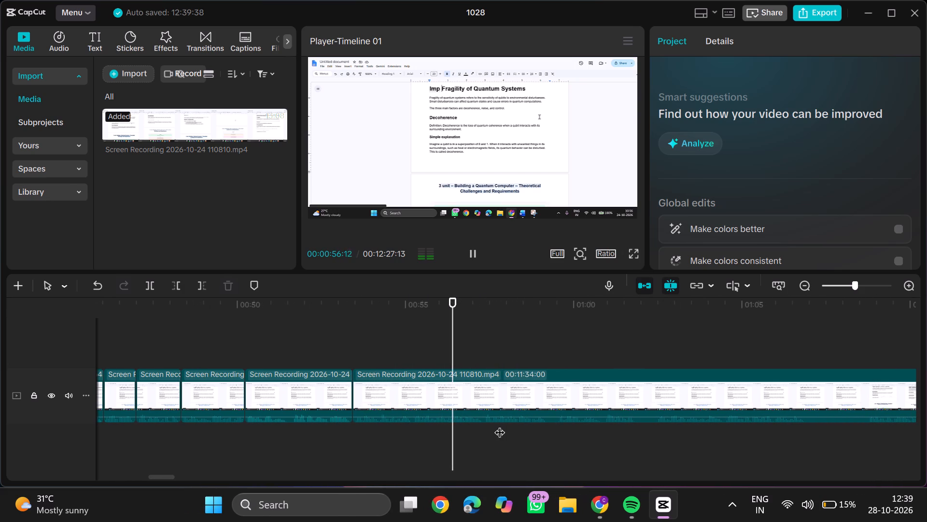
scroll(483, 428, "left", 1)
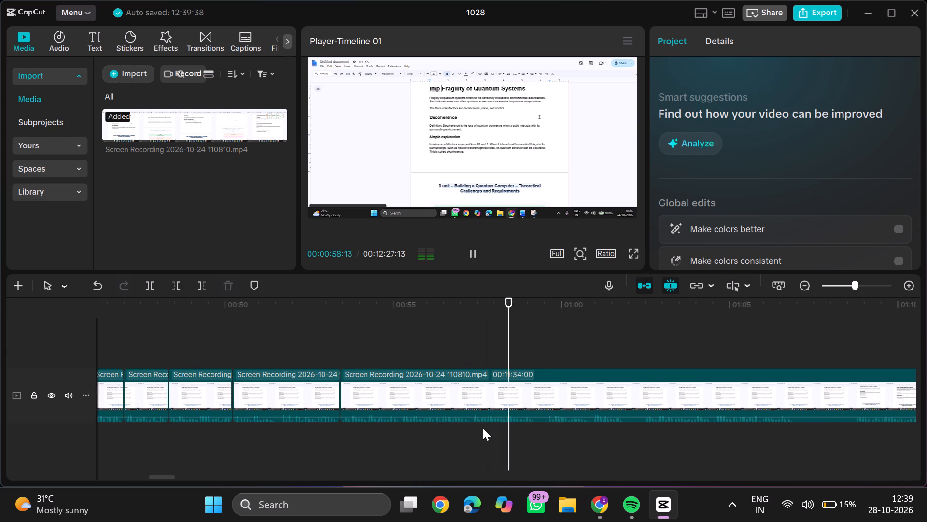
left_click(519, 425)
key("ctrl+b")
double_click(528, 425)
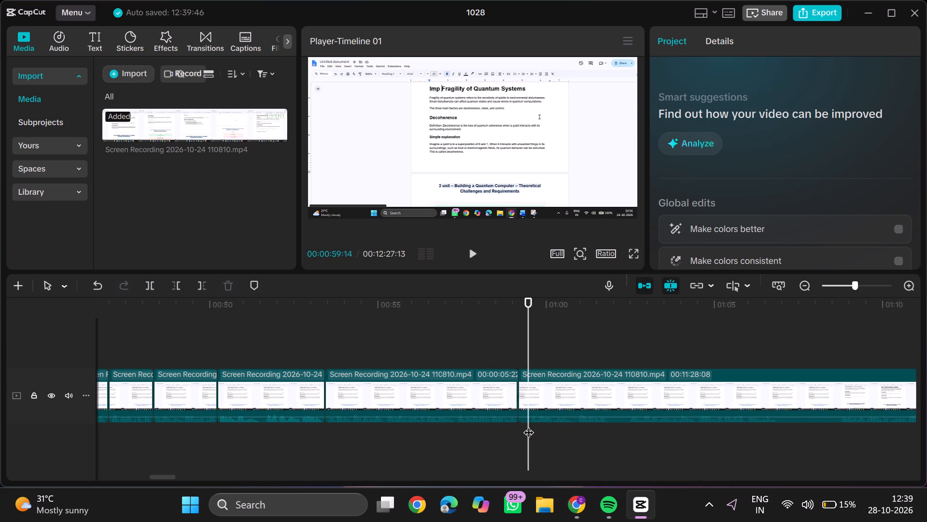
type("q")
Split the remaining recording at 00:01:01:18 and trim about 15 frames off the start of the part after the cut.
key("space")
scroll(528, 425, "left", 1)
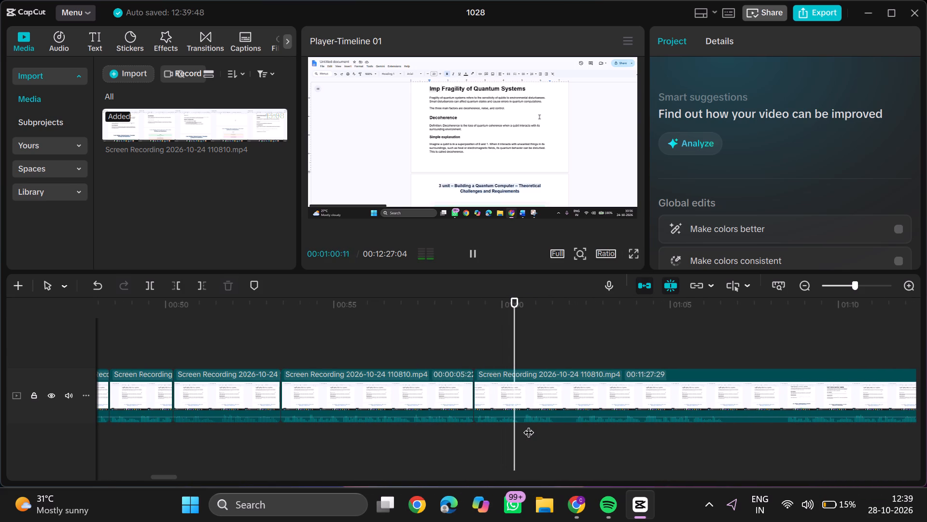
left_click(556, 425)
key("ctrl+b")
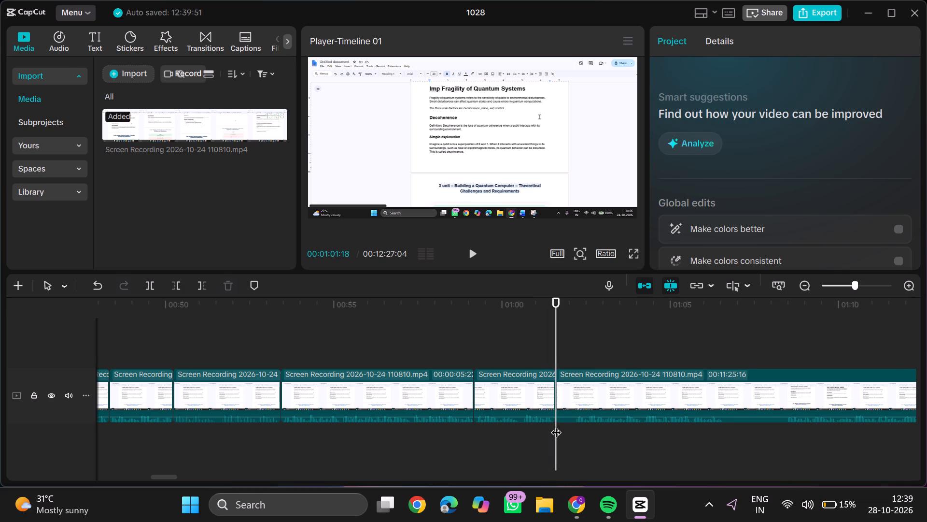
left_click(573, 425)
type("q")
Split the remaining recording at 00:01:06:05 and trim about 1.8 seconds off the start of the part after the cut.
key("space")
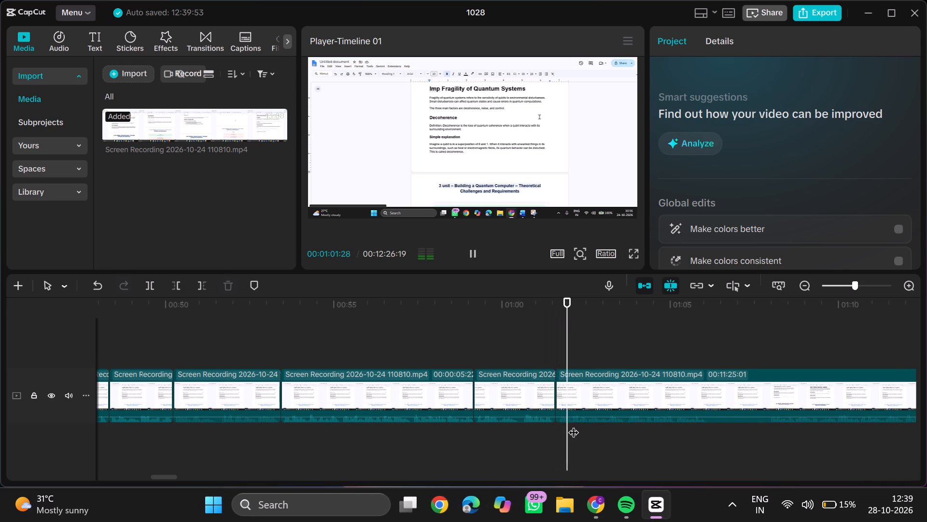
scroll(573, 425, "left", 1)
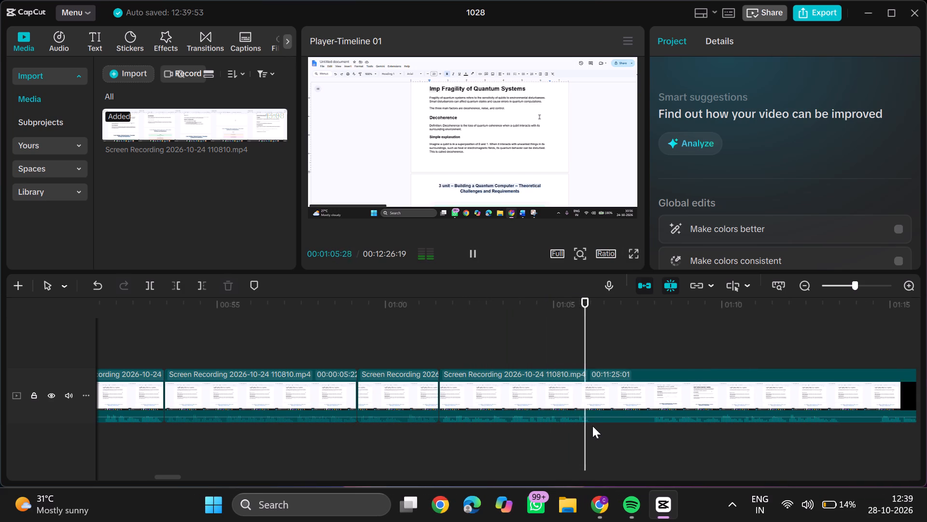
left_click(592, 426)
key("ctrl+b")
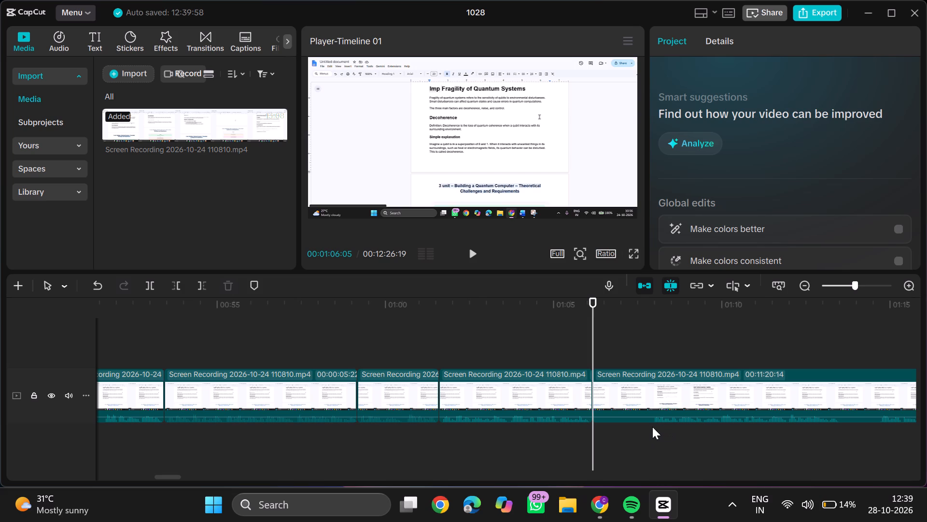
double_click(652, 426)
type("q")
Split the remaining recording at 00:01:11:25 and trim about 1 second off the start of the part after the cut.
key("space")
scroll(652, 426, "left", 1)
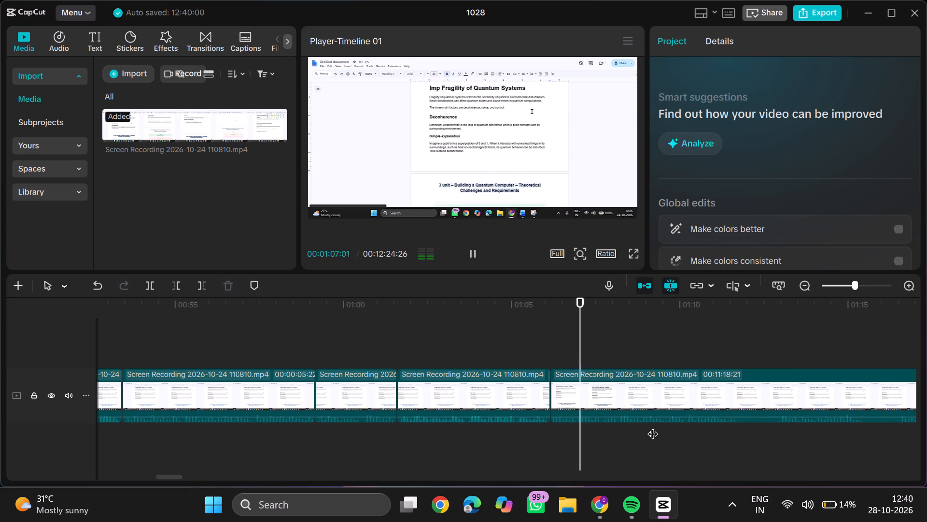
scroll(652, 426, "left", 2)
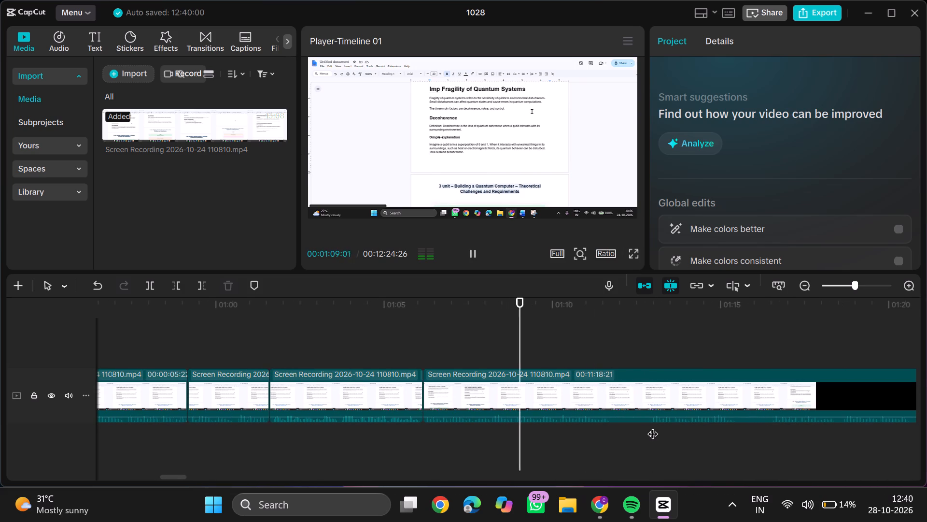
scroll(652, 426, "left", 1)
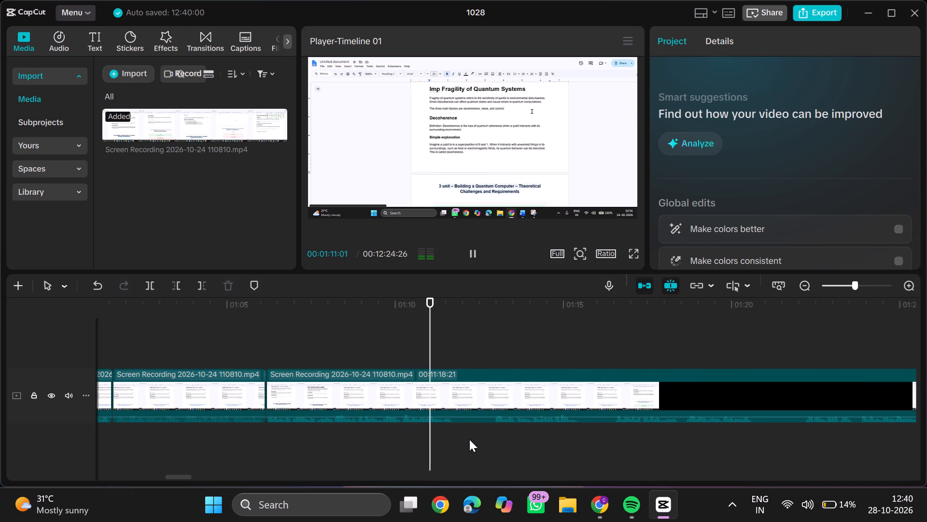
double_click(457, 429)
key("ctrl+b")
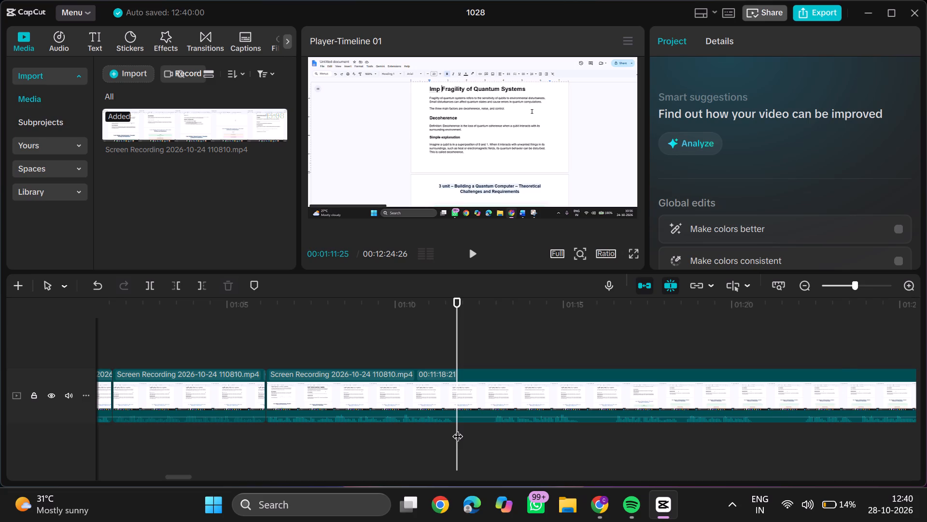
double_click(491, 423)
type("q")
Split the remaining recording at 00:01:14:15 and trim about 1 second off the start of the part after the cut.
key("space")
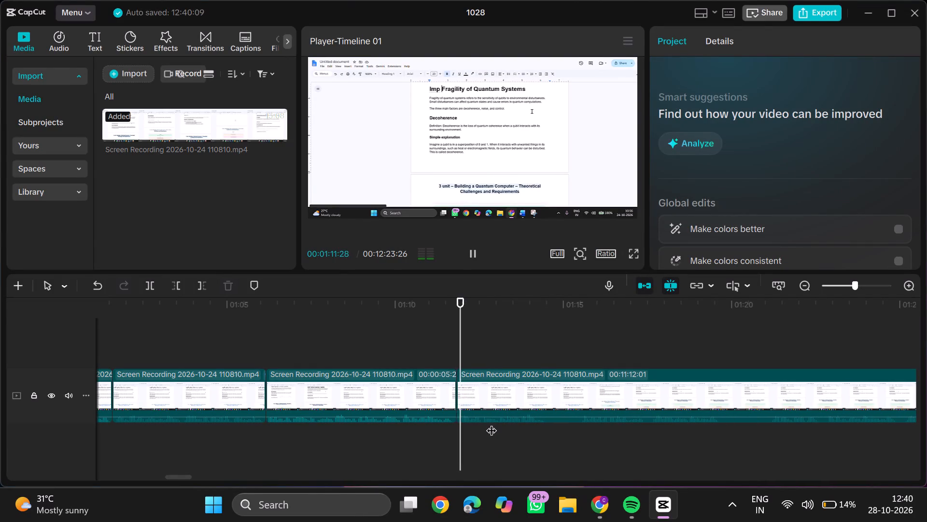
scroll(491, 423, "left", 1)
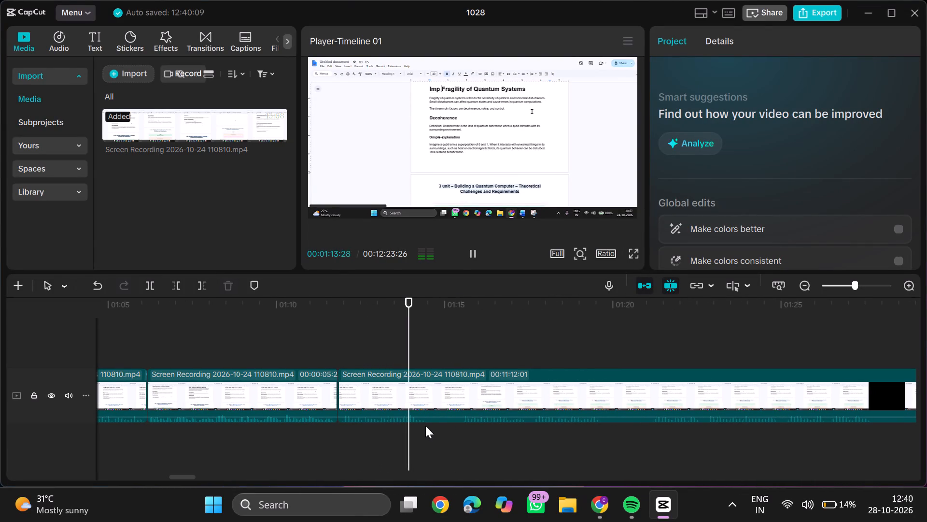
left_click(428, 425)
key("ctrl+b")
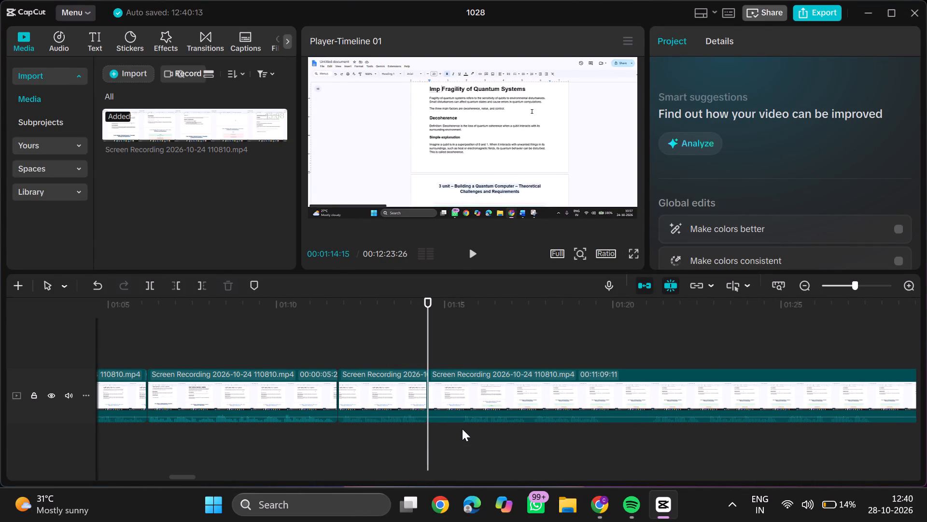
double_click(461, 429)
type("q")
Split the remaining recording at 00:01:18:21 and trim about 1.5 seconds off the start of the part after the cut.
key("space")
scroll(461, 429, "left", 1)
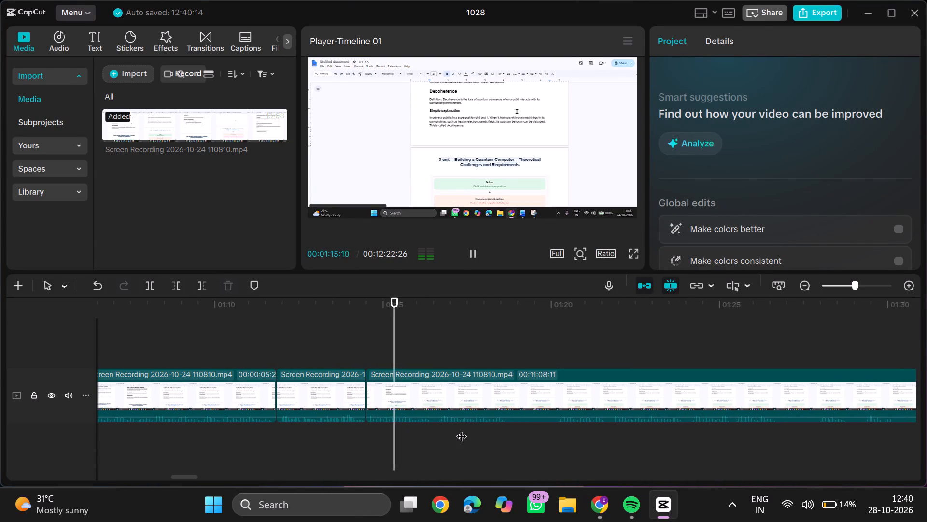
scroll(461, 429, "left", 1)
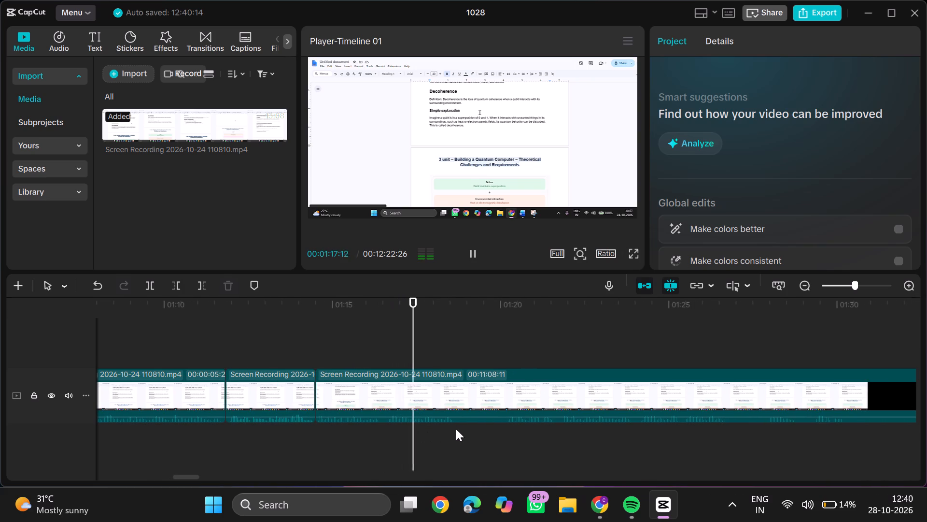
double_click(457, 428)
key("ctrl+b")
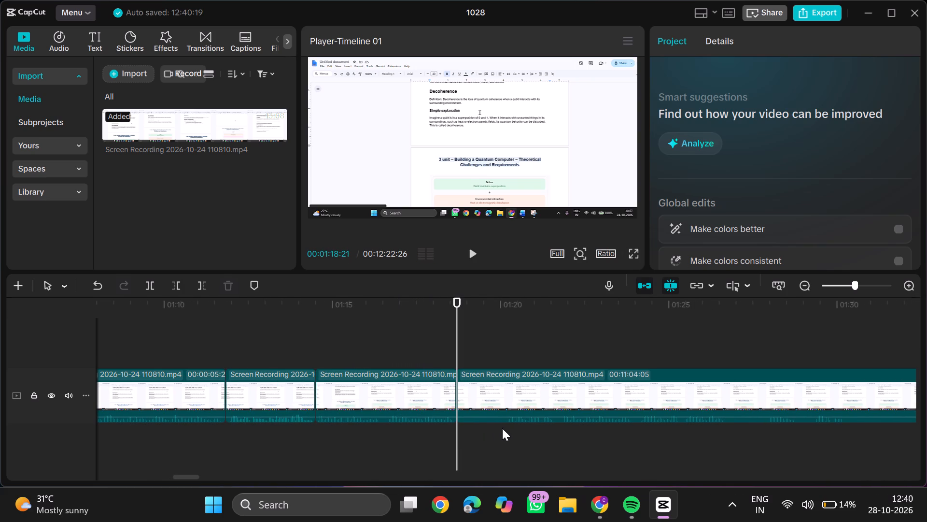
left_click(502, 428)
left_click_drag(502, 428, 506, 430)
type("q")
Trim about another 1.6 seconds off the start of the remaining recording, up to about 00:01:20:09.
key("space")
scroll(506, 430, "left", 1)
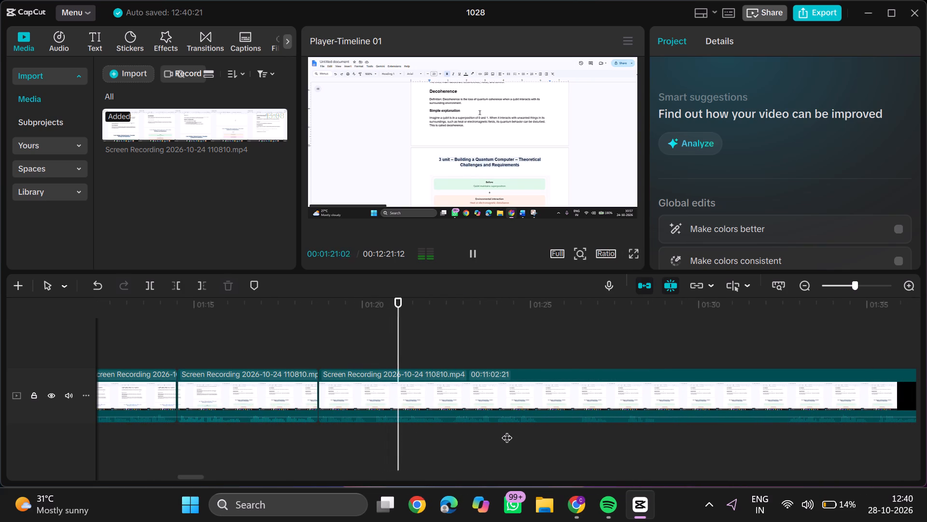
left_click(368, 423)
left_click_drag(368, 423, 373, 426)
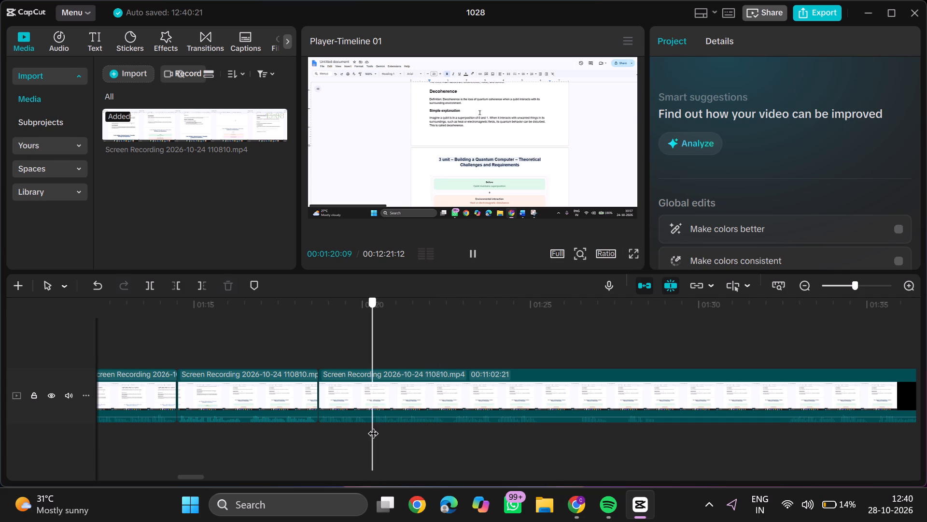
left_click_drag(373, 426, 373, 426)
type("q")
Split the remaining recording at 00:01:22:06 and trim about 4 frames off the start of the part after the cut.
key("space")
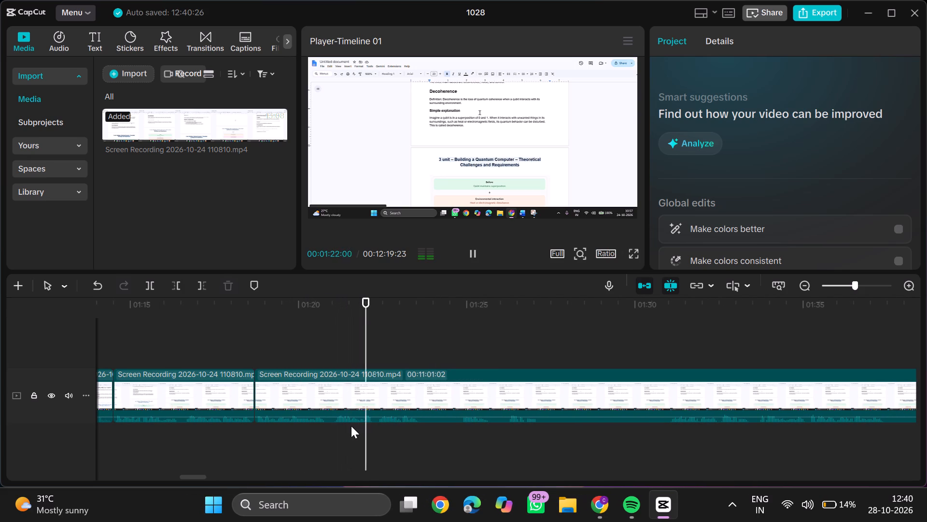
double_click(372, 431)
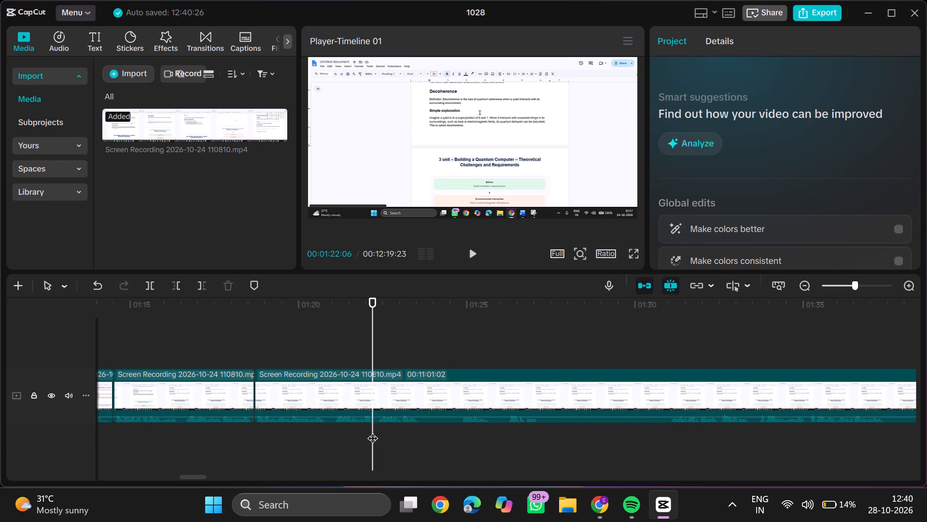
key("ctrl+b")
double_click(378, 424)
left_click(378, 424)
type("q")
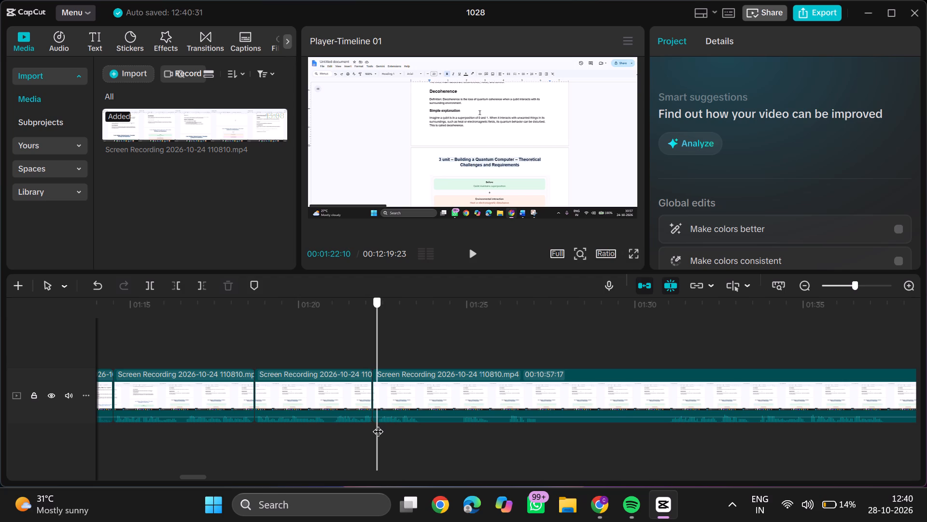
Split the remaining recording at 00:01:23:14 and trim about 1.2 seconds off the start of the part after the cut.
key("space")
scroll(378, 424, "left", 1)
double_click(379, 428)
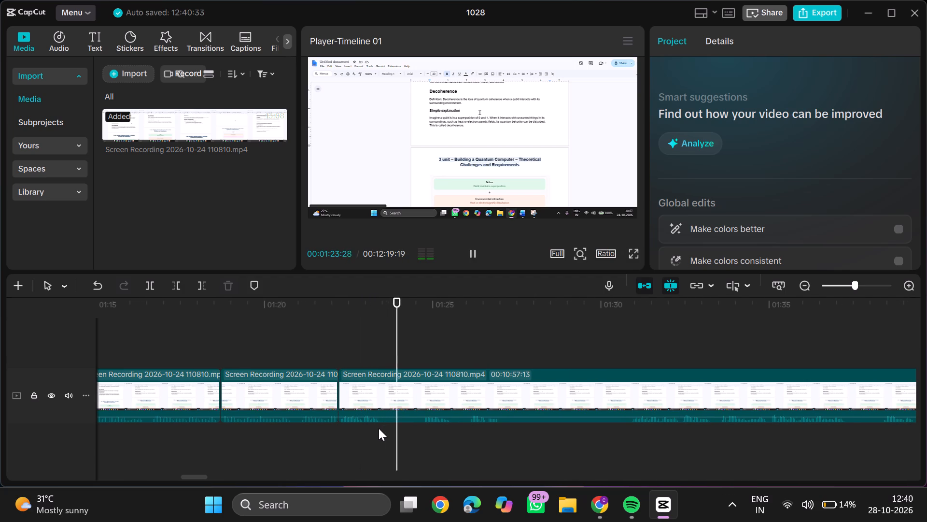
key("ctrl+b")
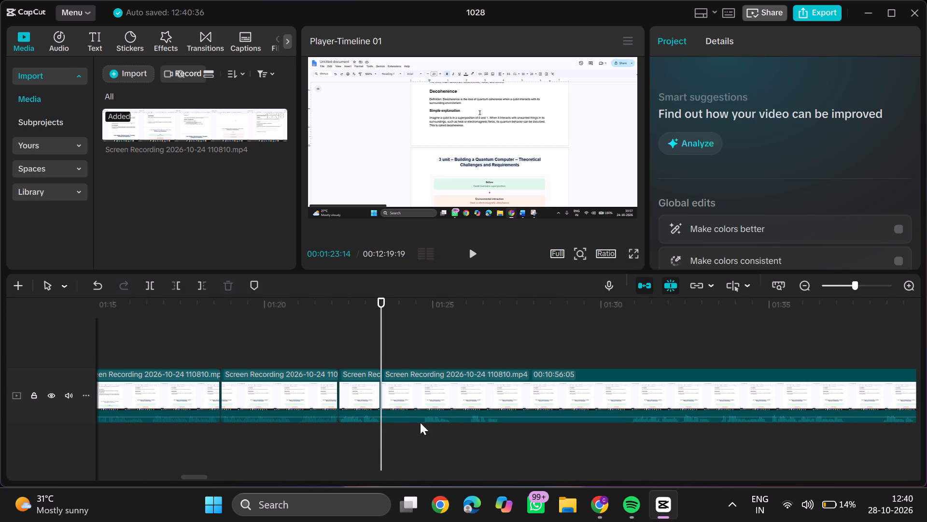
double_click(420, 422)
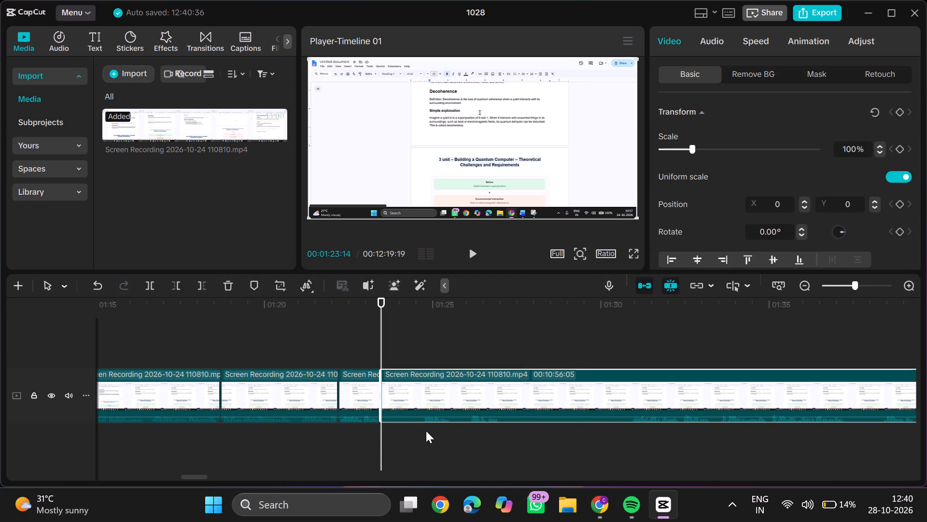
double_click(423, 427)
left_click(423, 427)
type("q")
Split the remaining recording at 00:01:24:10 and trim about 16 frames off the start of the part after the cut.
key("space")
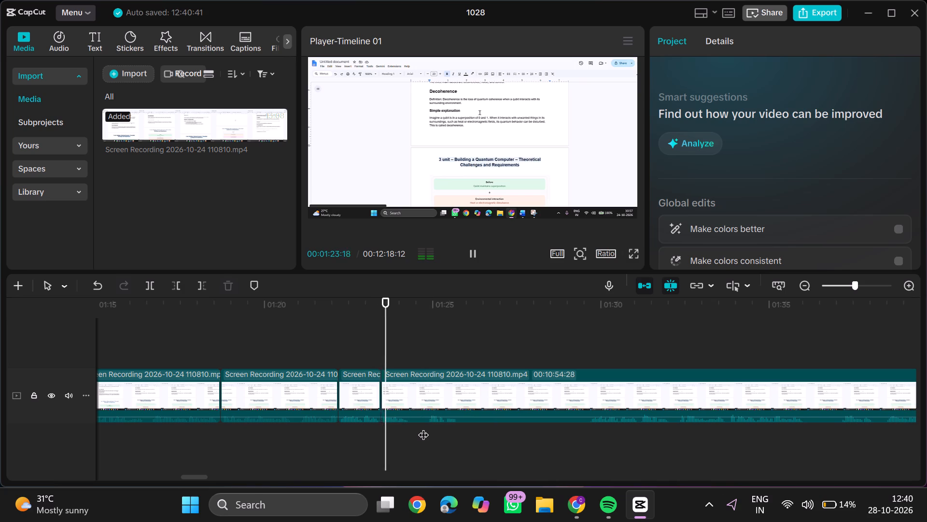
scroll(423, 427, "left", 1)
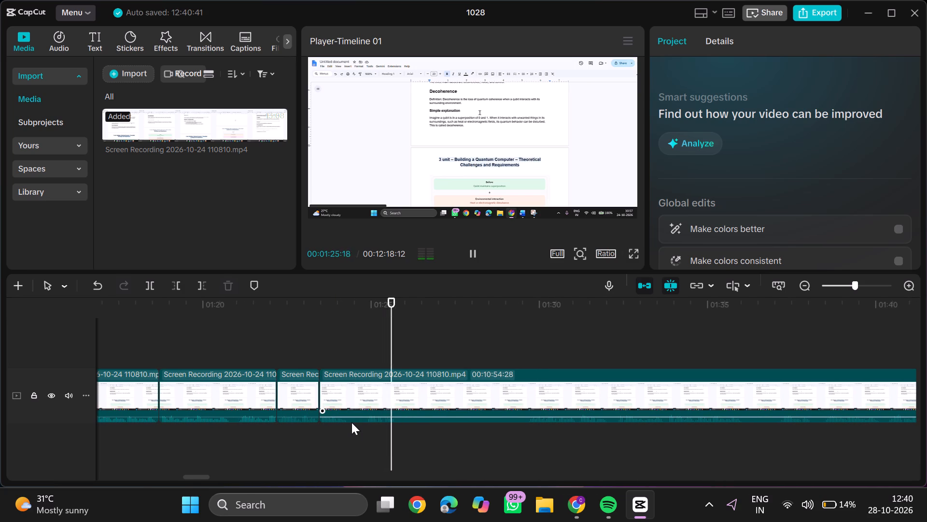
double_click(349, 423)
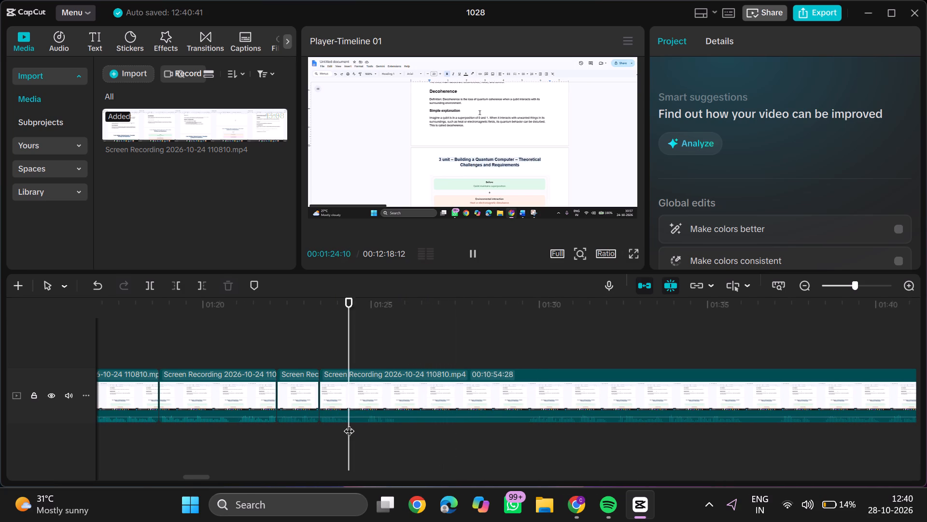
key("ctrl+b")
double_click(366, 432)
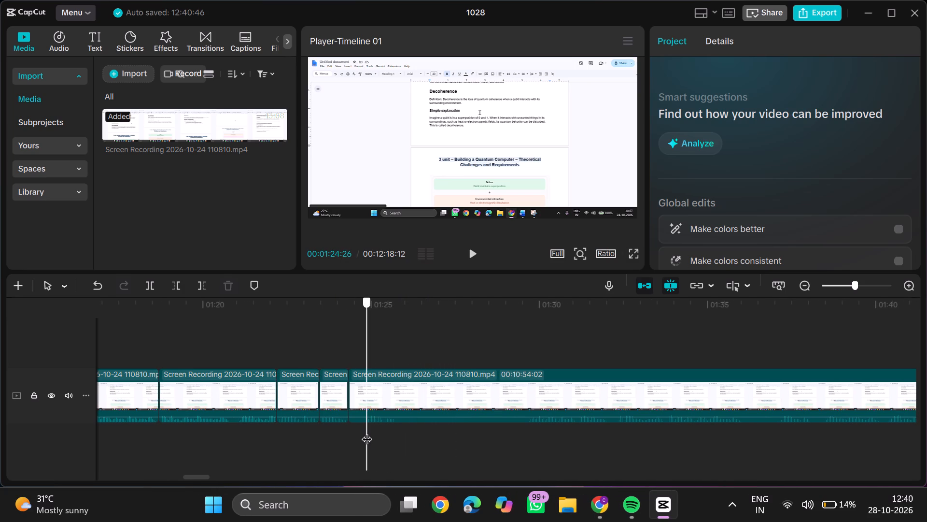
type("q")
Split the remaining recording at 00:01:25:09 and trim about 3.7 seconds off the start of the part after the cut.
key("space")
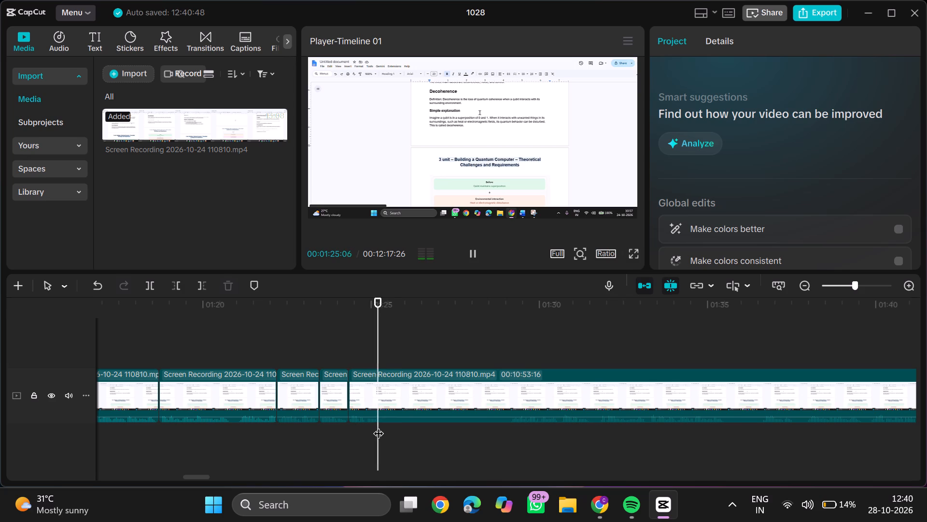
double_click(381, 425)
key("ctrl+b")
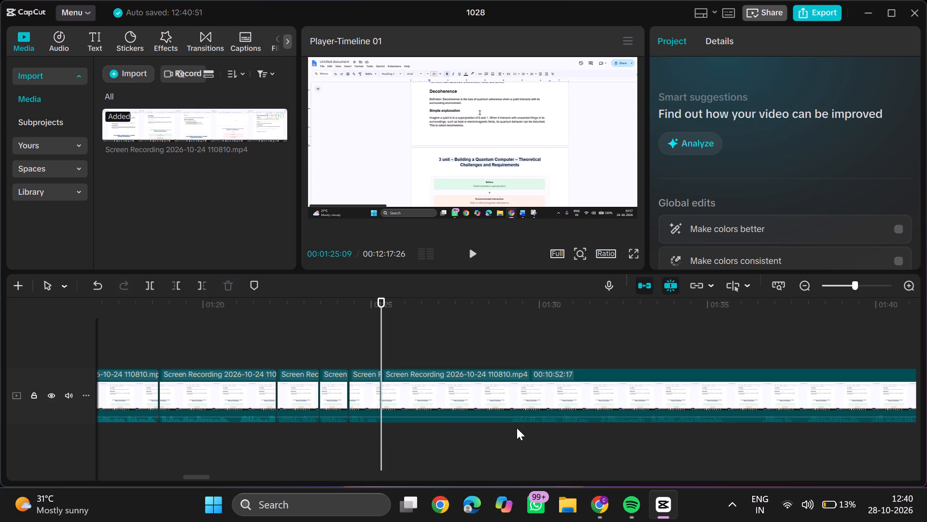
double_click(506, 425)
type("q")
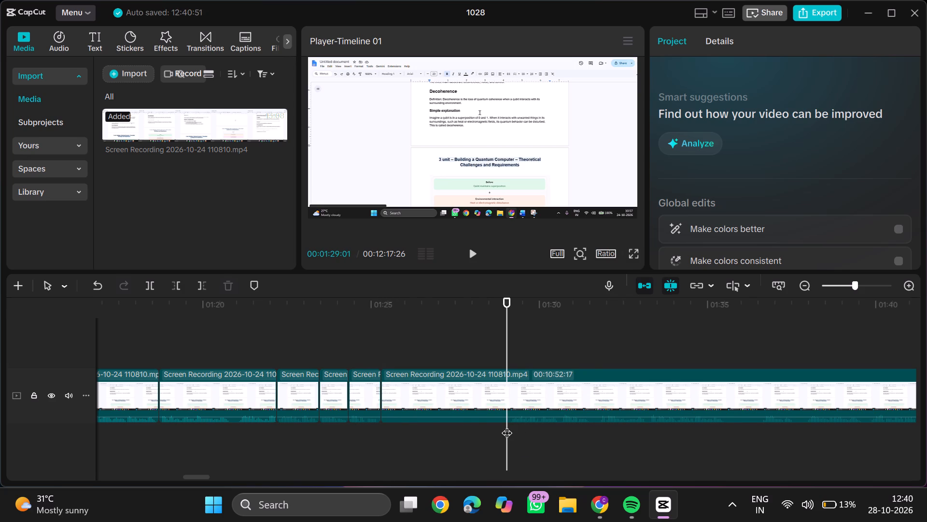
Split the remaining recording at 00:01:27:24 and trim about 7 frames off the start of the part after the cut.
key("space")
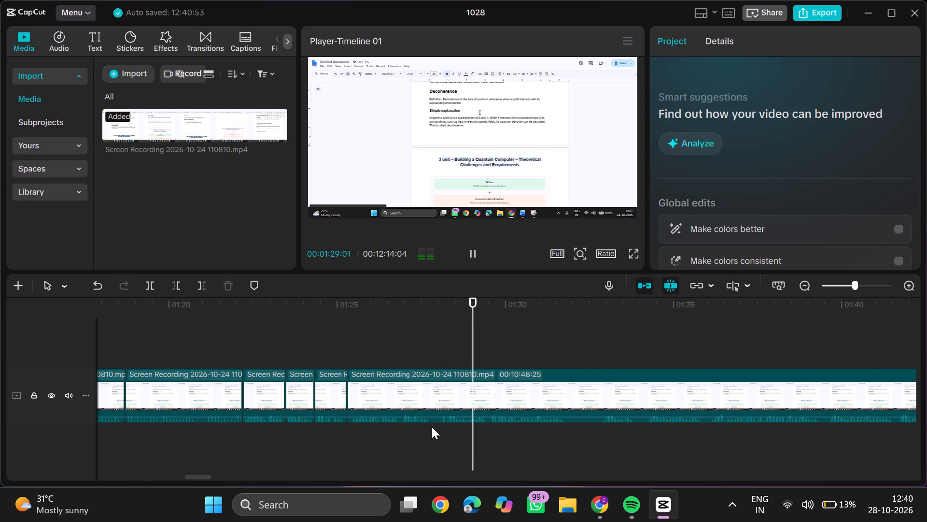
triple_click(432, 427)
key("ctrl+b")
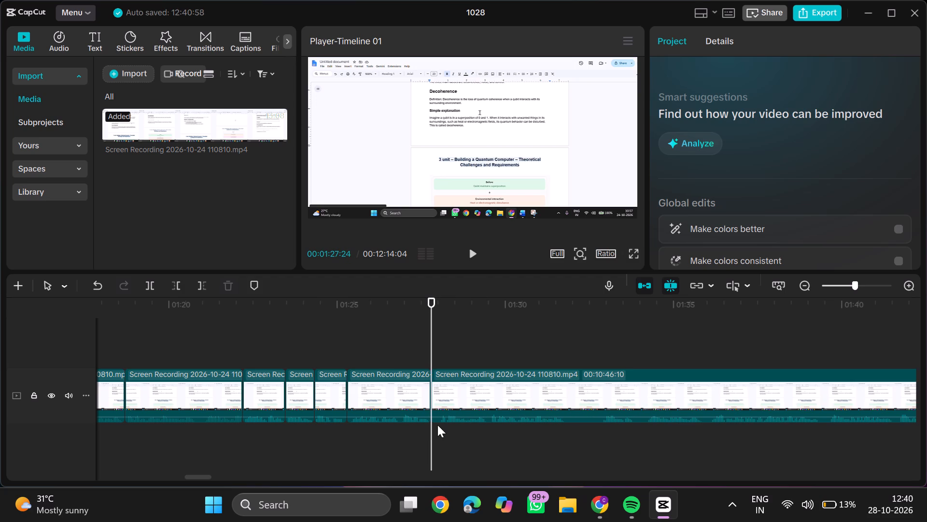
double_click(439, 424)
key("q")
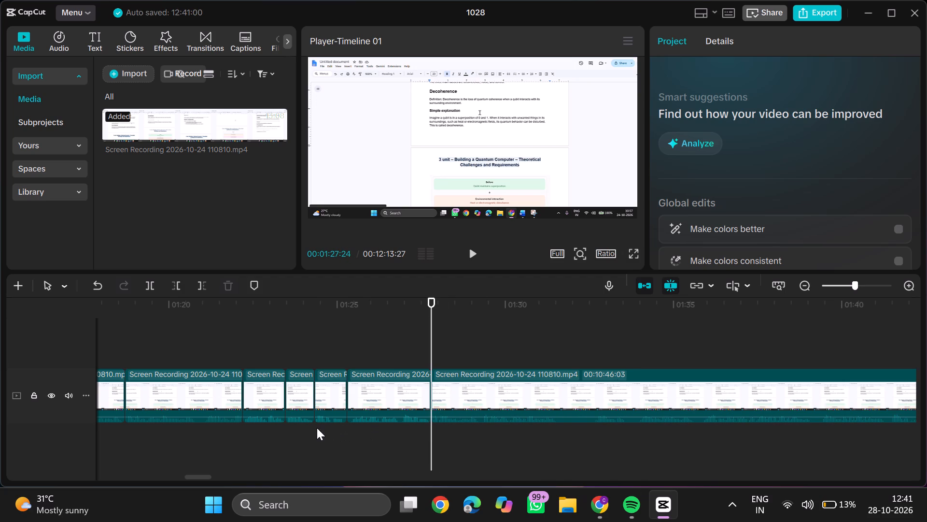
Replay the latest cuts and delete the two short clips between 00:01:23:14 and 00:01:25:09.
left_click(317, 428)
key("space")
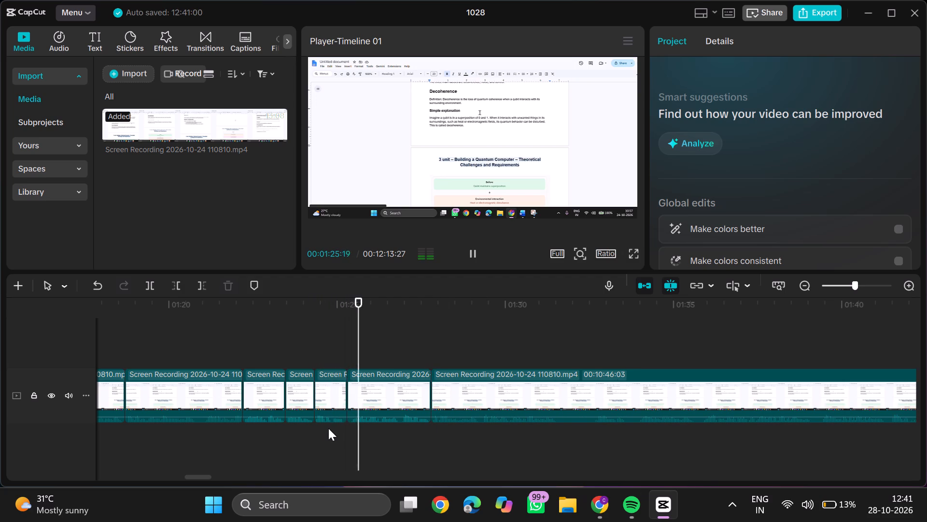
left_click_drag(338, 421, 309, 401)
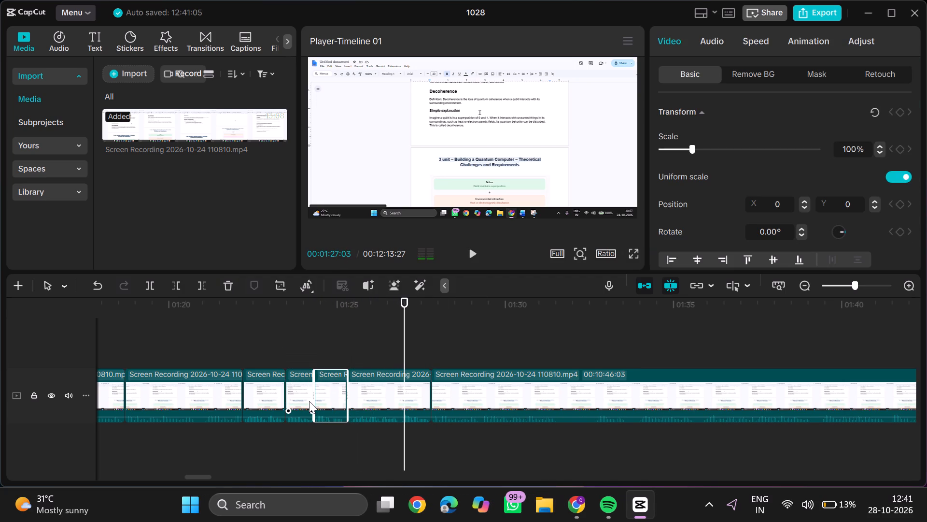
double_click(309, 401)
key("BackSpace")
left_click(309, 401)
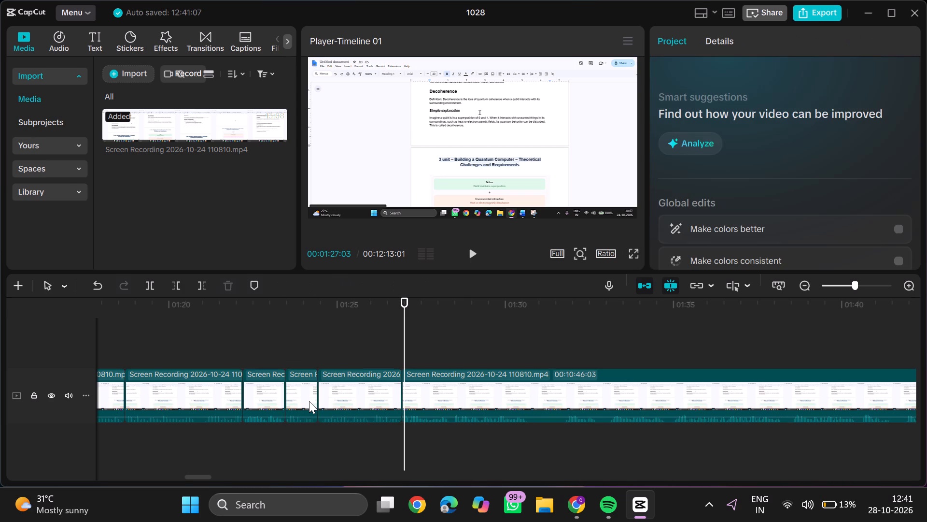
key("BackSpace")
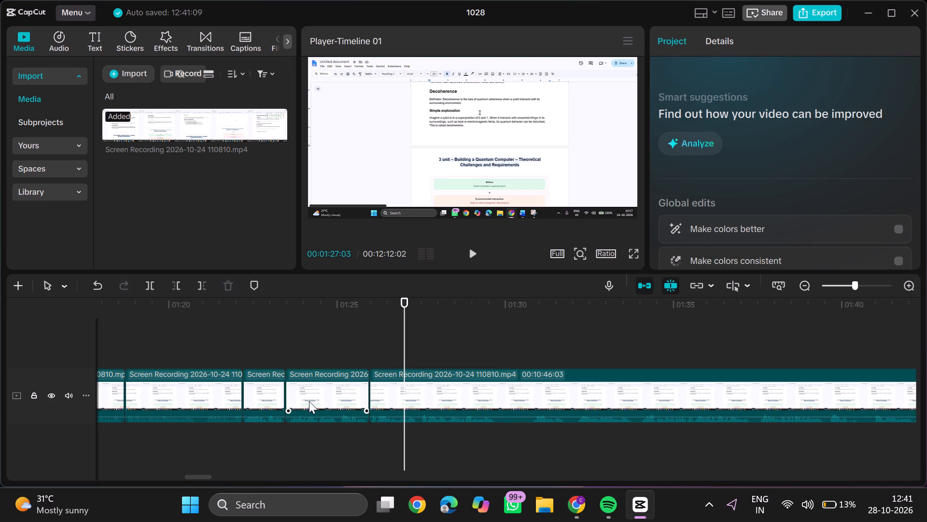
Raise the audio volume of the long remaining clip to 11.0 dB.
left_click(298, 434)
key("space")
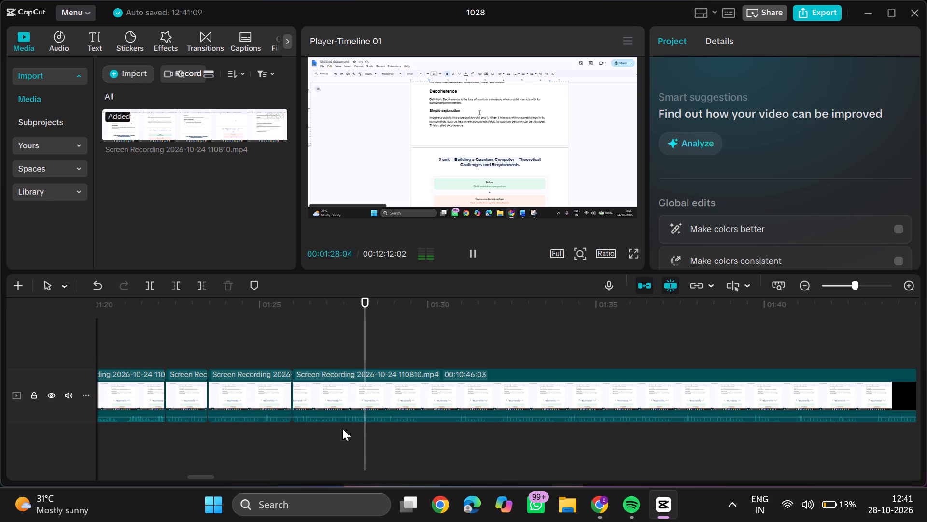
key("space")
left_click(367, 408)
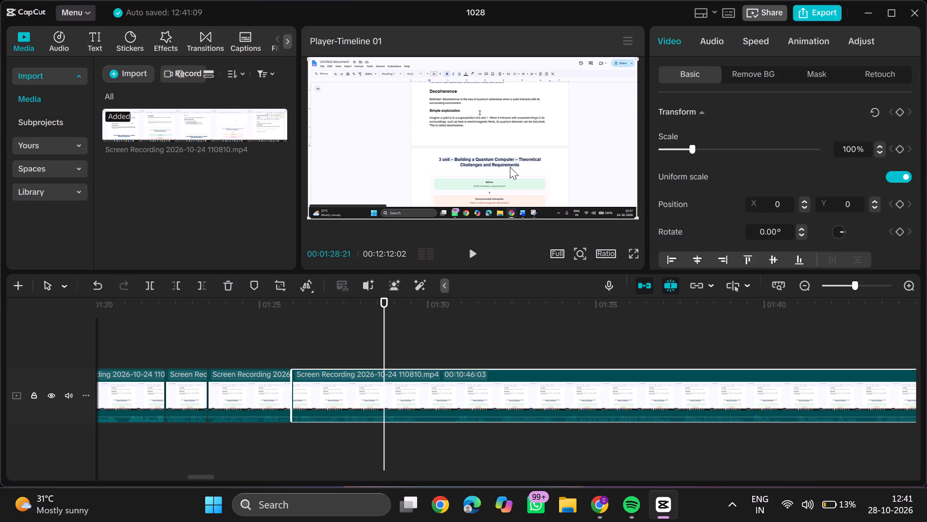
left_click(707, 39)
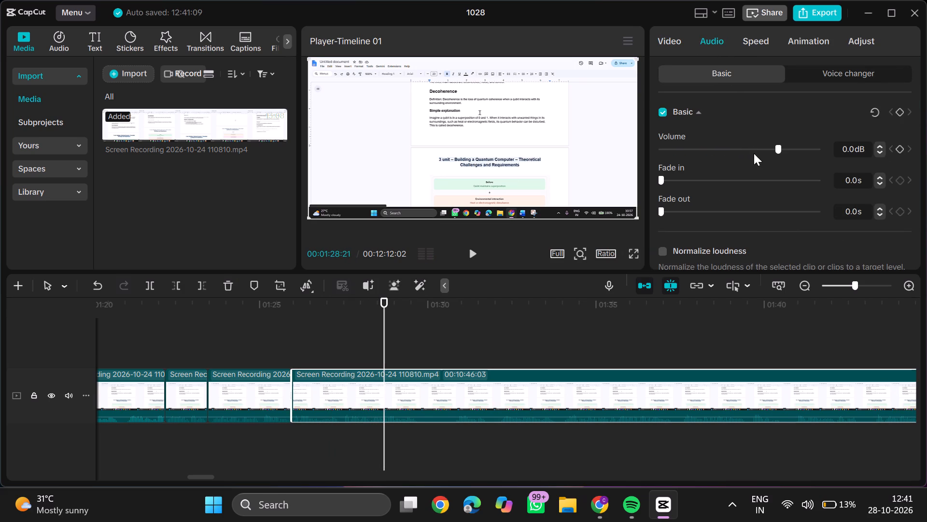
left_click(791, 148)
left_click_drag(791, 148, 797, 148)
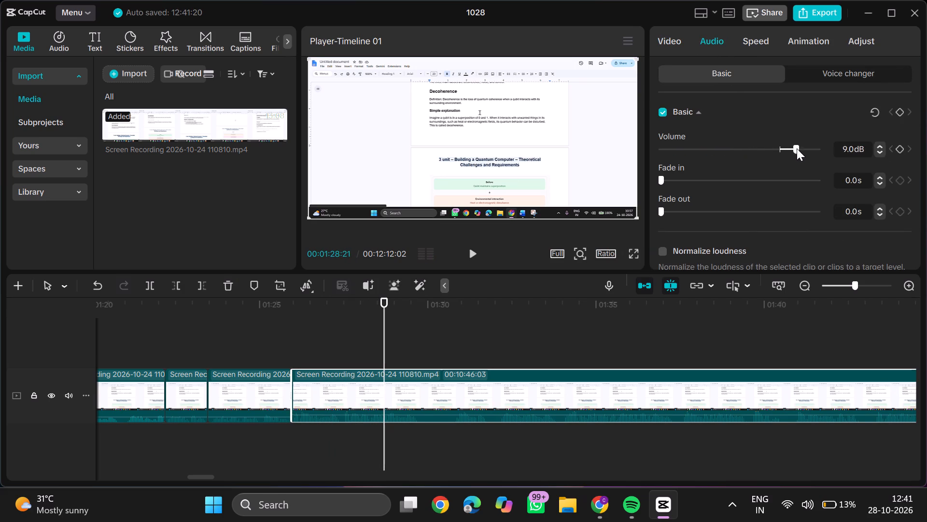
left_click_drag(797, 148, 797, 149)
Listen to the long remaining clip and set its audio volume to 9.5 dB.
left_click(315, 430)
key("space")
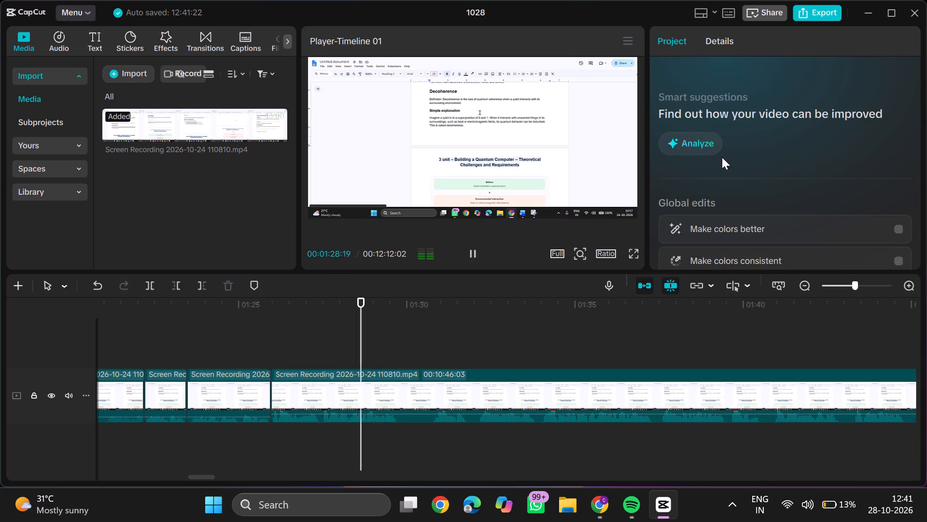
left_click(467, 390)
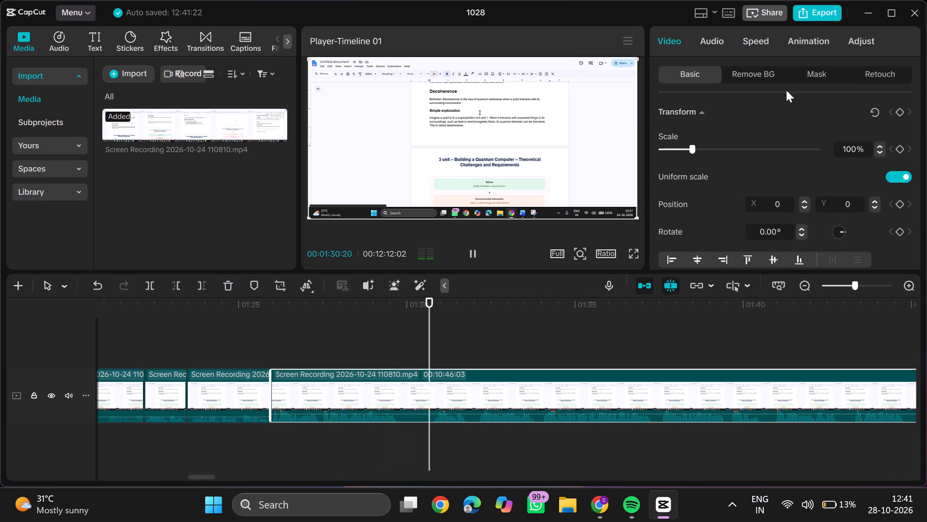
left_click(718, 40)
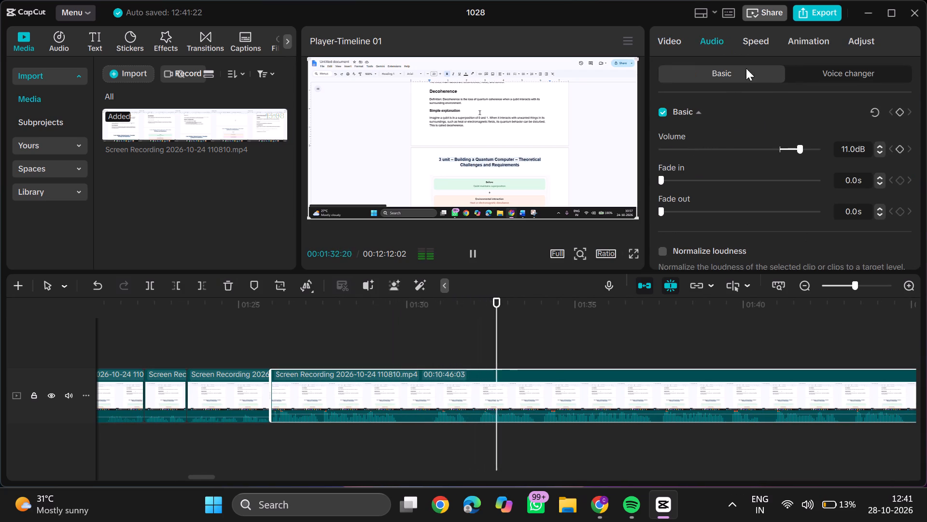
left_click_drag(801, 148, 794, 149)
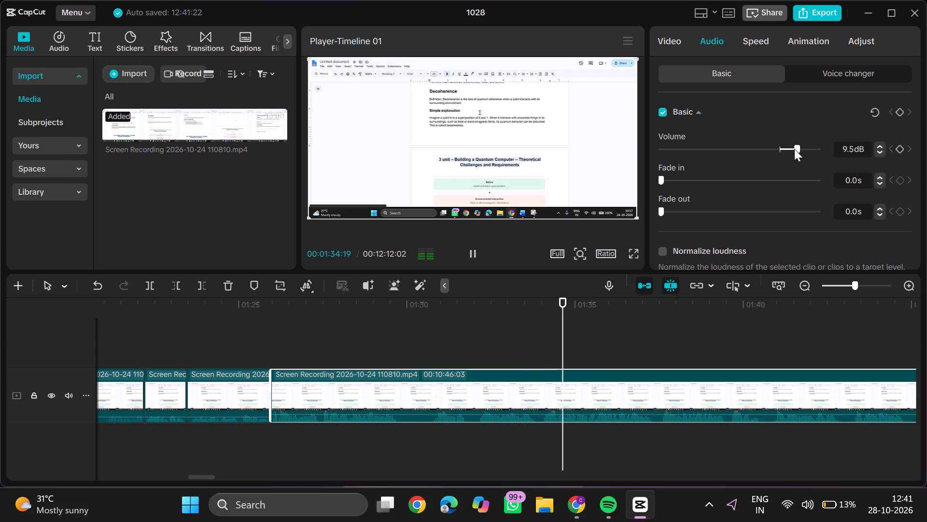
Split the remaining recording at 00:01:29:24 and trim about 26 frames off the start of the part after the cut.
left_click(276, 437)
key("space")
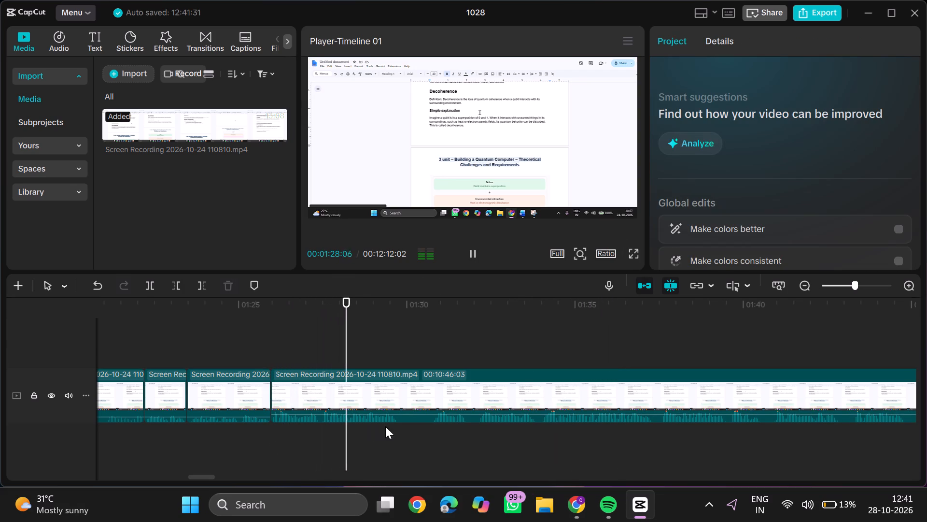
left_click(400, 425)
key("ctrl+b")
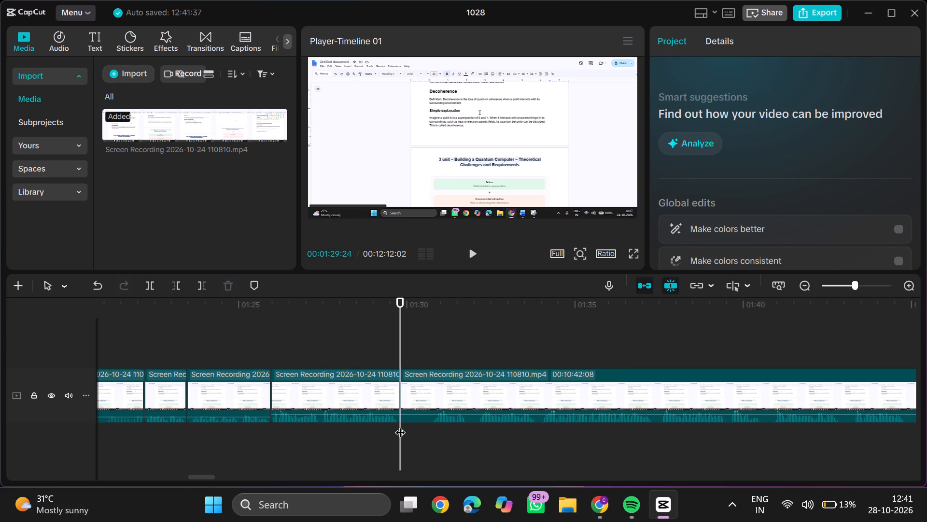
double_click(428, 428)
type("q")
Trim about another 1.4 seconds off the start of the remaining recording, up to 00:01:31:07.
key("space")
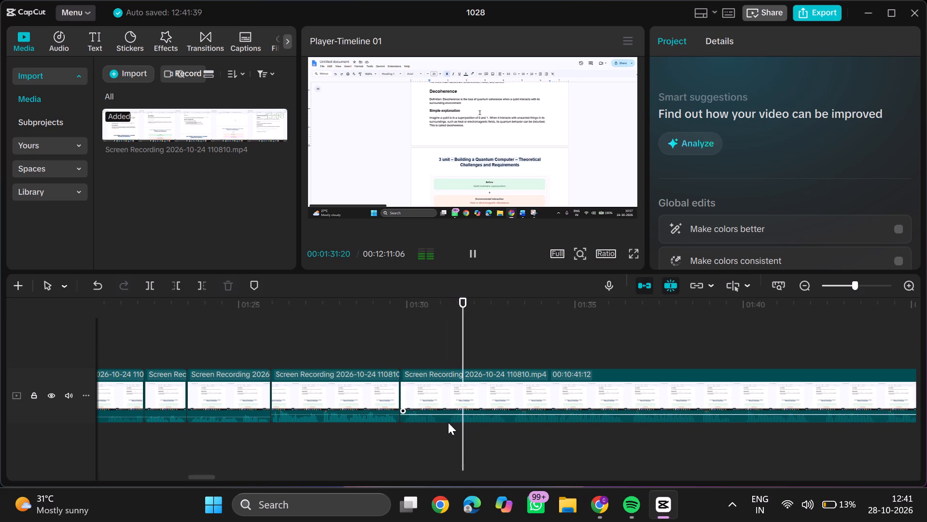
left_click(448, 424)
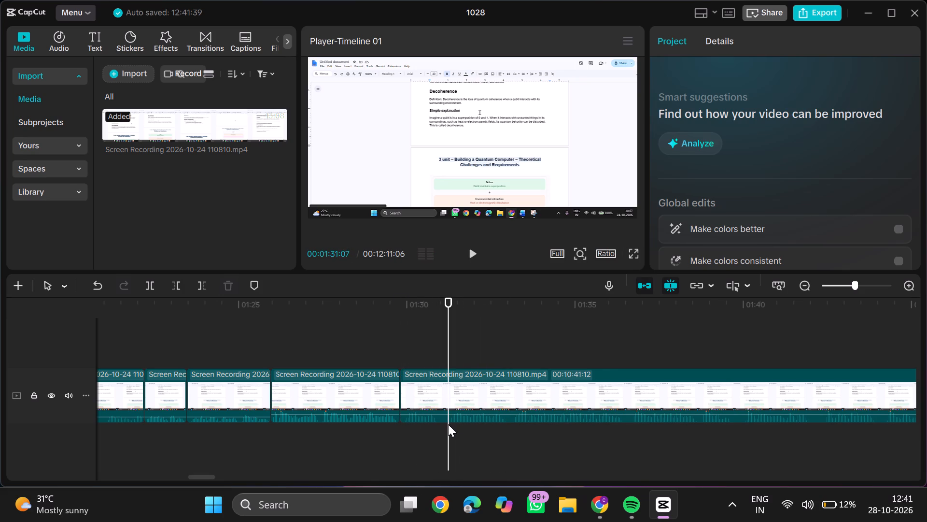
type("q")
Split the remaining recording at 00:01:35:00 and trim about 8 frames off the start of the part after the cut.
key("space")
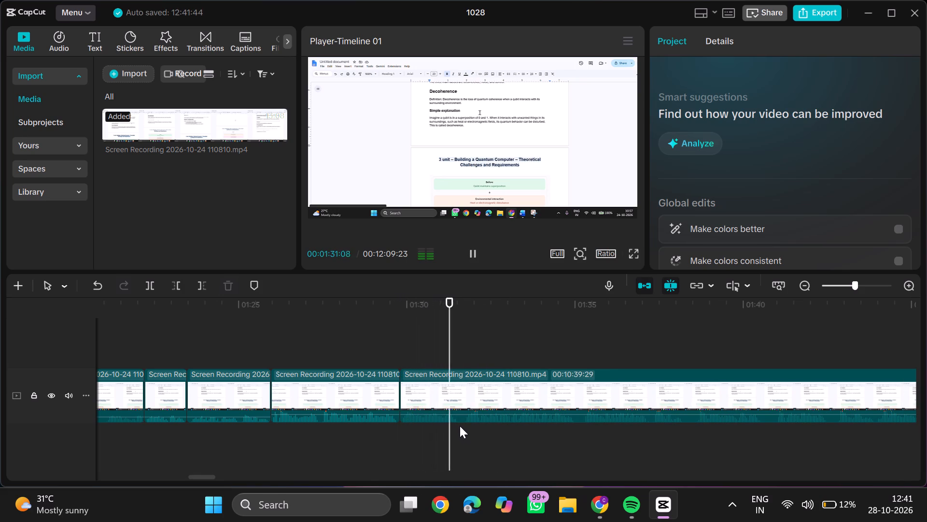
scroll(491, 431, "left", 1)
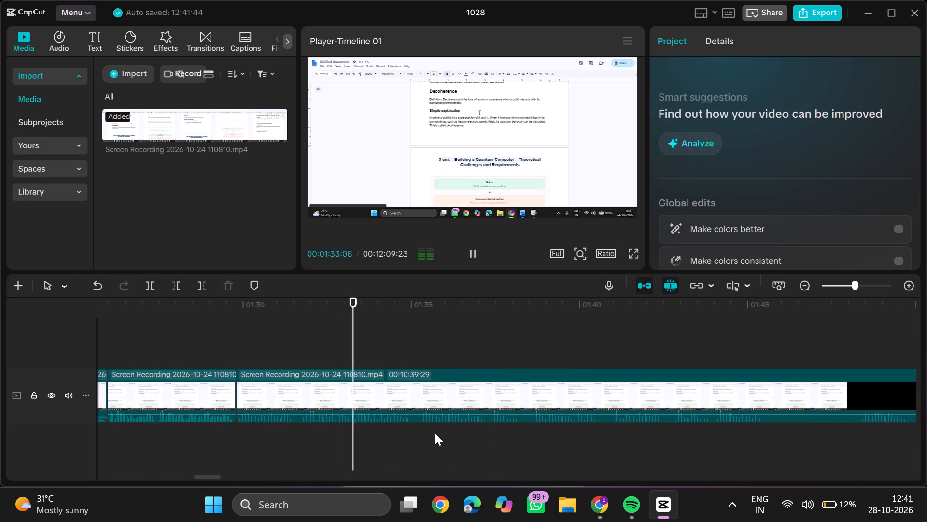
left_click(411, 425)
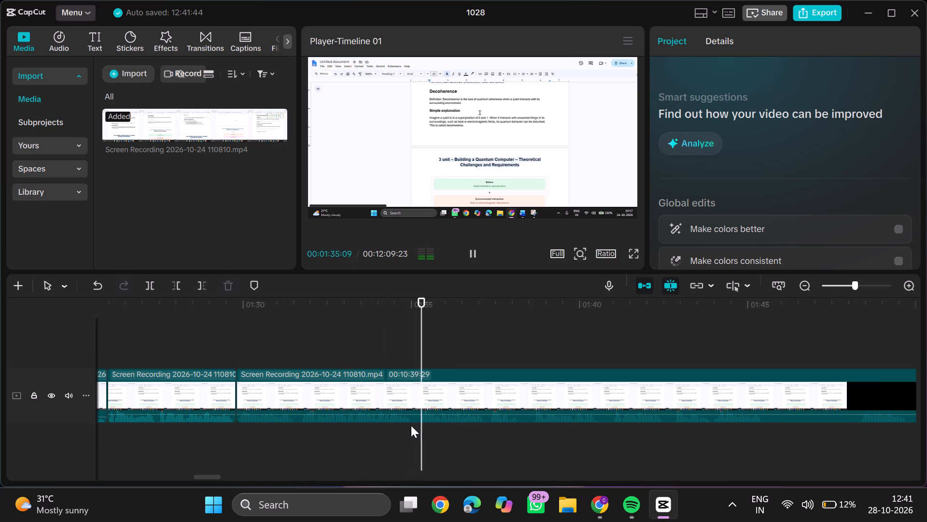
key("ctrl+b")
double_click(420, 425)
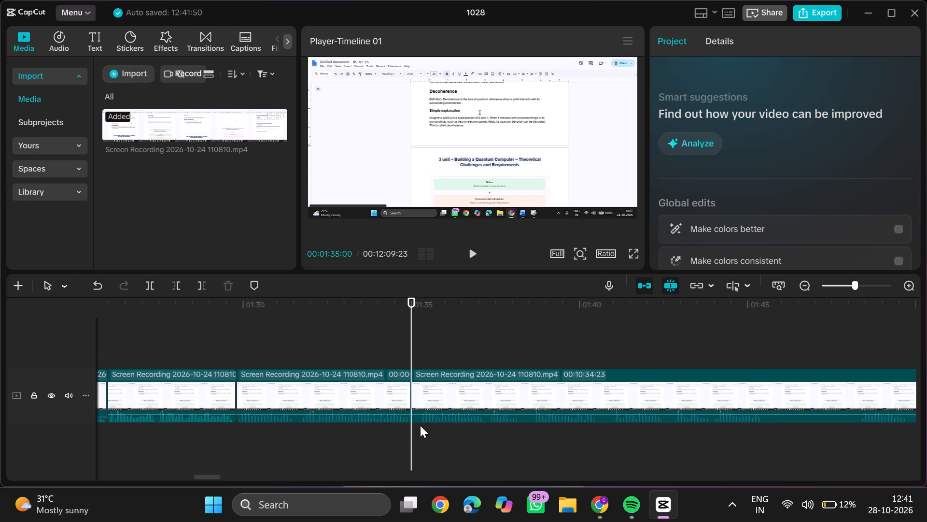
type("q")
Split the remaining recording at 00:01:38:00 and trim about 9 frames off the start of the part after the cut.
key("space")
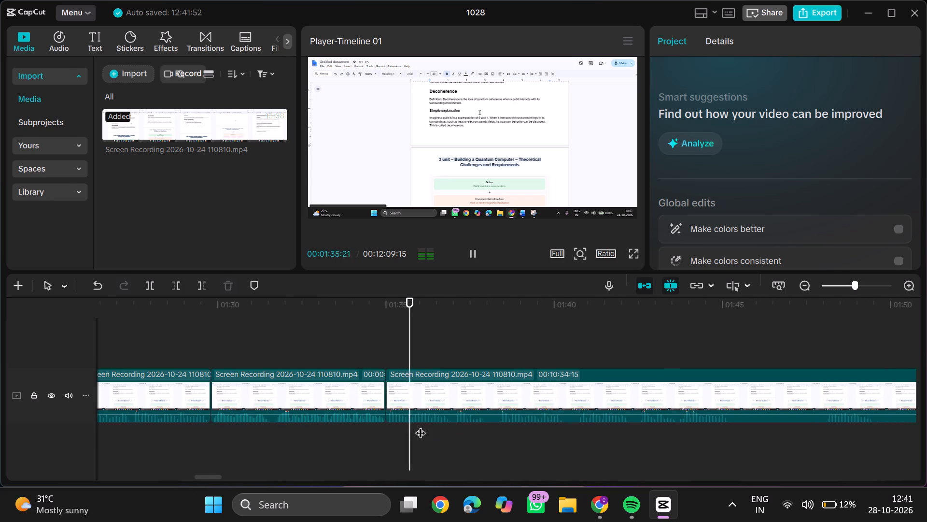
scroll(420, 425, "down", 2, "ctrl")
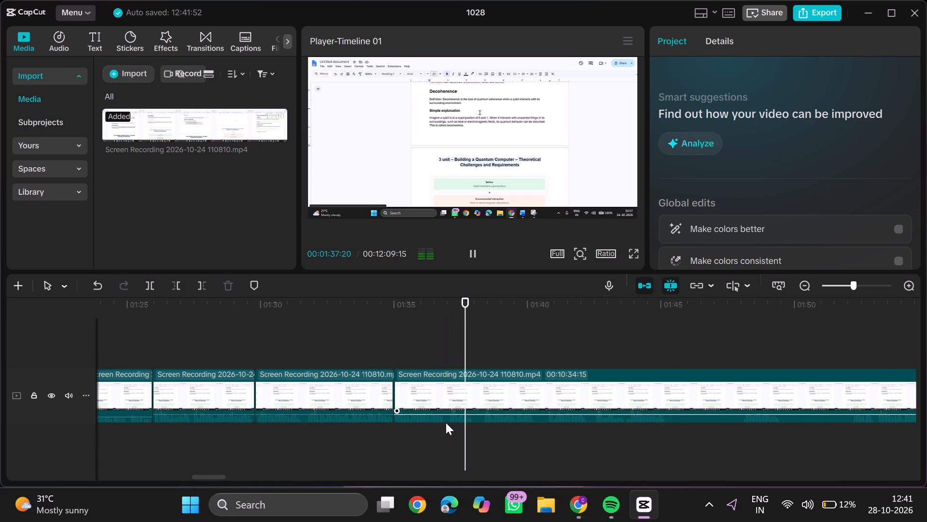
right_click(446, 422)
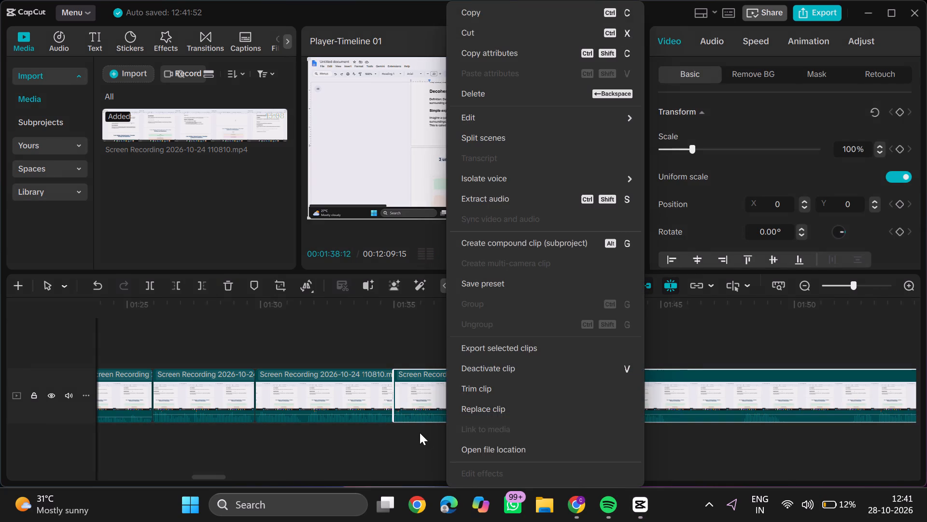
left_click(420, 433)
triple_click(474, 430)
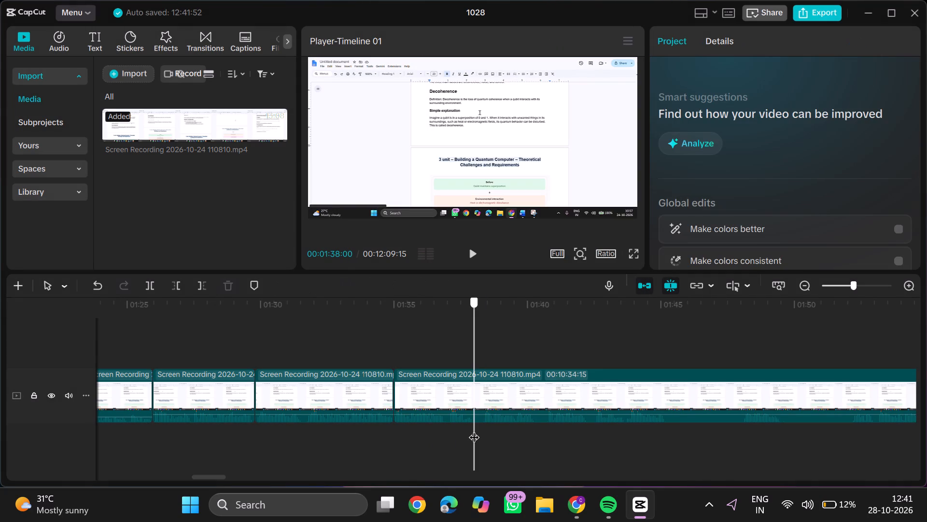
left_click(474, 430)
key("ctrl+b")
double_click(480, 425)
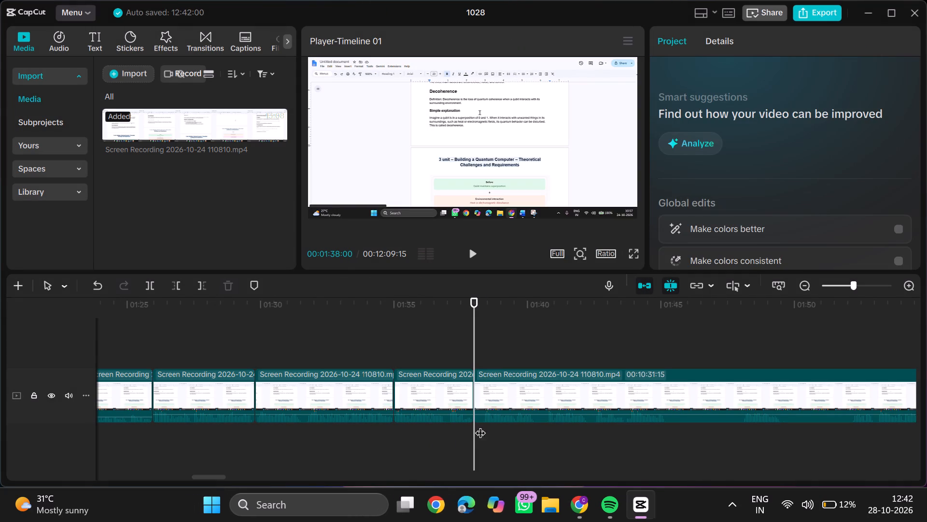
type("q")
key("space")
scroll(482, 425, "left", 1)
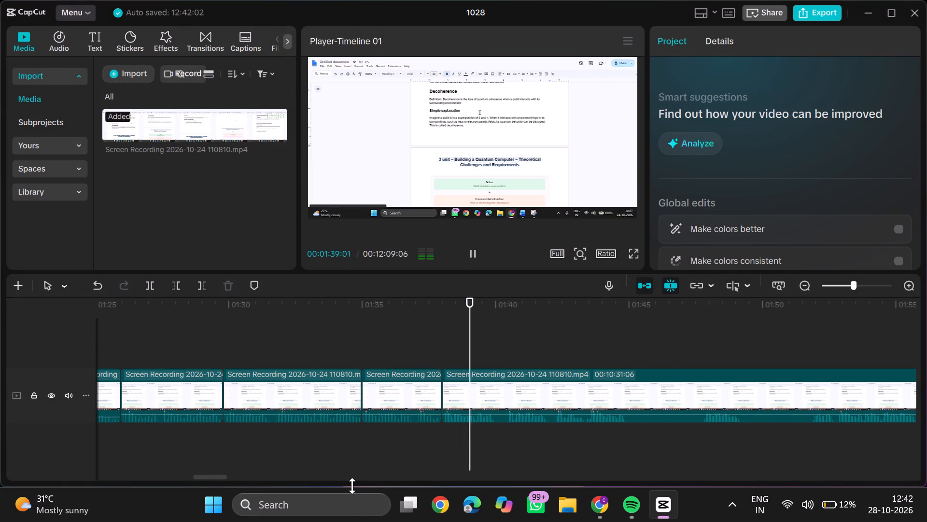
Find the Kuro app through the Windows search and launch it.
left_click(335, 499)
key("j")
key("BackSpace")
key("k")
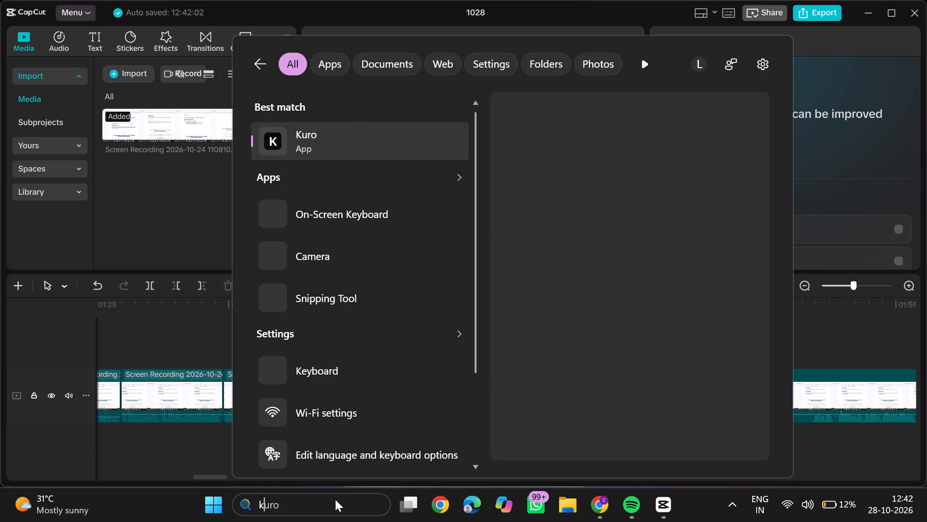
double_click(312, 138)
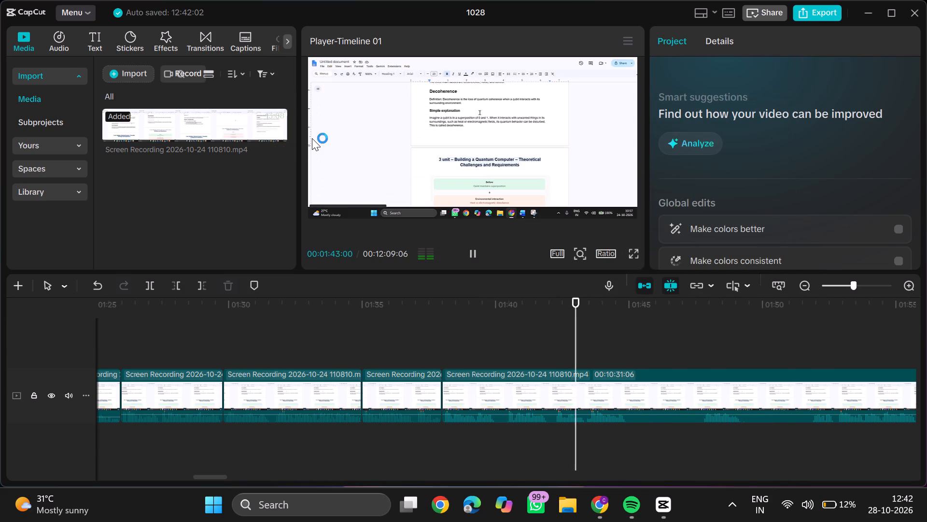
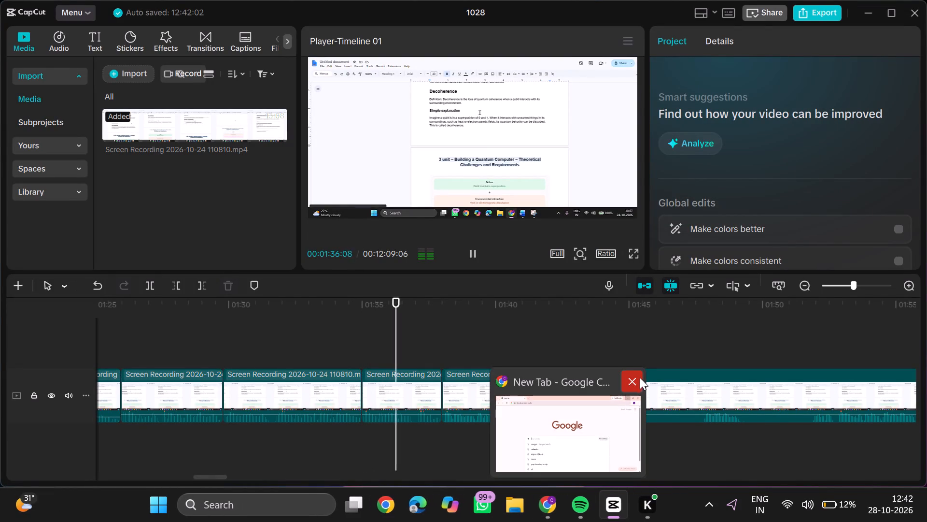
Close the New Tab Google Chrome window.
left_click(641, 377)
Split the remaining recording at 00:01:40:01 and trim about 11 frames off the start of the part after the cut.
scroll(516, 413, "left", 1)
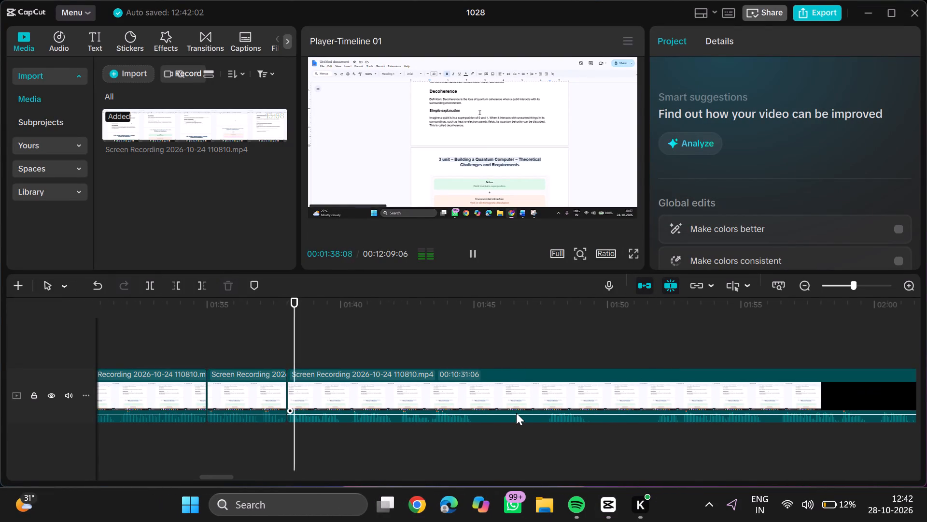
left_click(342, 425)
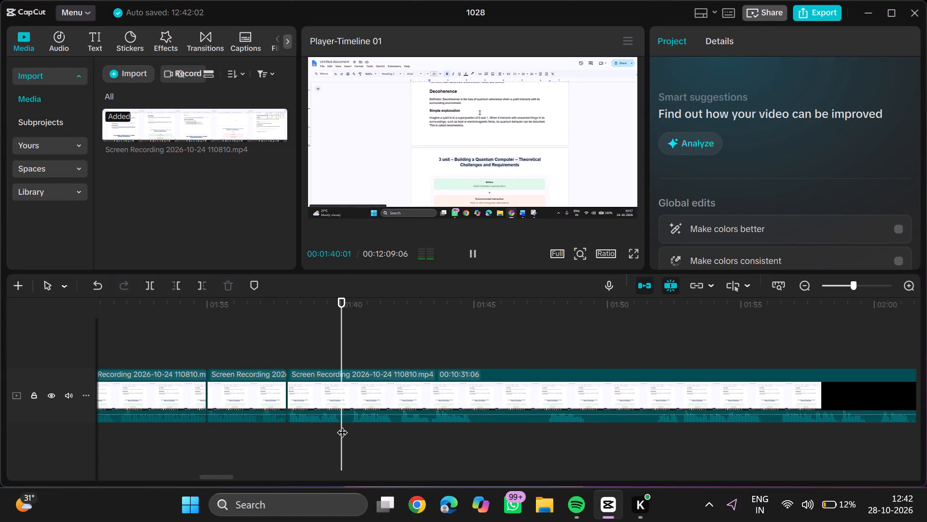
key("ctrl+b")
left_click(348, 425)
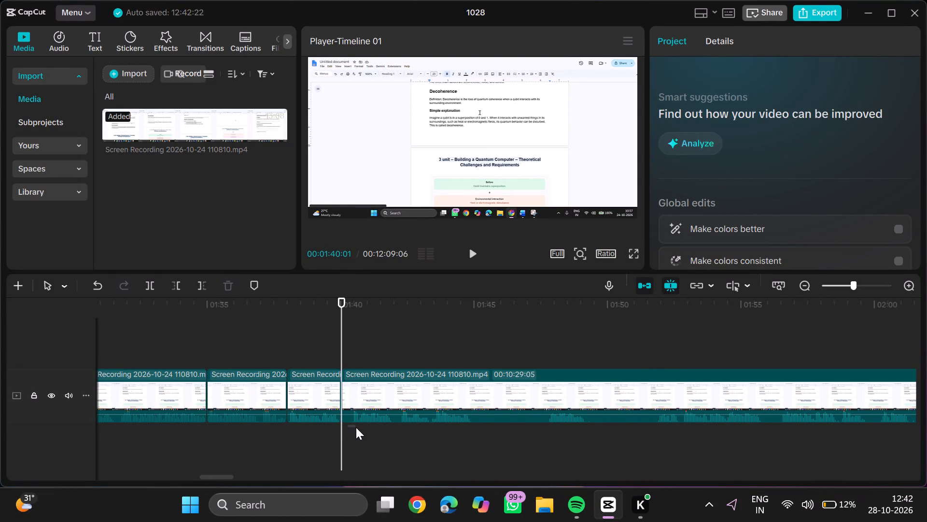
double_click(351, 427)
type("q")
key("space")
Split the remaining recording at about 00:01:41:18 and trim about 8 frames off the start of the part after the cut.
scroll(351, 427, "left", 1)
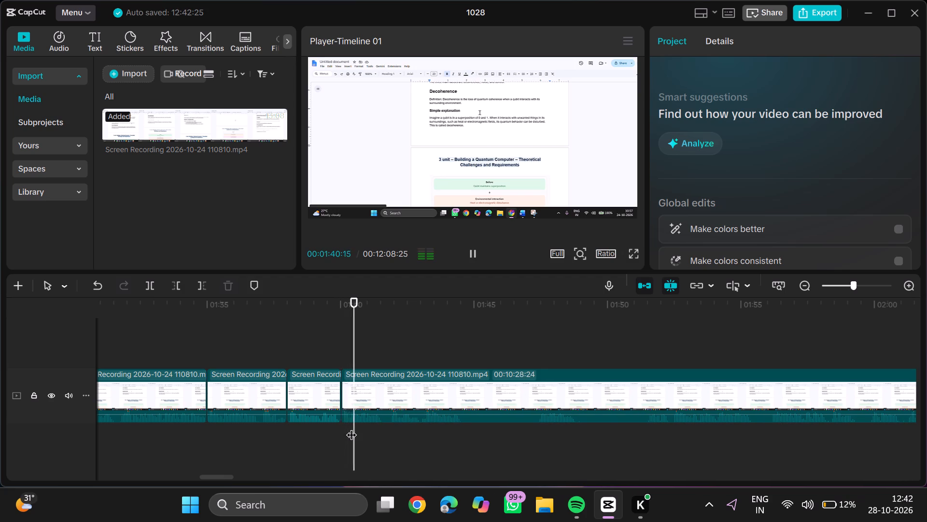
scroll(351, 427, "left", 1)
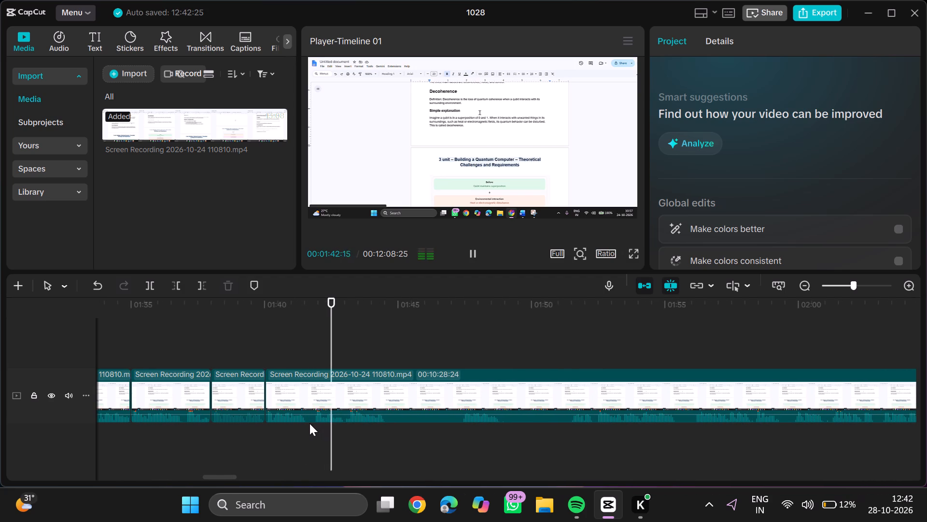
left_click(308, 424)
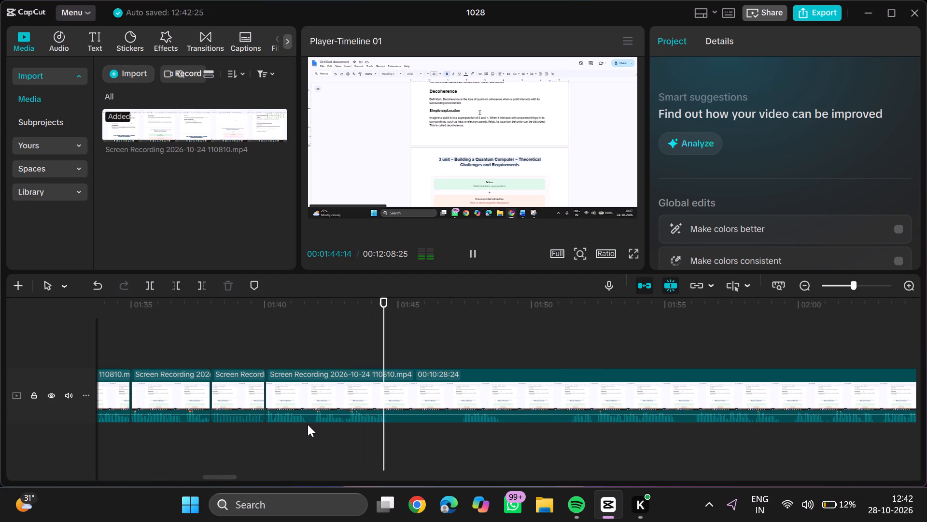
key("ctrl+b")
double_click(314, 423)
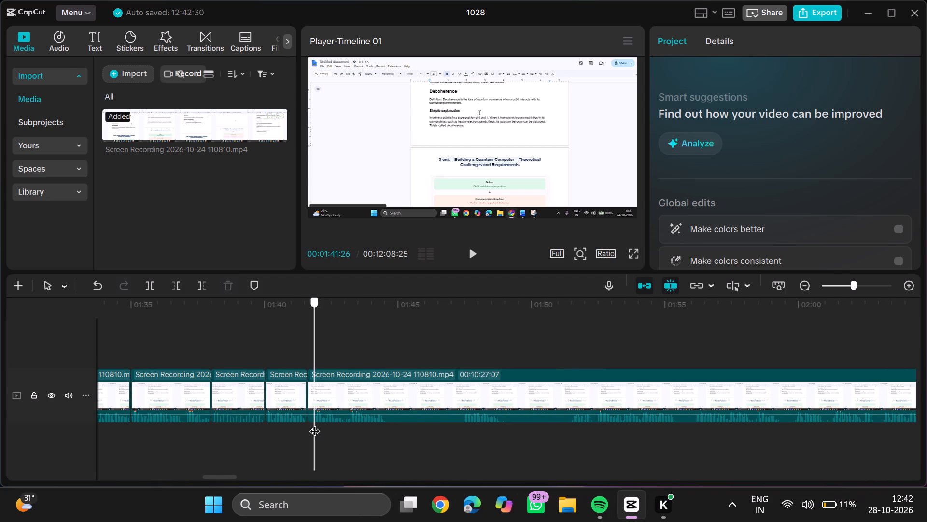
type("q")
key("space")
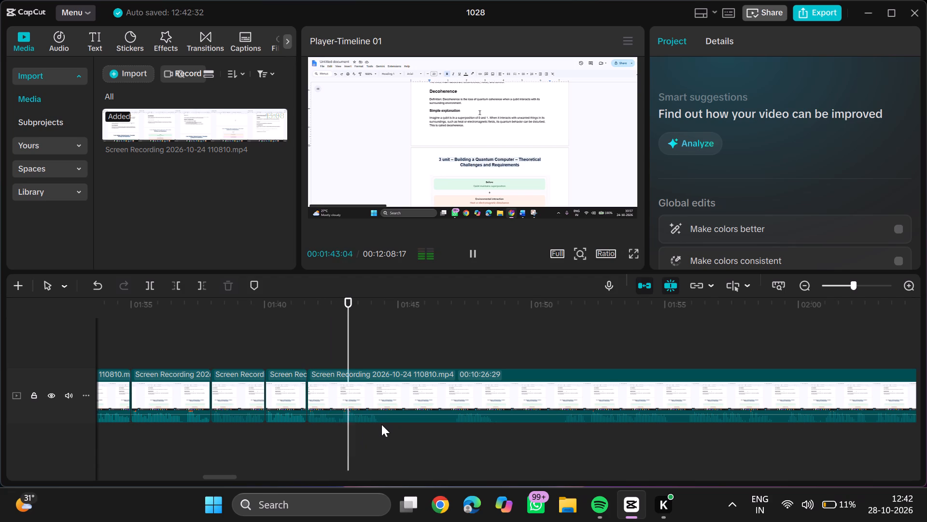
Split the remaining recording at 00:01:44:11 and trim about 2.7 seconds off the start of the part after the cut.
left_click(381, 424)
key("ctrl+b")
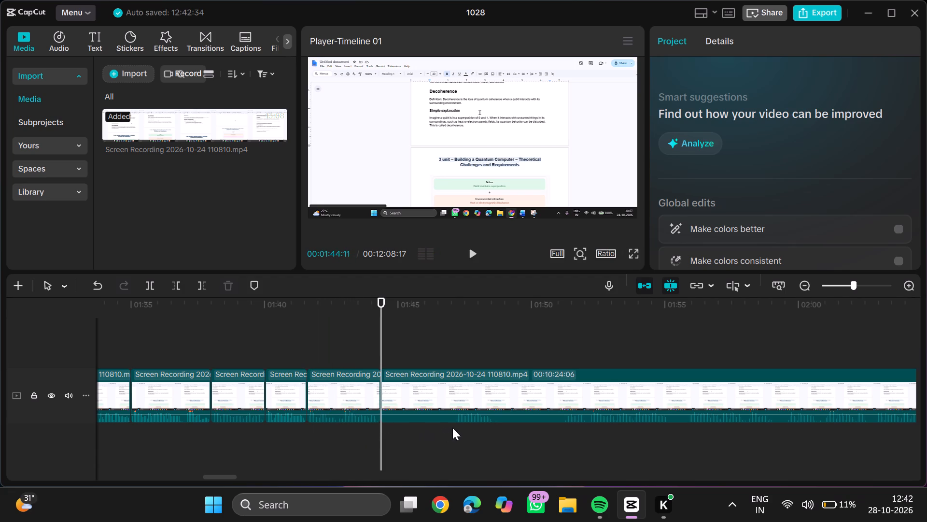
left_click(452, 428)
type("q")
key("space")
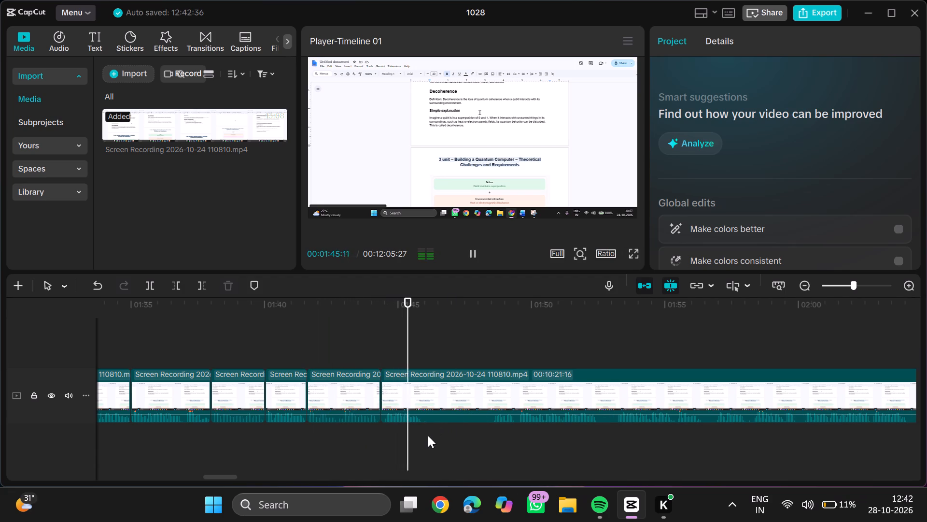
Split the remaining recording at 00:01:46:00 and trim about 2.5 seconds off the start of the part after the cut.
double_click(425, 425)
key("ctrl+b")
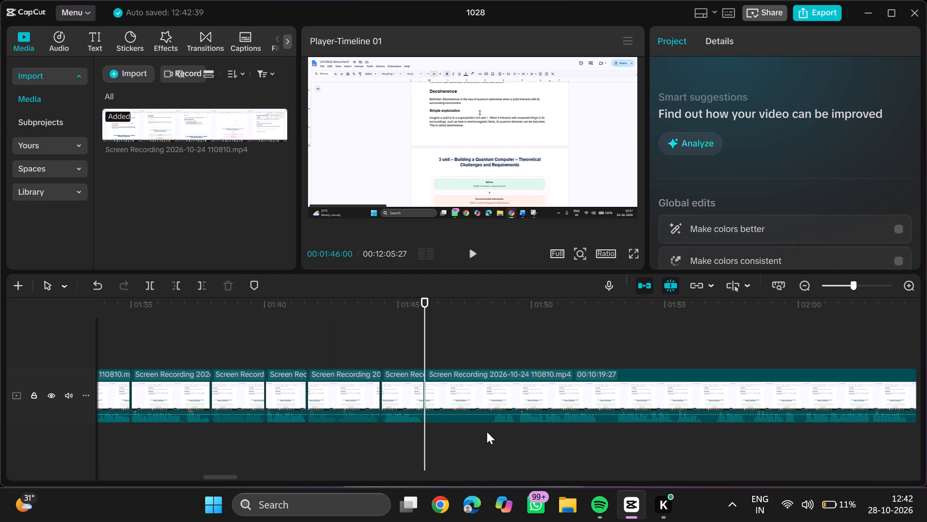
left_click_drag(487, 432, 493, 434)
triple_click(493, 434)
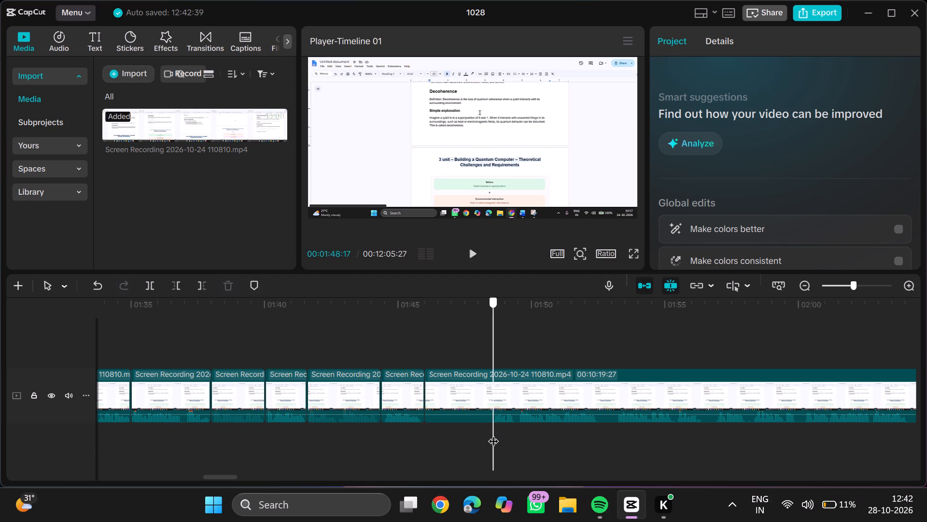
type("q")
key("space")
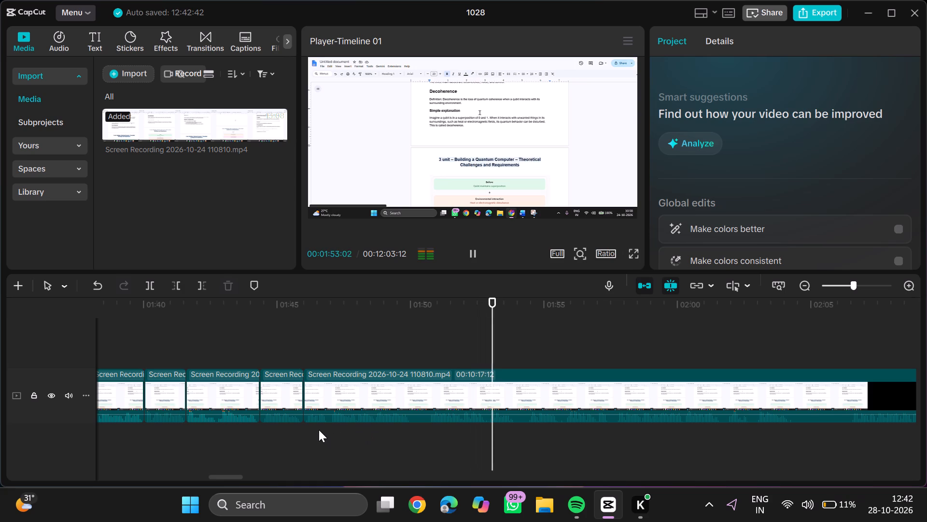
Play back around the 00:01:46:00 cut and trim about another 2.6 seconds off the start of the remaining recording.
left_click(223, 429)
key("space")
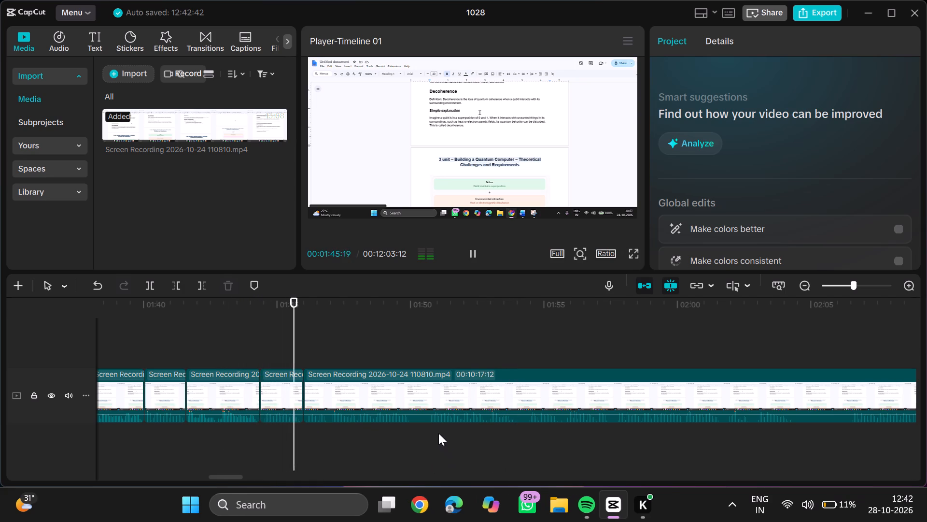
left_click(427, 424)
key("space")
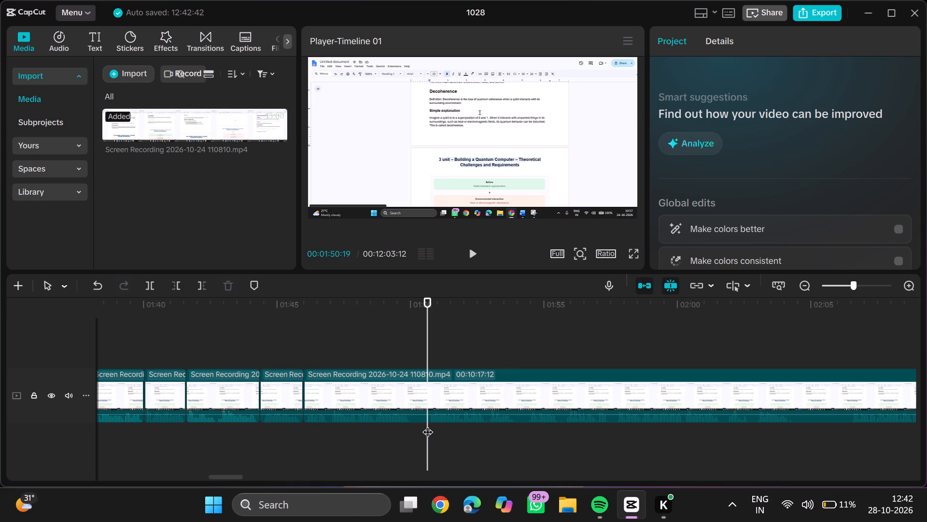
key("space")
double_click(427, 425)
left_click_drag(427, 425, 402, 424)
left_click_drag(402, 424, 357, 424)
key("space")
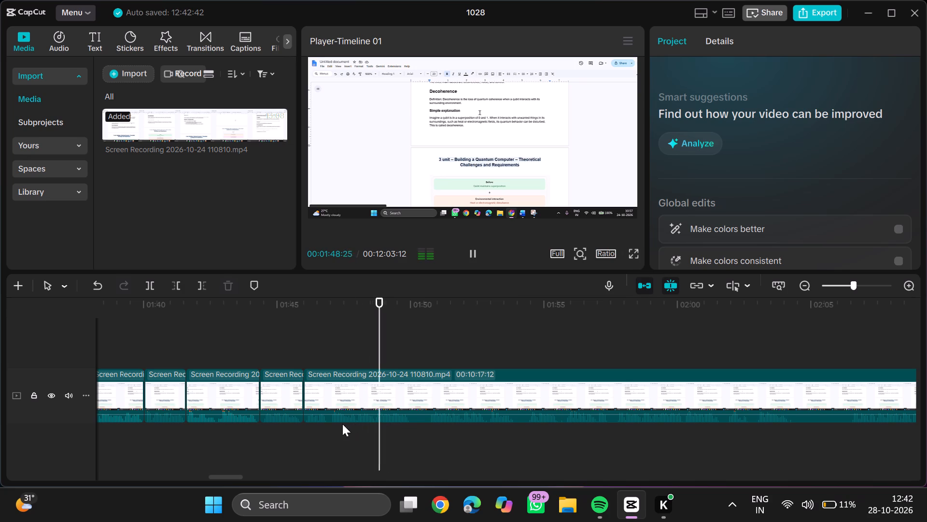
double_click(373, 428)
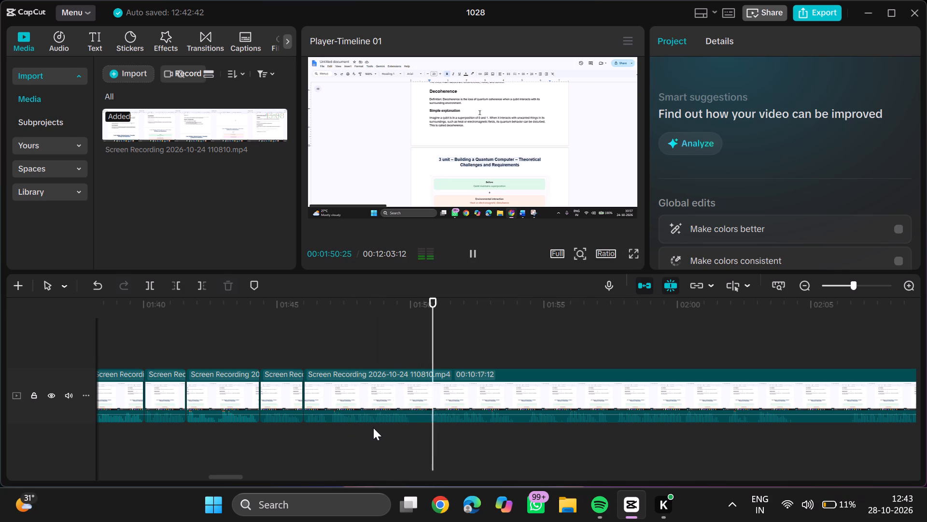
double_click(373, 428)
key("space")
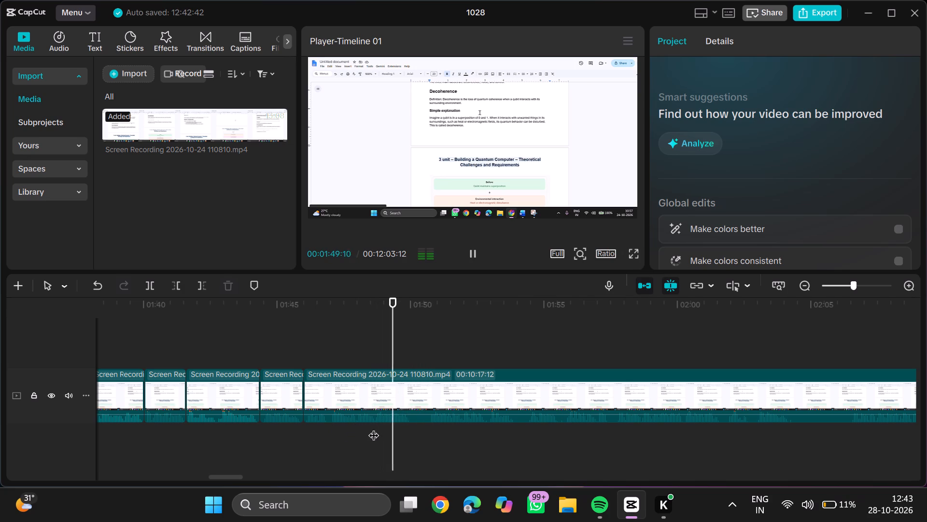
left_click(373, 428)
key("q")
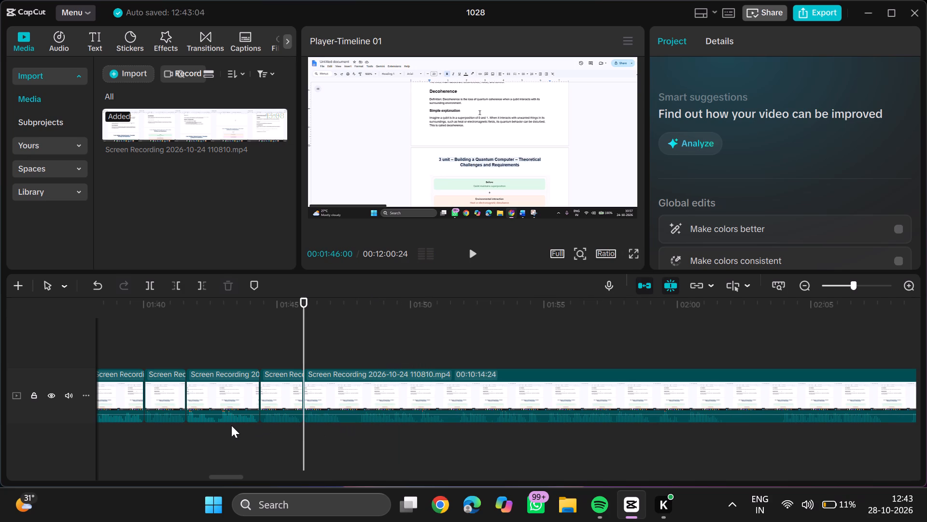
Play back the short clip between 00:01:44:11 and 00:01:46:00 and delete it from the timeline.
left_click(231, 425)
key("space")
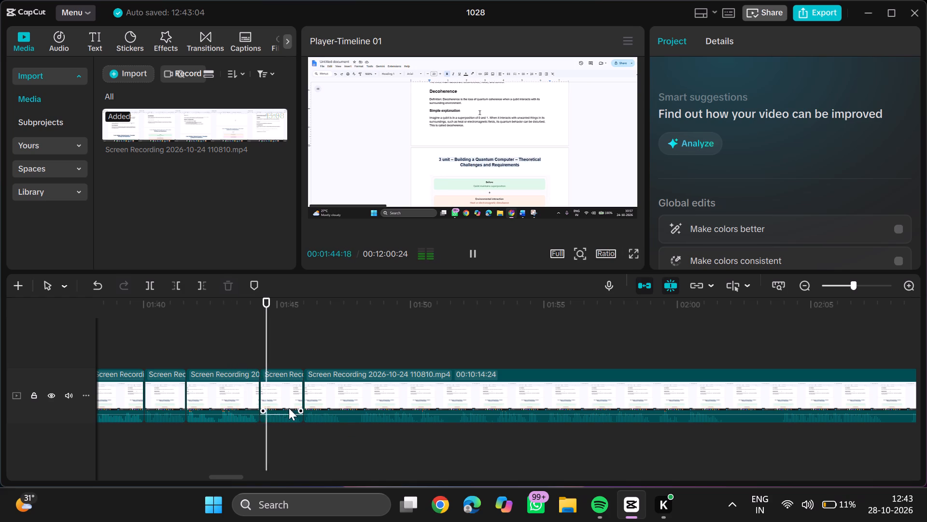
left_click(289, 395)
key("BackSpace")
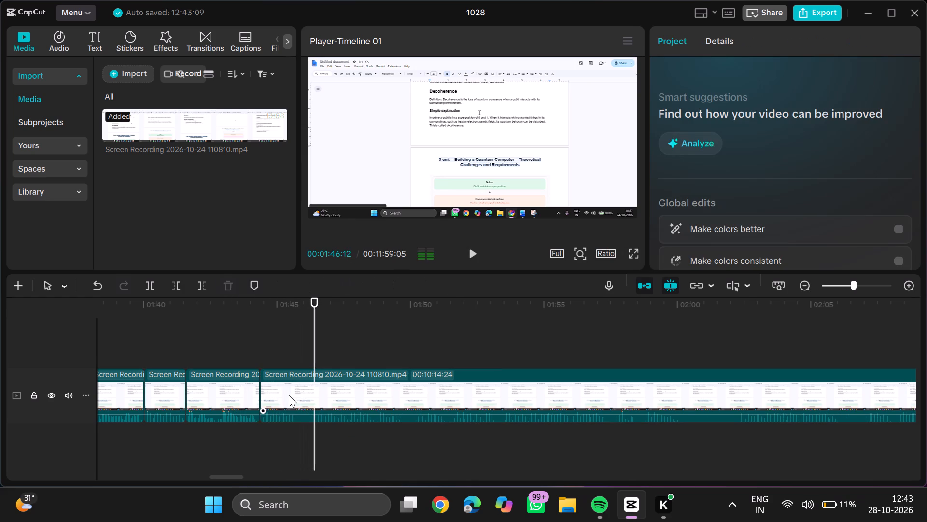
Split the remaining recording at 00:01:45:24 and trim about 19 frames off the start of the part after the cut.
left_click(295, 422)
left_click_drag(295, 422, 298, 426)
double_click(298, 426)
key("ctrl+b")
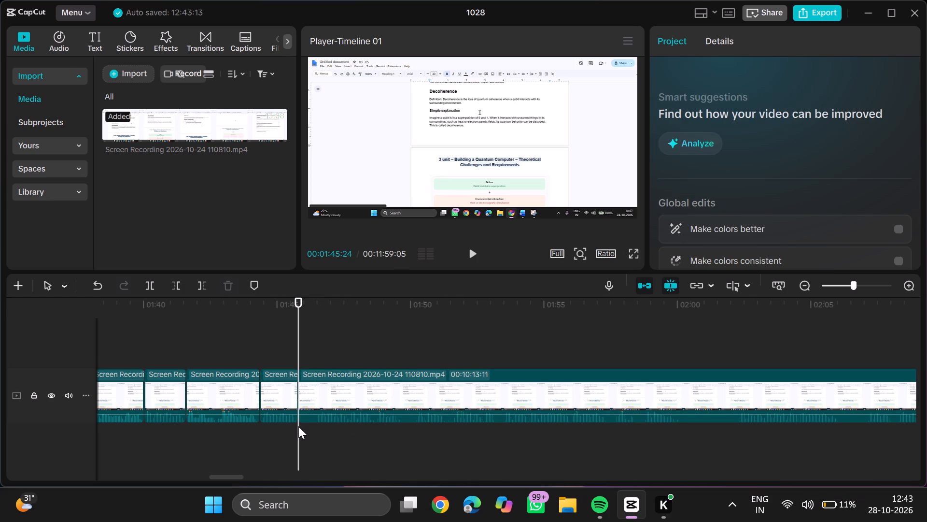
double_click(315, 428)
type("q")
key("space")
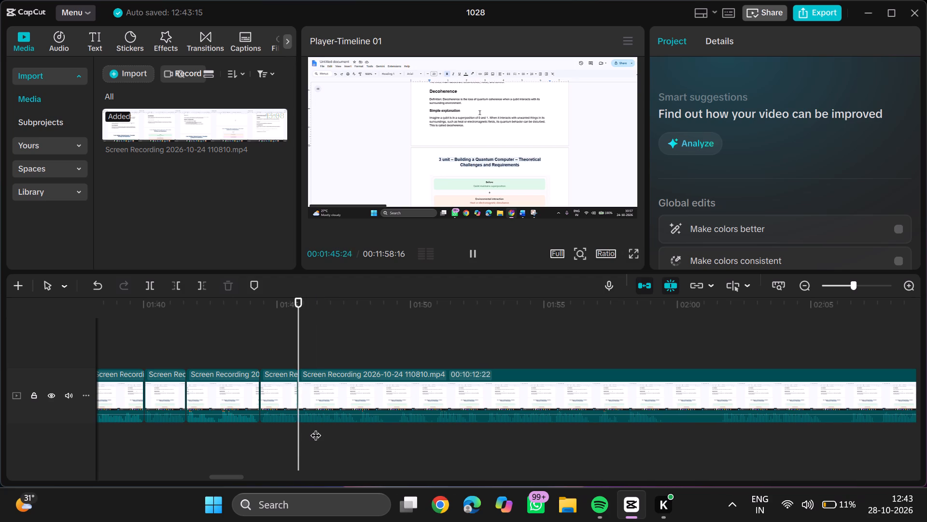
Split the remaining recording at 00:01:49:02 and trim about 14 frames off the start of the part after the cut.
scroll(359, 416, "left", 1)
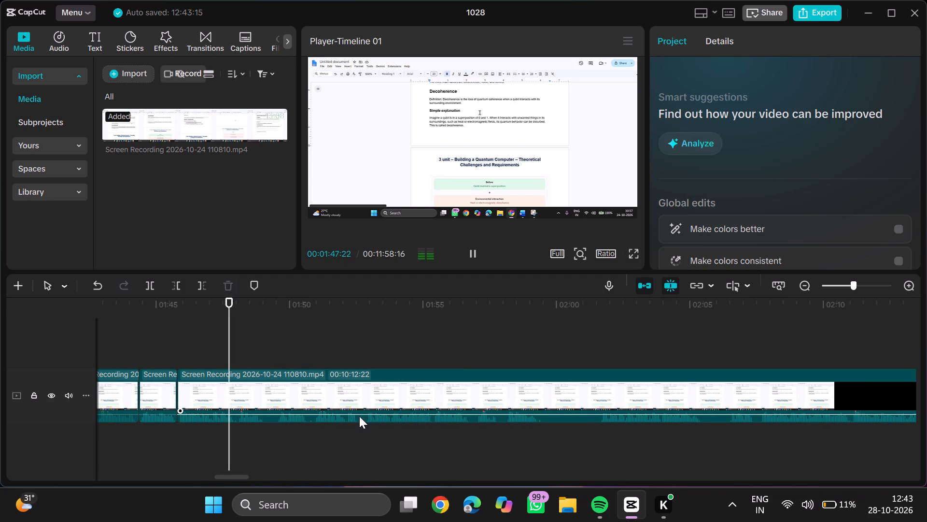
left_click(263, 427)
left_click(263, 427)
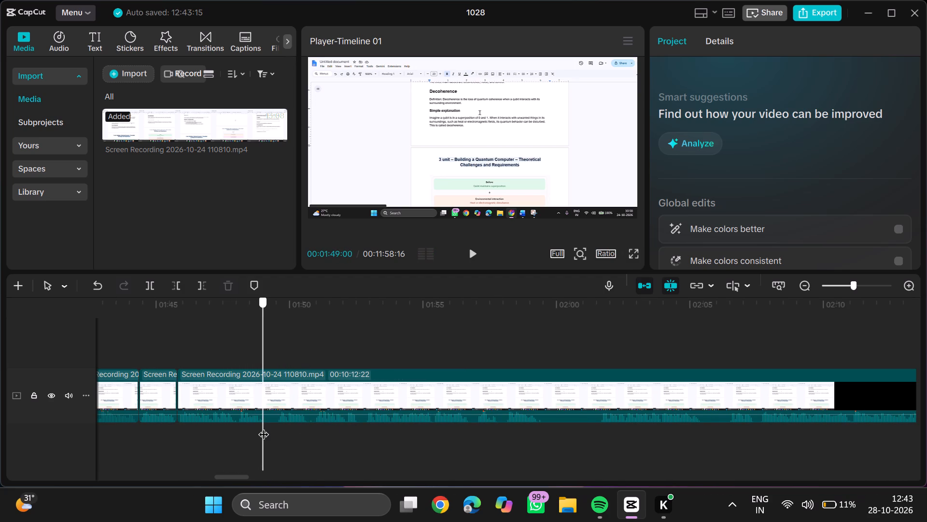
key("ctrl+b")
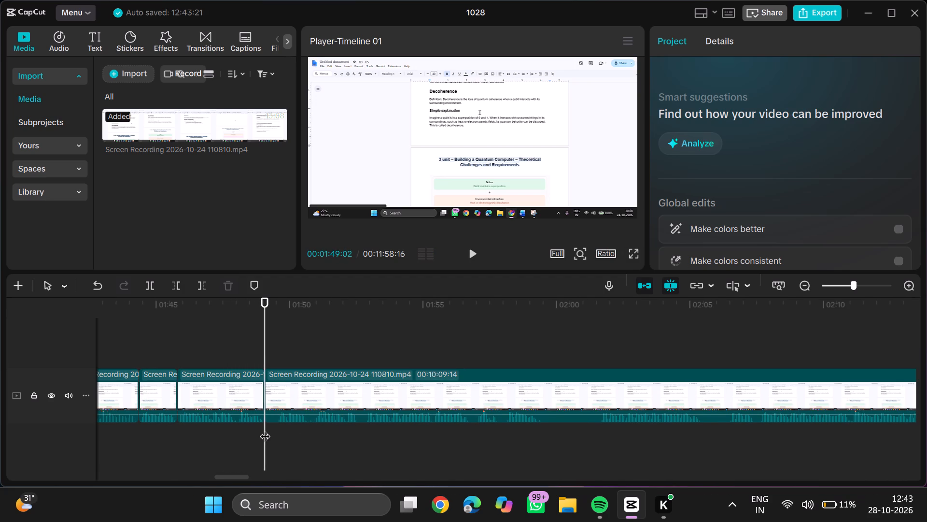
triple_click(277, 424)
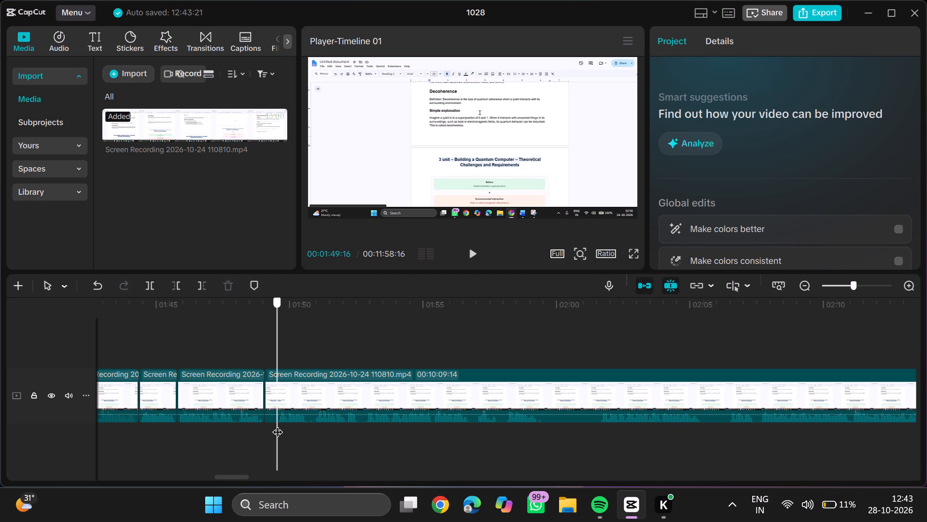
left_click(277, 424)
key("q")
key("space")
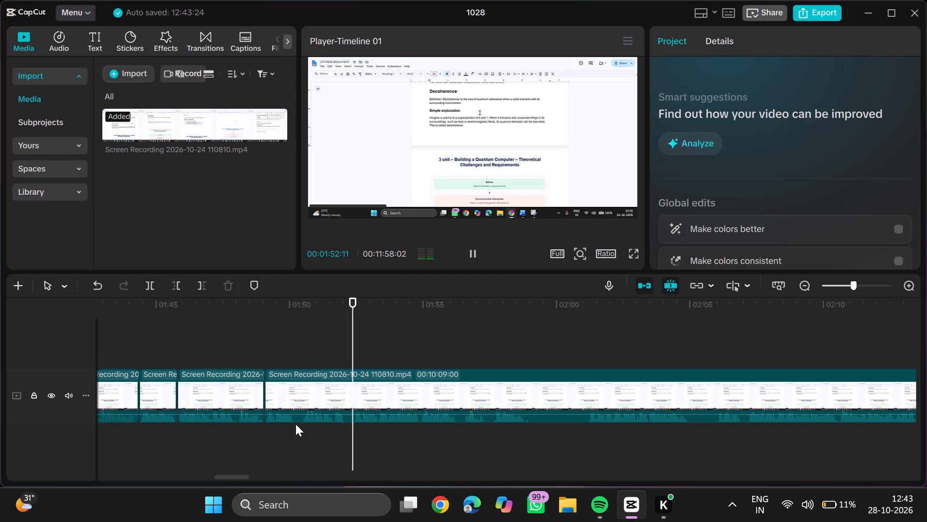
Trim about another 3.2 seconds off the start of the remaining recording after the 00:01:49:02 cut.
double_click(350, 424)
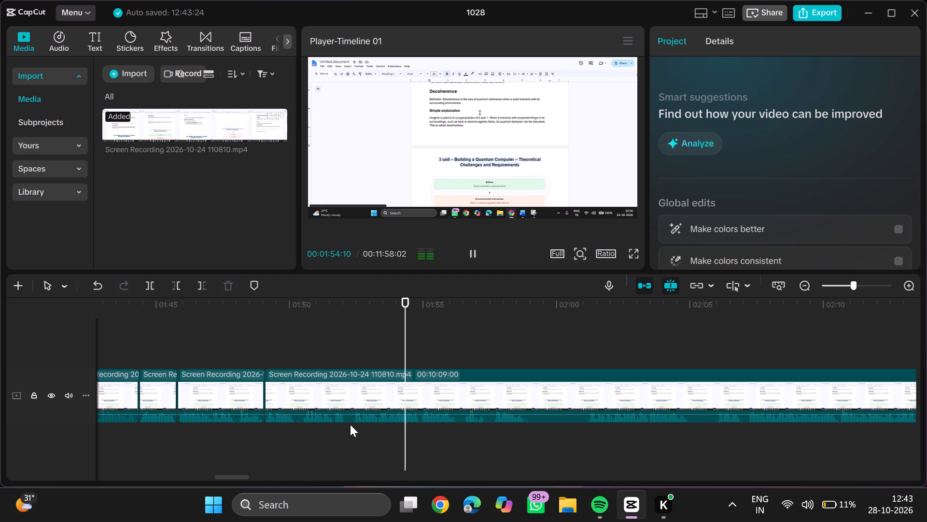
type("q")
key("space")
Split the remaining recording at 00:01:54:09 and trim about 6 frames off the start of the part after the cut.
scroll(350, 424, "left", 1)
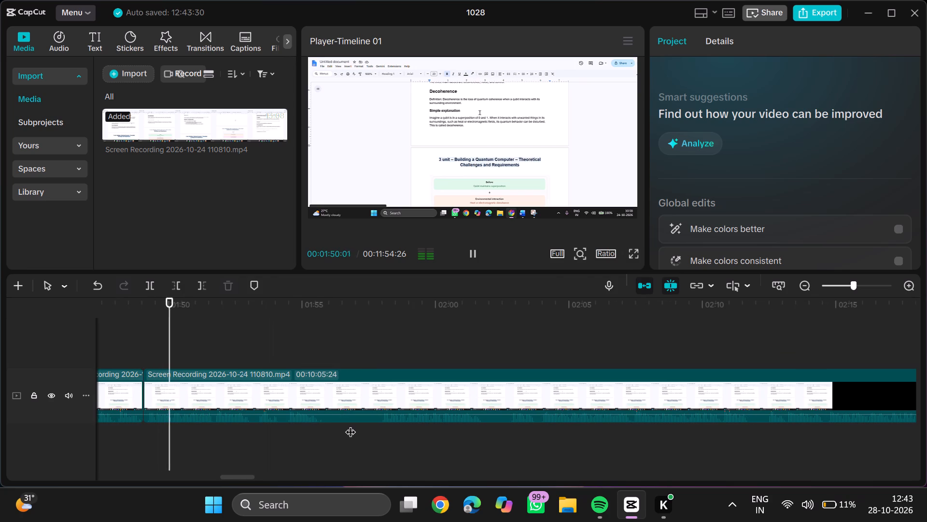
scroll(350, 424, "right", 1)
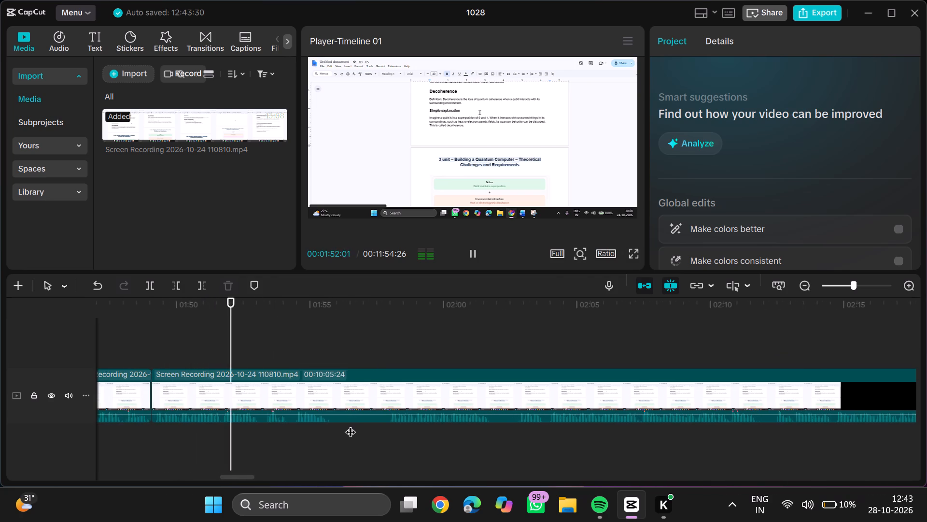
scroll(350, 424, "right", 1)
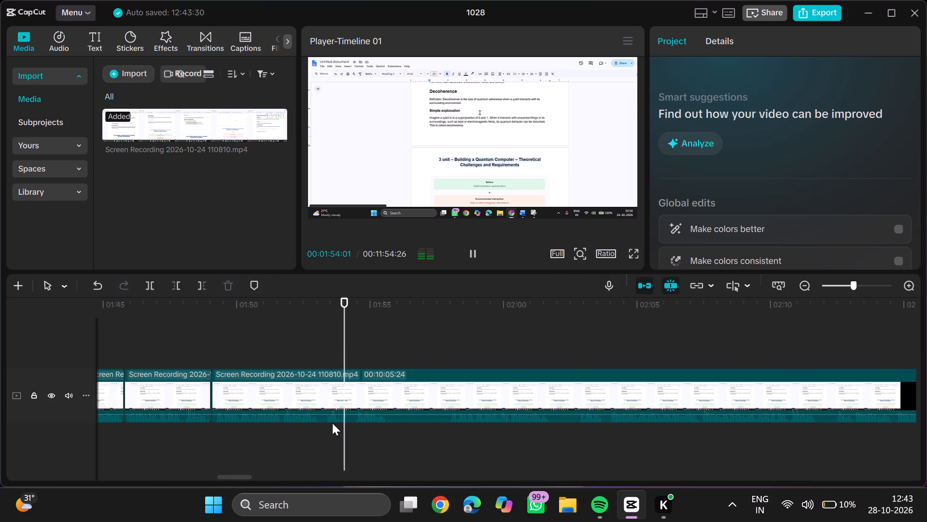
left_click(351, 425)
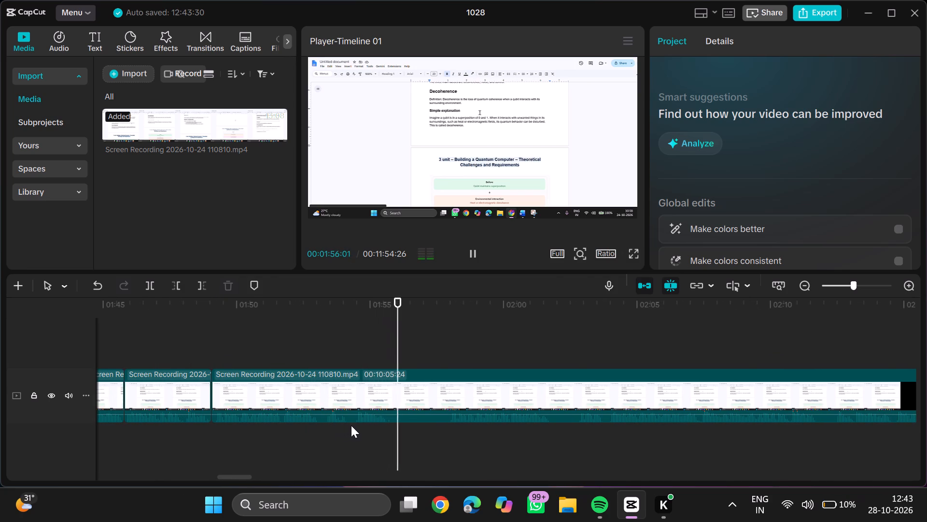
key("ctrl+b")
left_click_drag(351, 425, 358, 425)
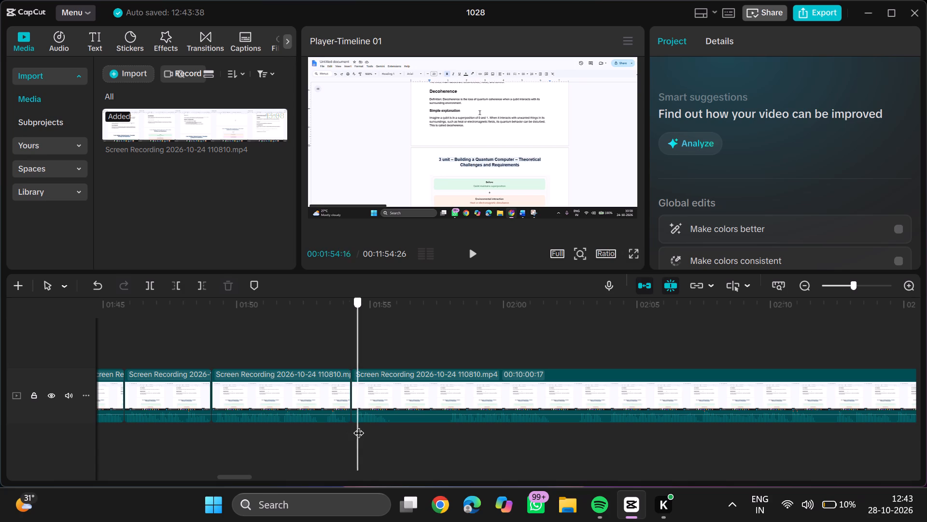
left_click_drag(358, 425, 356, 425)
key("q")
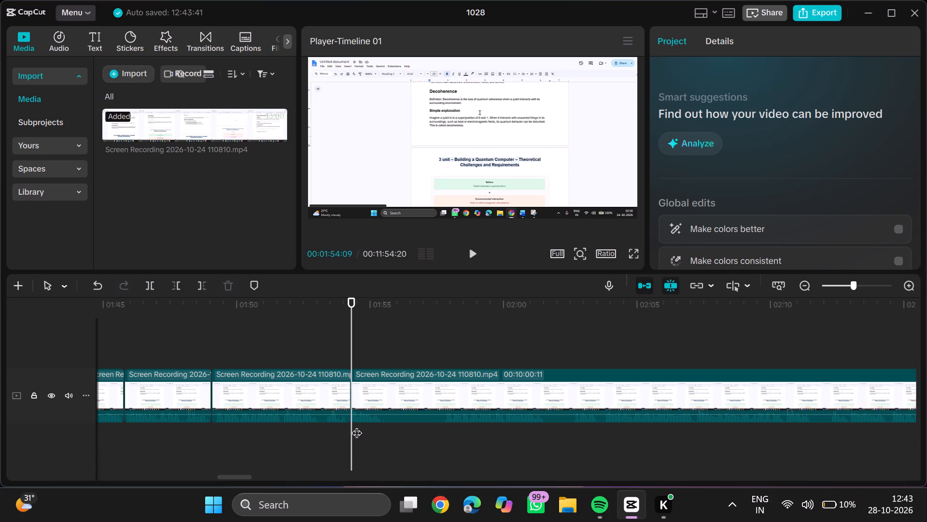
Split the remaining recording at 00:01:55:18 and trim about 2.1 seconds off the start of the part after the cut.
key("space")
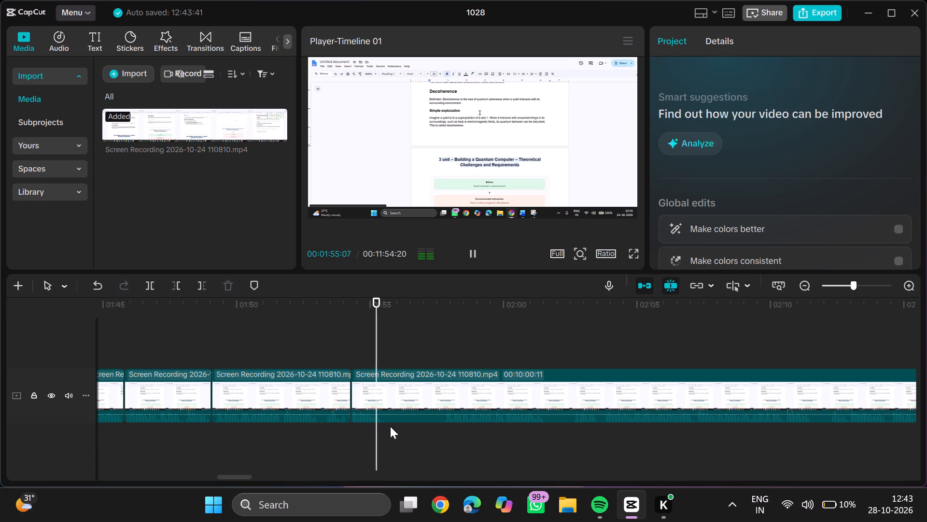
left_click(386, 426)
key("ctrl+b")
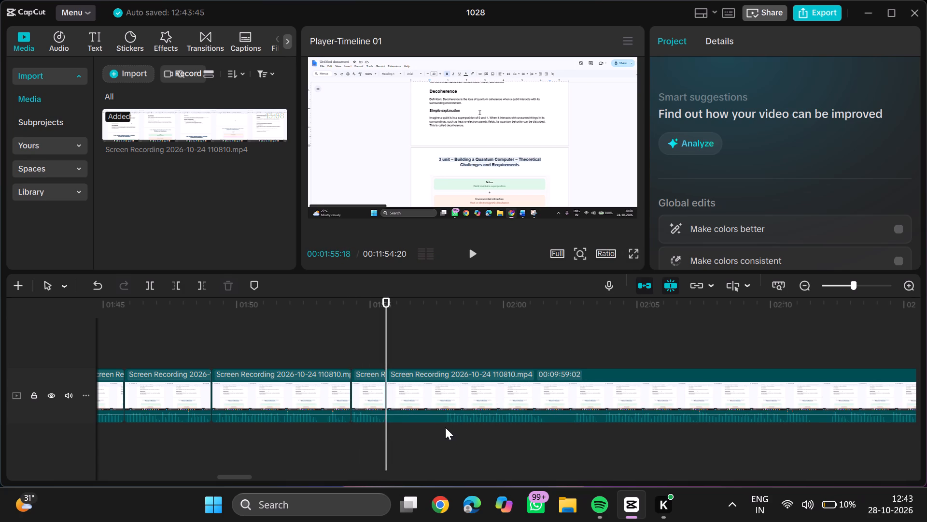
double_click(443, 427)
key("q")
Delete the short clip between 00:01:54:09 and 00:01:55:18 from the timeline.
key("space")
scroll(443, 427, "left", 1)
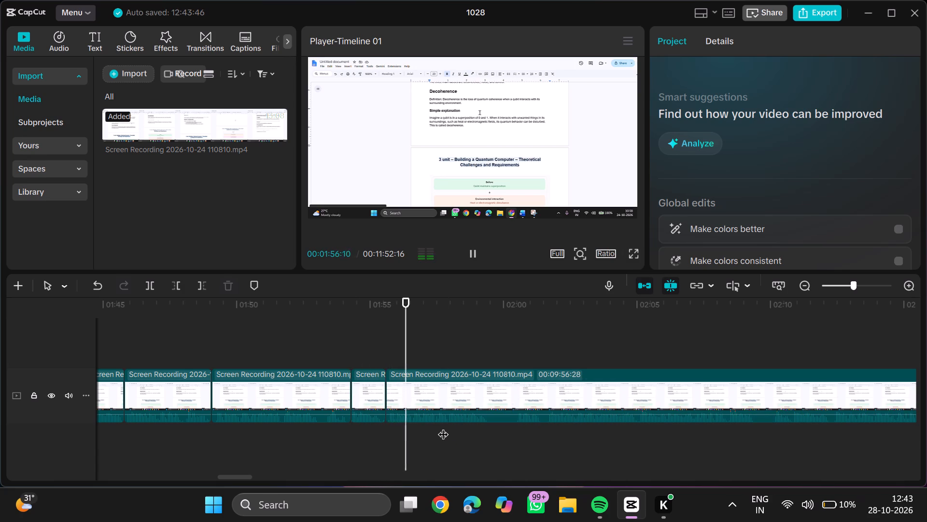
scroll(443, 427, "left", 1)
left_click(325, 413)
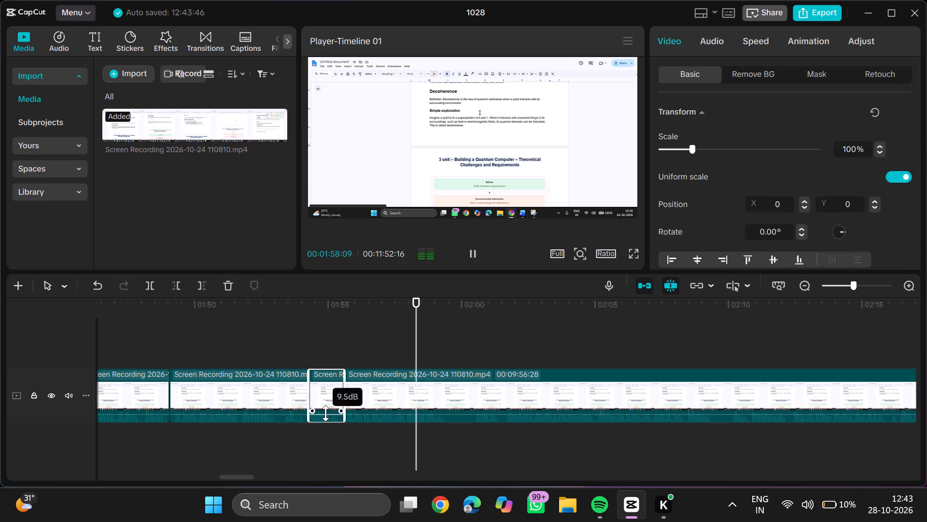
key("BackSpace")
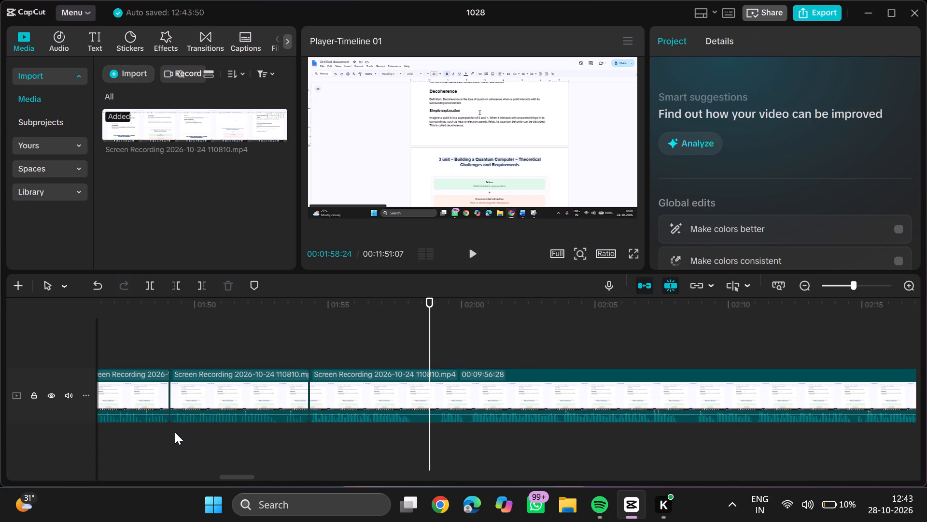
Play back the clip between 00:01:49:02 and 00:01:54:09 and delete it from the timeline.
left_click(175, 432)
key("space")
left_click(285, 399)
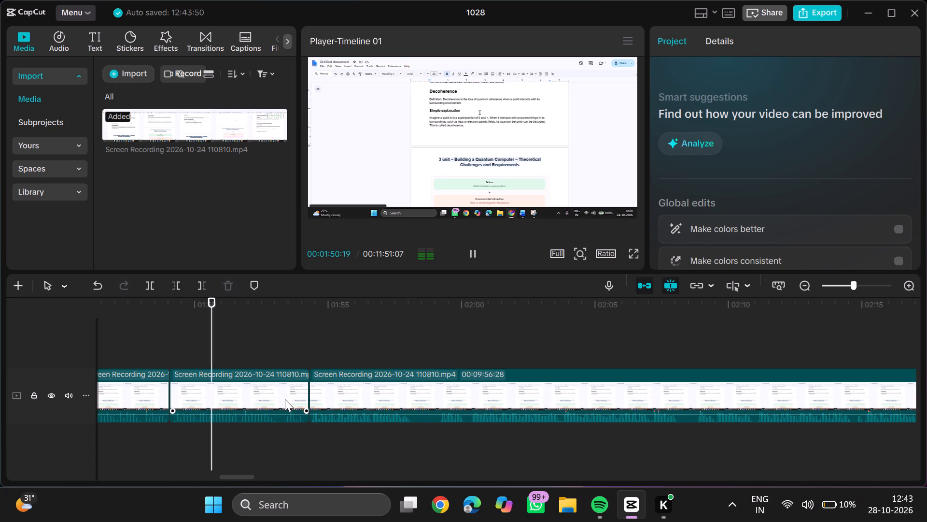
key("BackSpace")
Split the remaining recording at 00:01:52:29 and trim about 28 frames off the start of the part after the cut.
left_click(174, 431)
key("space")
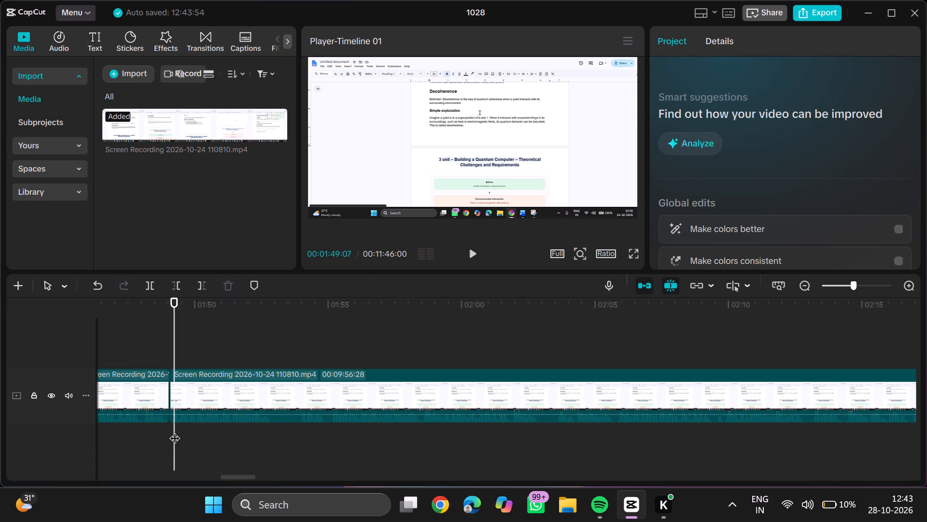
left_click(274, 425)
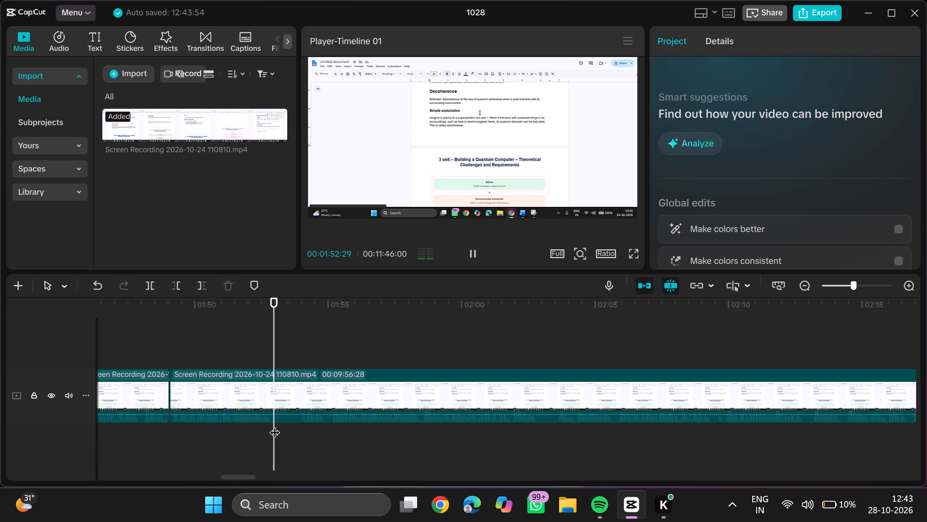
key("ctrl+b")
double_click(299, 424)
type("q")
Split the remaining recording at 00:02:02:00 and trim about 17 frames off the start of the part after the cut.
key("space")
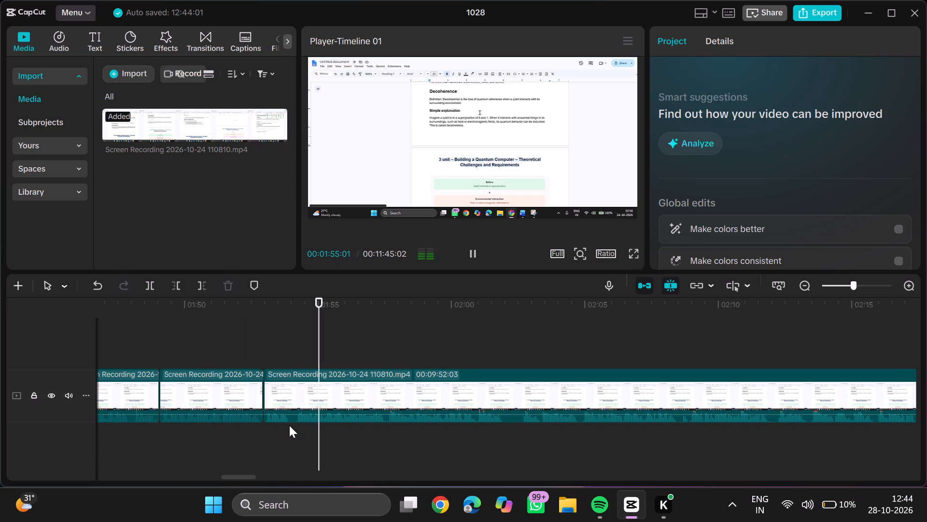
scroll(289, 425, "down", 3, "ctrl")
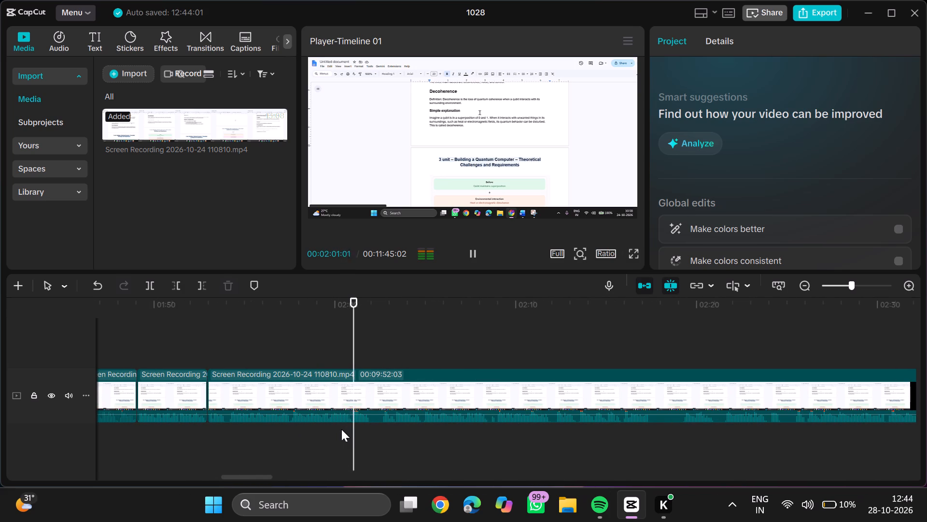
key("space")
key("ctrl+b")
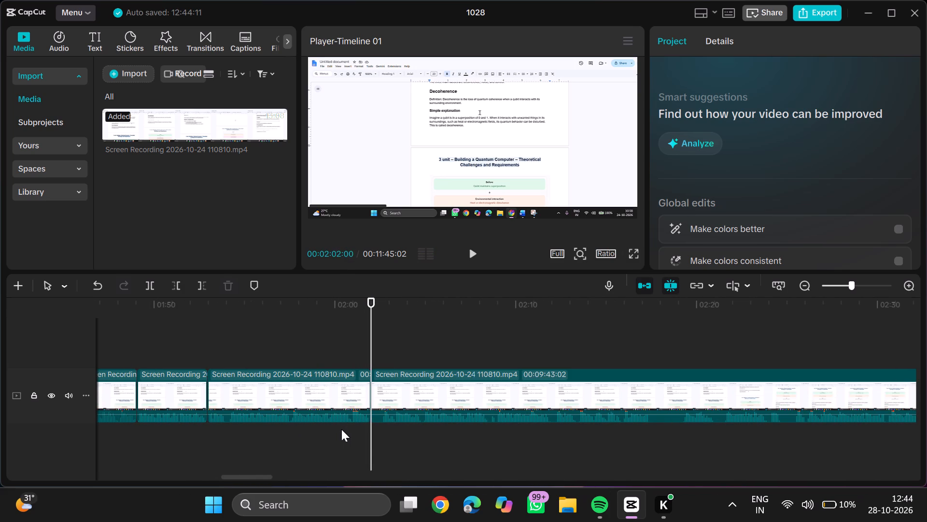
triple_click(383, 425)
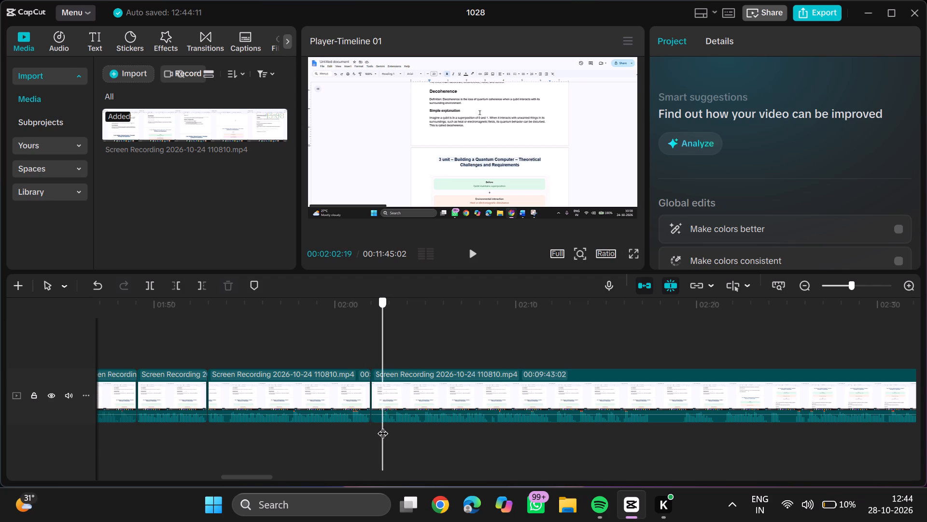
left_click(382, 426)
type("q")
Play on from the 00:02:02:00 cut and split the remaining recording at 00:02:07:27.
key("space")
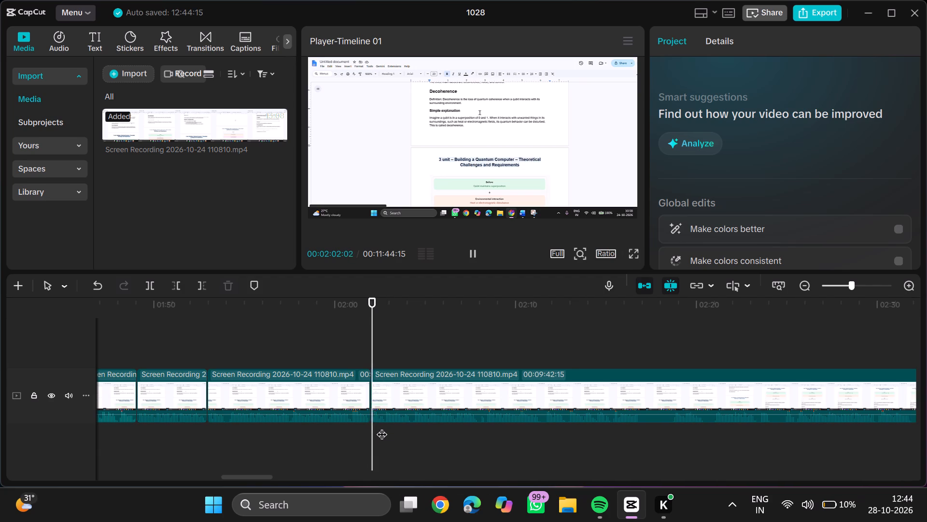
scroll(381, 427, "down", 4, "ctrl")
scroll(394, 427, "up", 7, "ctrl")
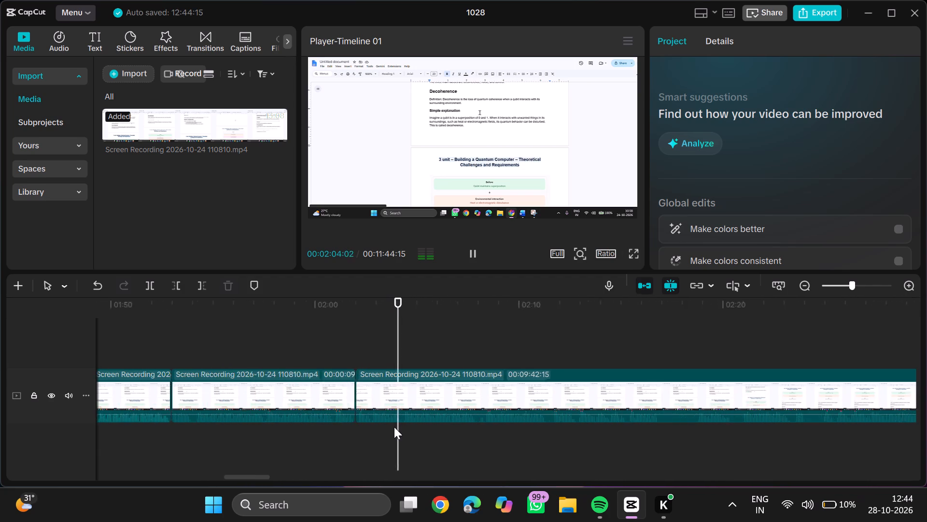
scroll(394, 427, "up", 3, "ctrl")
scroll(419, 425, "down", 3, "ctrl")
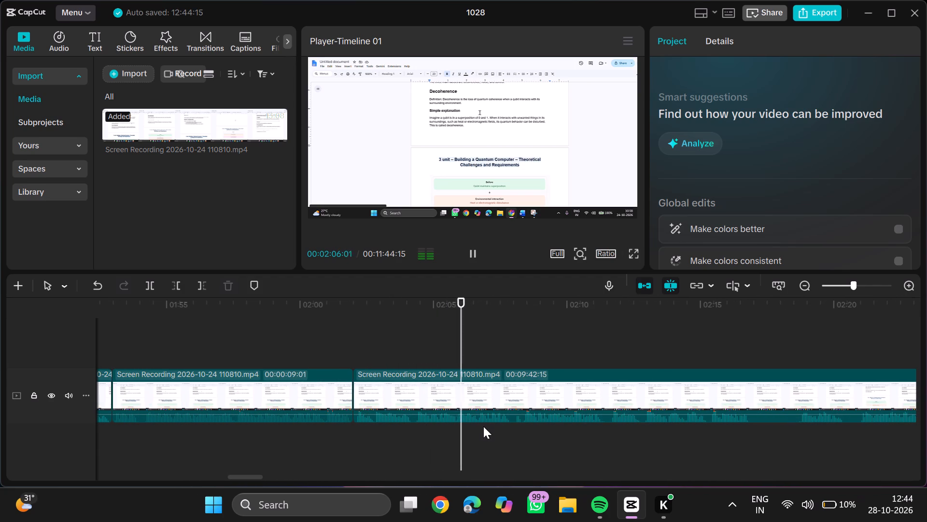
left_click(428, 423)
key("ctrl+b")
left_click(435, 422)
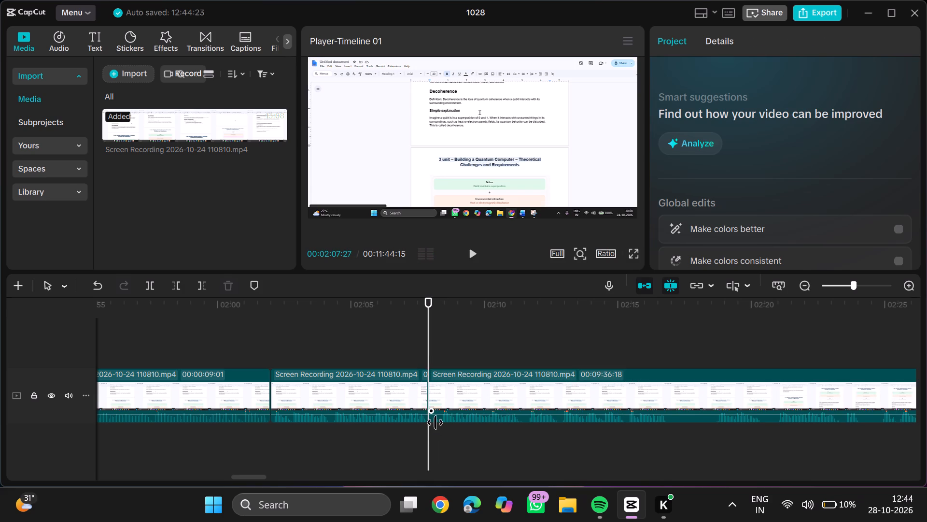
Play back around the 00:02:07:27 cut, split the clip before it at 00:02:06:20 and delete the short piece between the two cuts.
key("space")
scroll(435, 422, "up", 8, "ctrl")
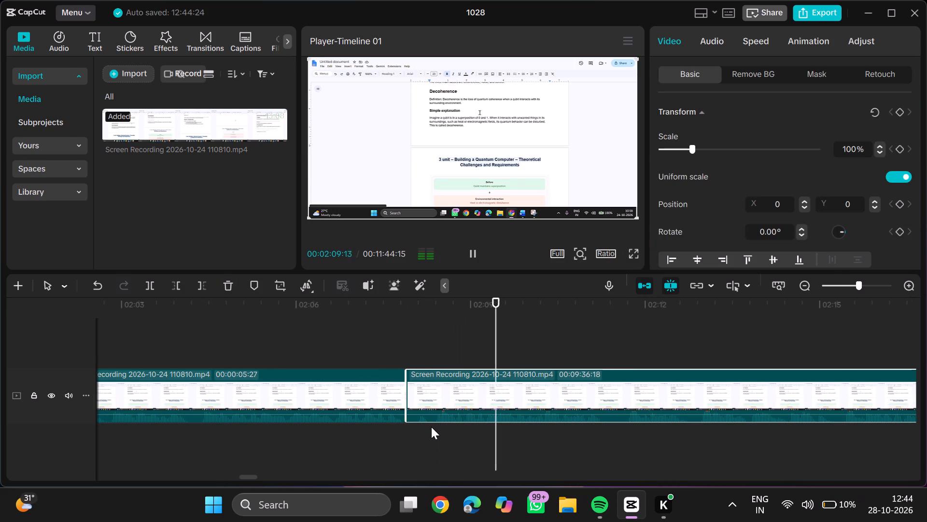
key("space")
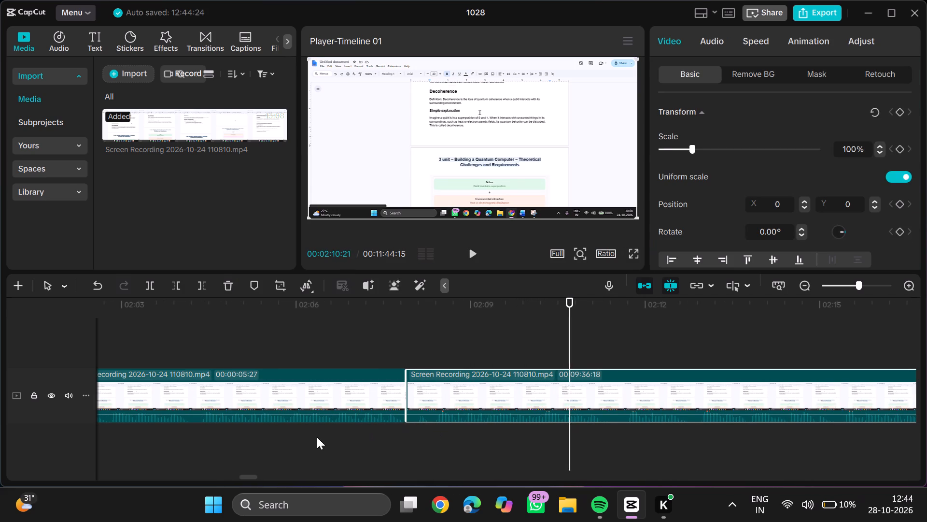
left_click(333, 431)
key("space")
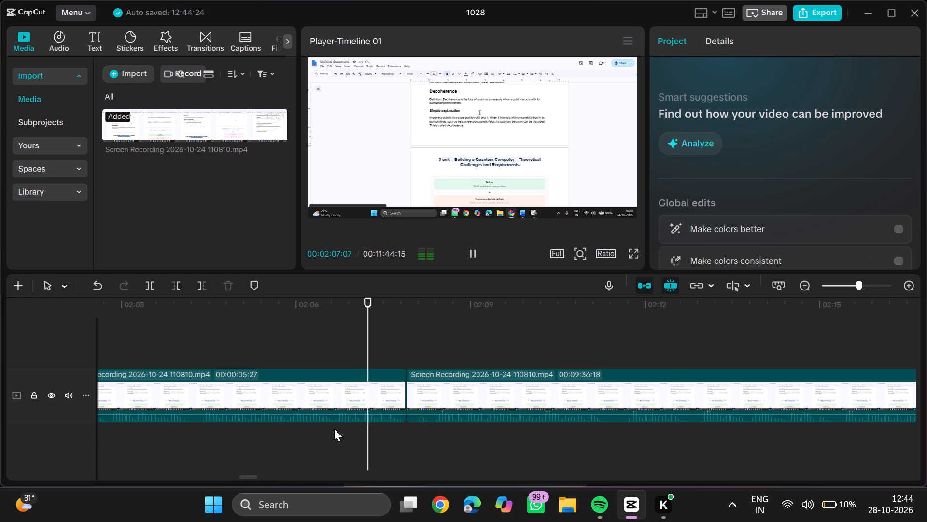
double_click(334, 429)
key("ctrl+b")
left_click(369, 401)
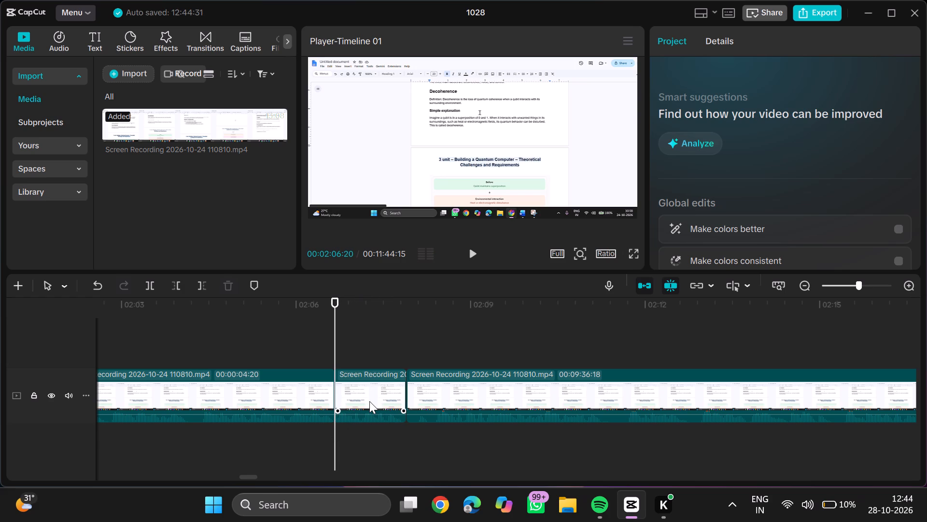
key("BackSpace")
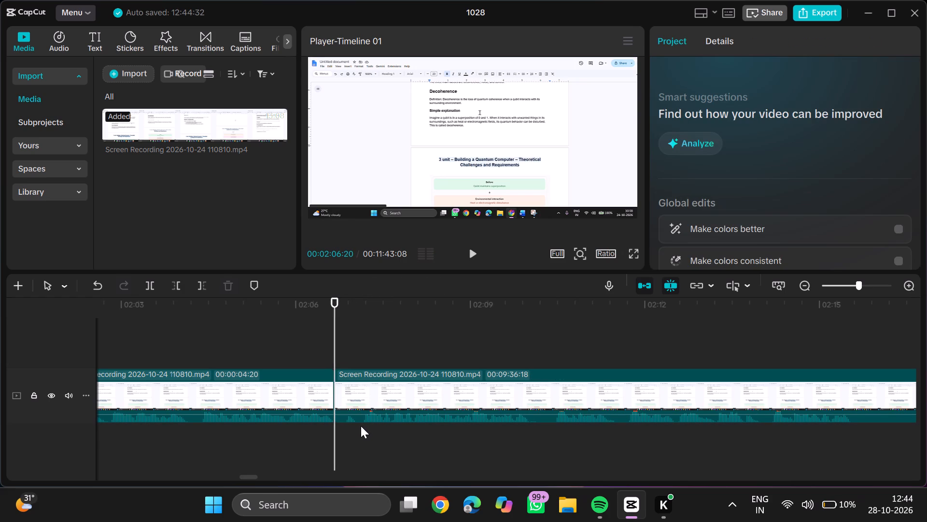
Trim about 13 frames off the start of the remaining recording after the 00:02:06:20 cut.
double_click(361, 426)
type("q")
Split the remaining recording at 00:02:09:18 and trim about 11 frames off the start of the part after the cut.
key("space")
scroll(361, 426, "left", 1)
scroll(361, 426, "down", 1, "ctrl")
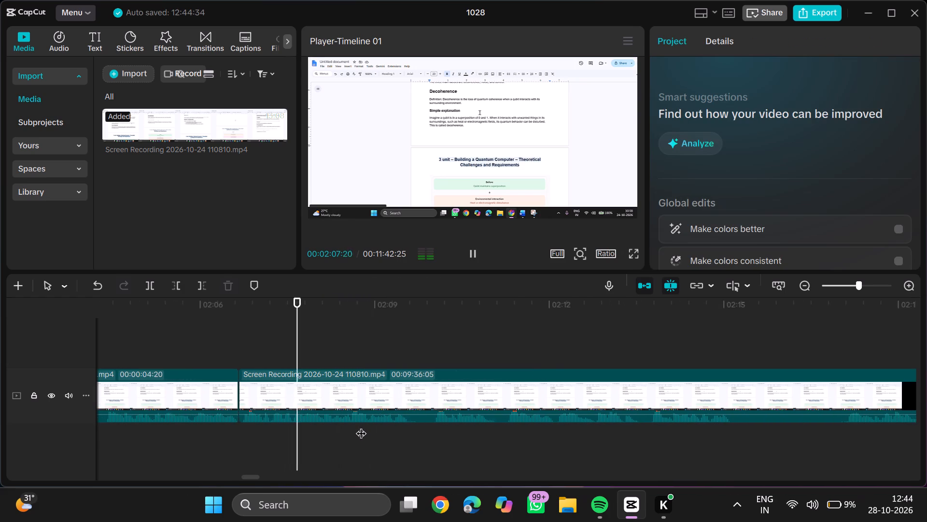
scroll(361, 426, "down", 2, "ctrl")
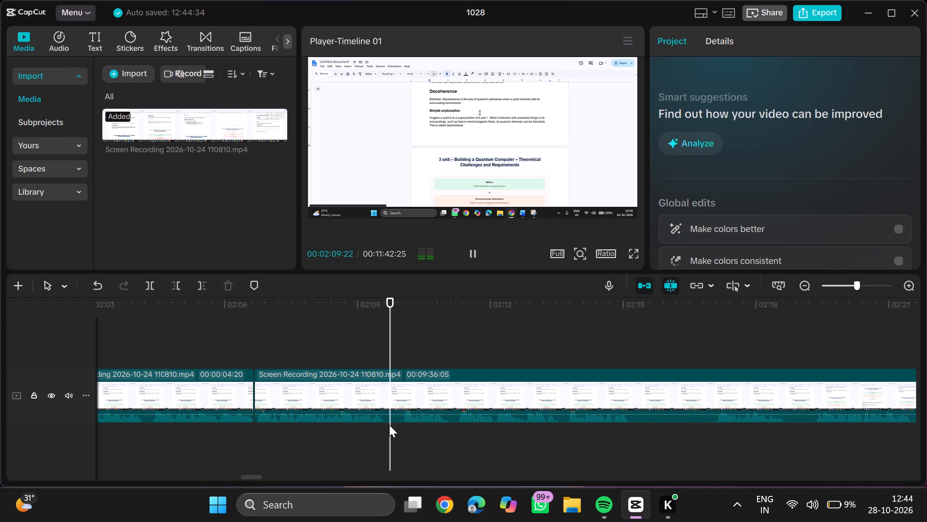
double_click(385, 425)
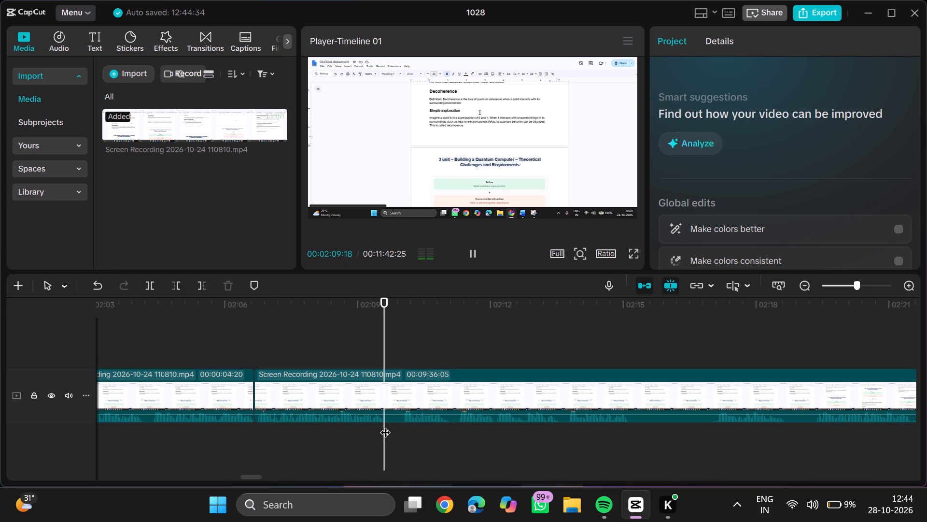
key("ctrl+b")
double_click(401, 426)
type("q")
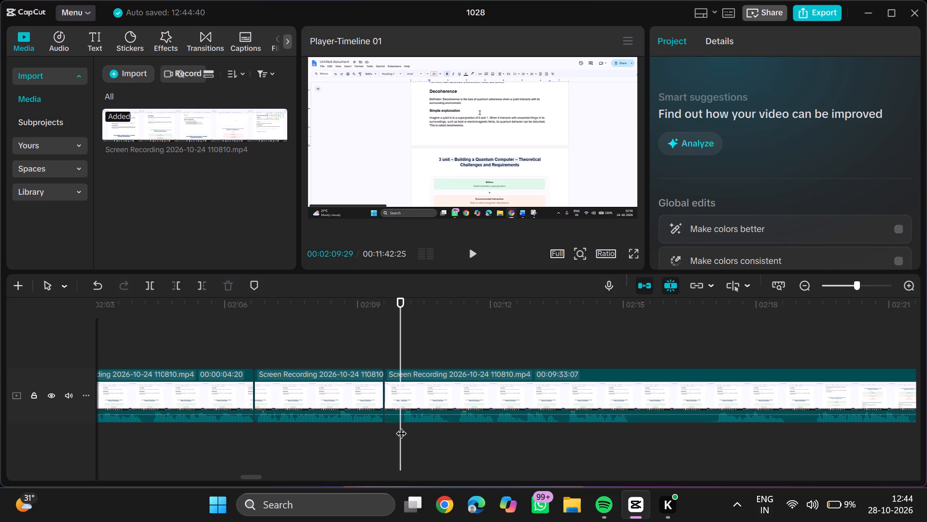
Split the remaining recording at 00:02:10:22, trim about 5 frames off the start of the part after the cut, and resume playback.
key("space")
scroll(401, 426, "down", 2, "ctrl")
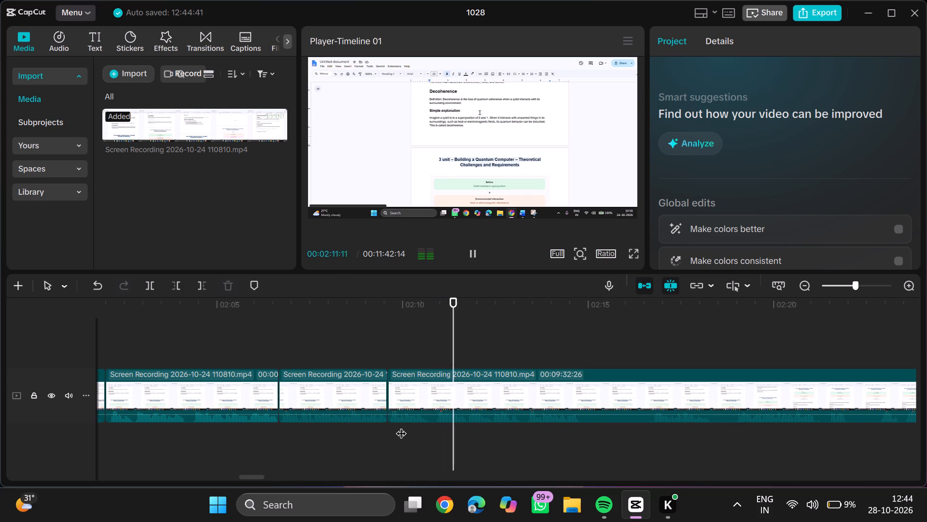
double_click(431, 426)
scroll(431, 426, "up", 8, "ctrl")
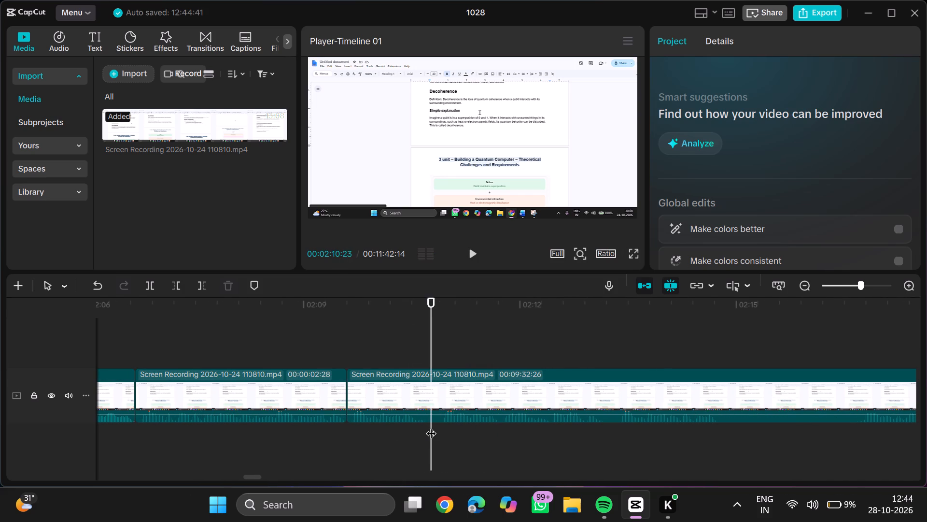
left_click(431, 426)
key("ctrl+b")
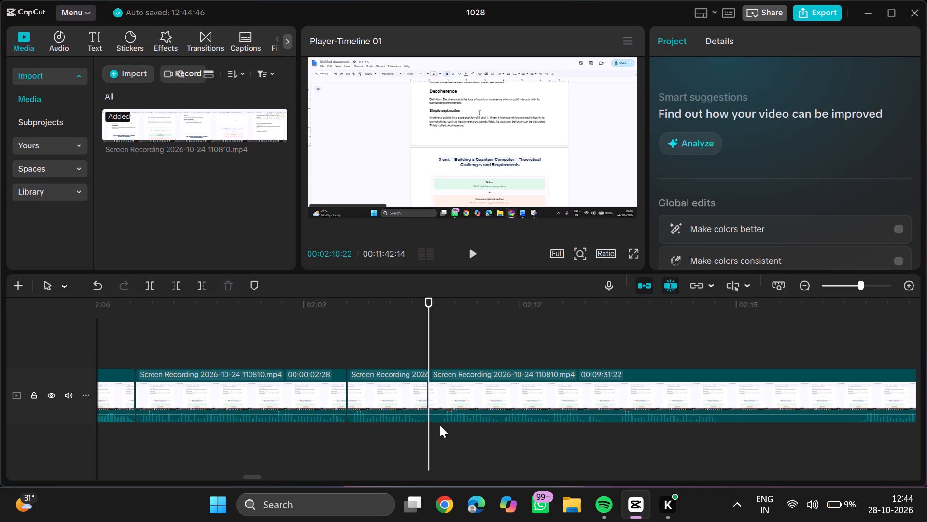
double_click(440, 425)
type("q")
key("space")
scroll(441, 425, "down", 2, "ctrl")
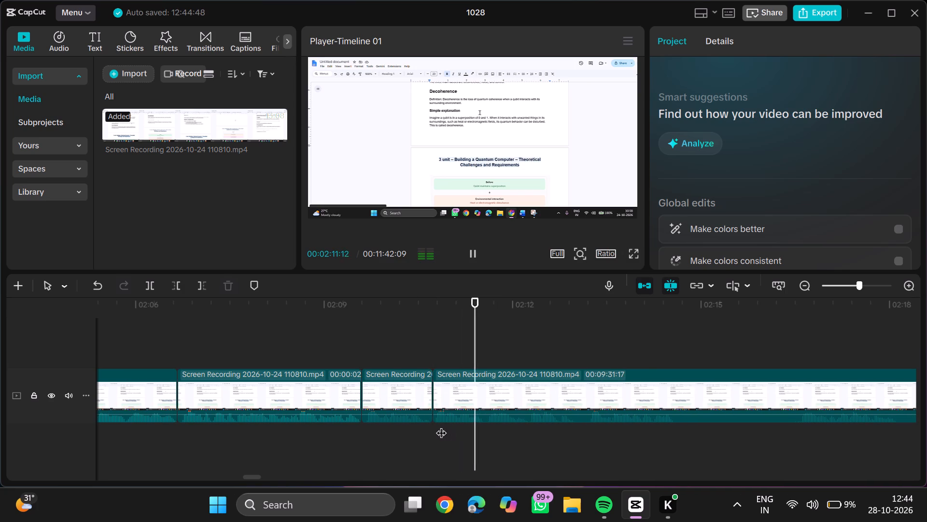
Split the remaining recording at 00:02:13:01, trim about 5 frames off the start of the part after the cut, and resume playback.
scroll(441, 425, "left", 1)
scroll(441, 425, "down", 1, "ctrl")
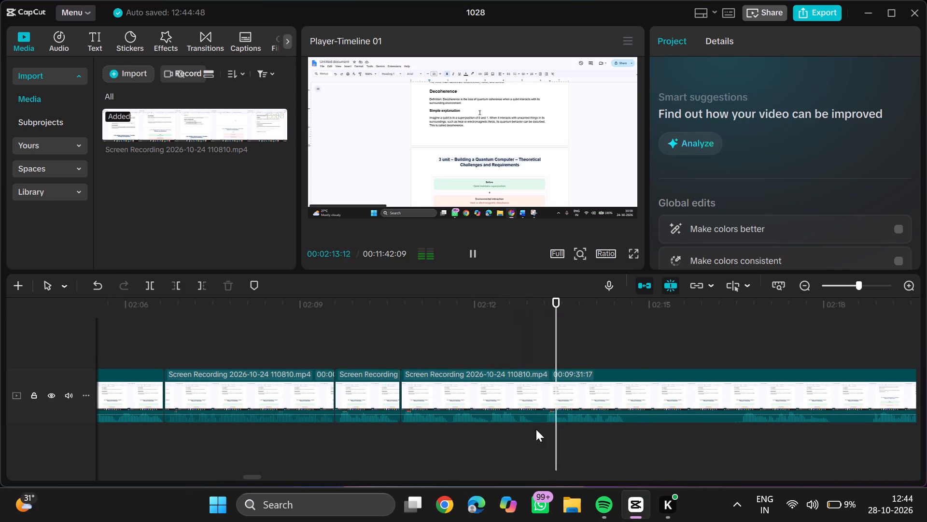
left_click(533, 425)
left_click(533, 425)
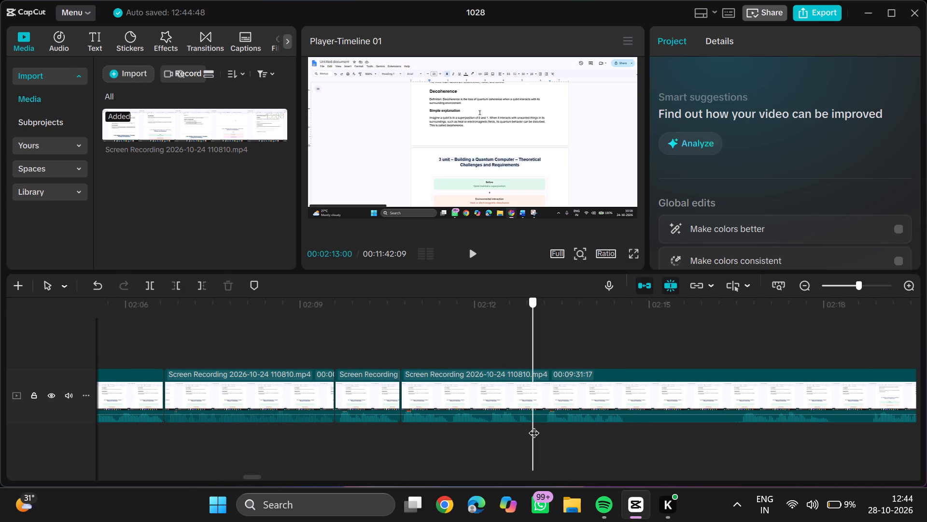
key("ctrl+b")
double_click(545, 423)
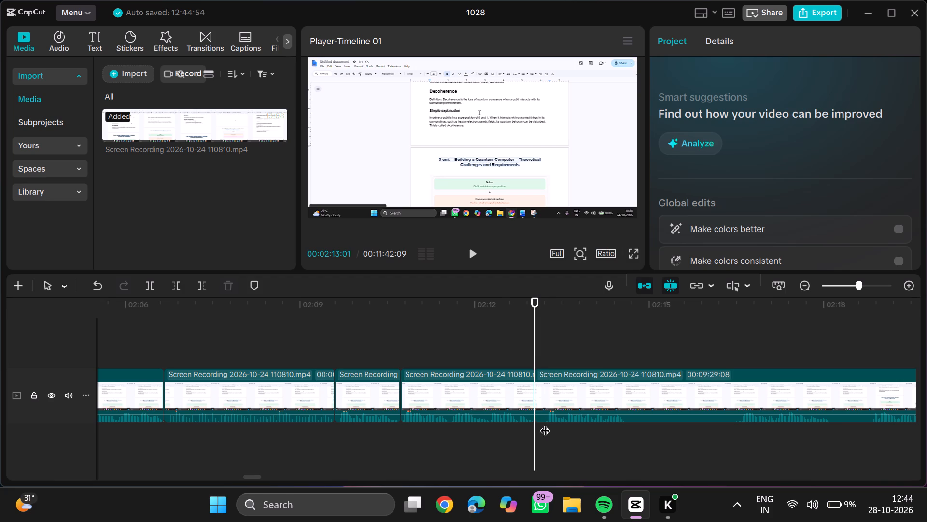
type("q")
key("space")
scroll(545, 423, "down", 4, "ctrl")
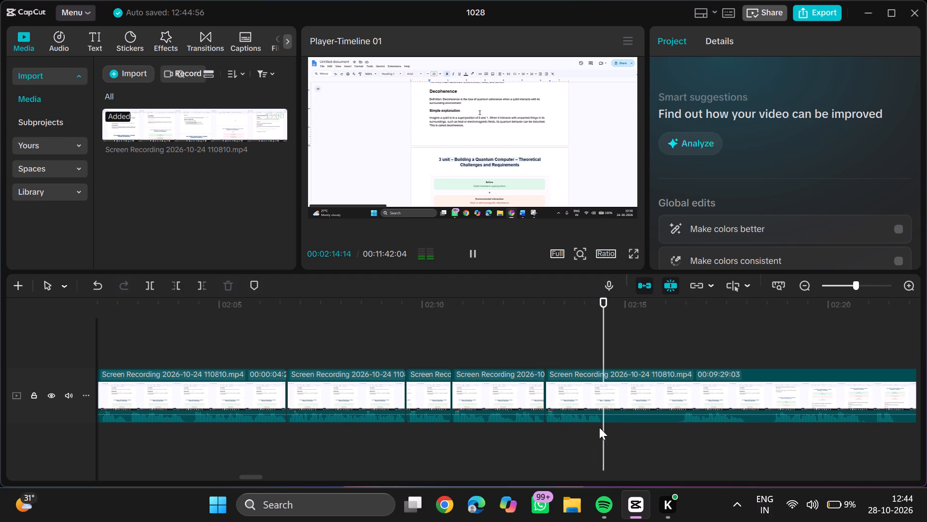
Split the remaining recording at 00:02:14:14.
double_click(599, 427)
left_click_drag(599, 427, 604, 428)
key("ctrl+b")
Go back through the earlier clips and play them back from about 00:01:33:21 to look for unwanted pieces.
scroll(604, 428, "right", 1)
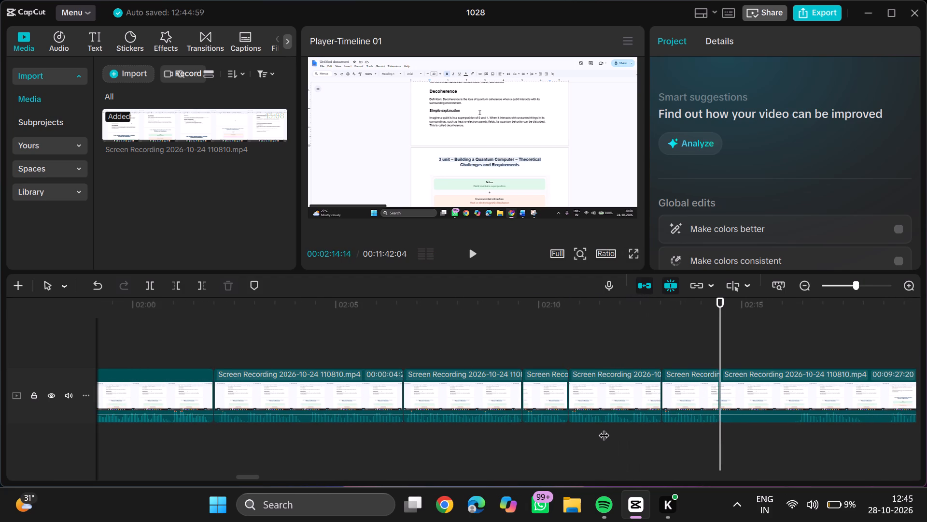
scroll(604, 428, "right", 3)
scroll(512, 417, "right", 1)
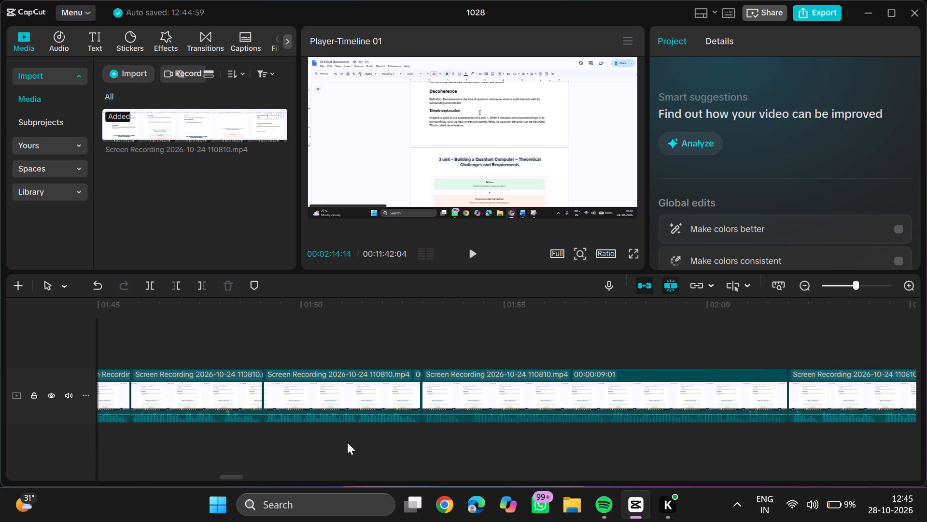
left_click(346, 442)
key("space")
scroll(346, 442, "right", 1)
scroll(346, 442, "down", 4, "ctrl")
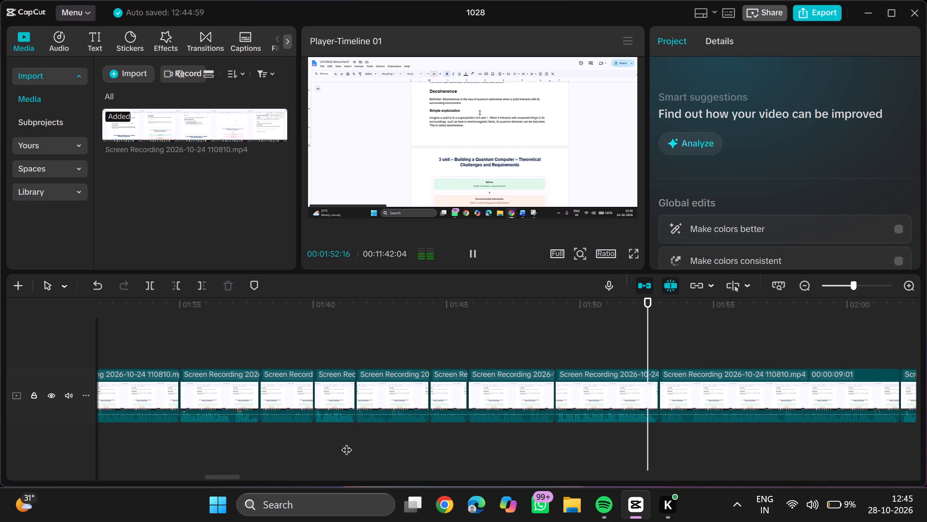
left_click(315, 442)
key("space")
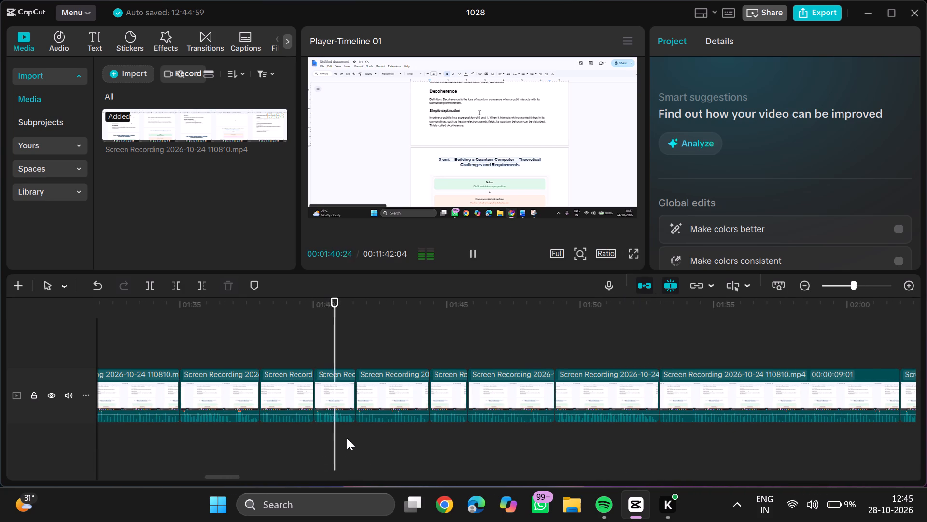
left_click(145, 443)
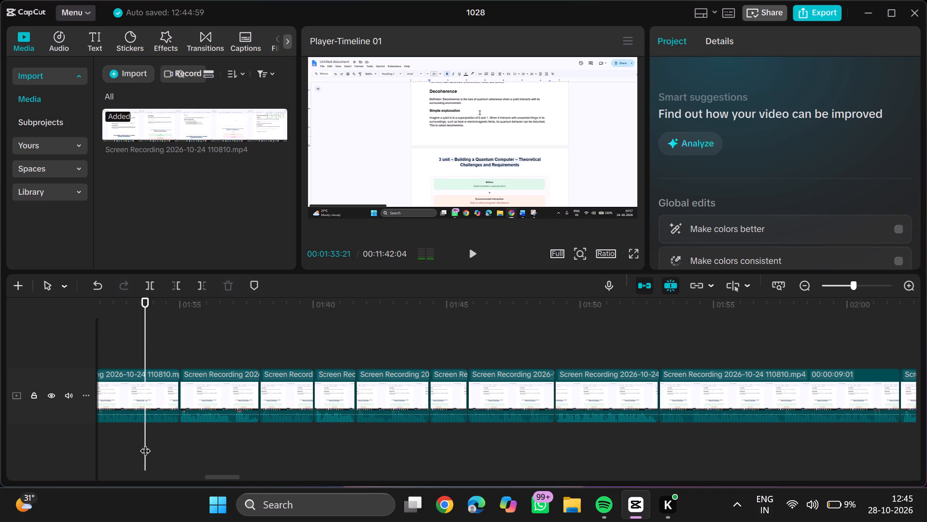
key("space")
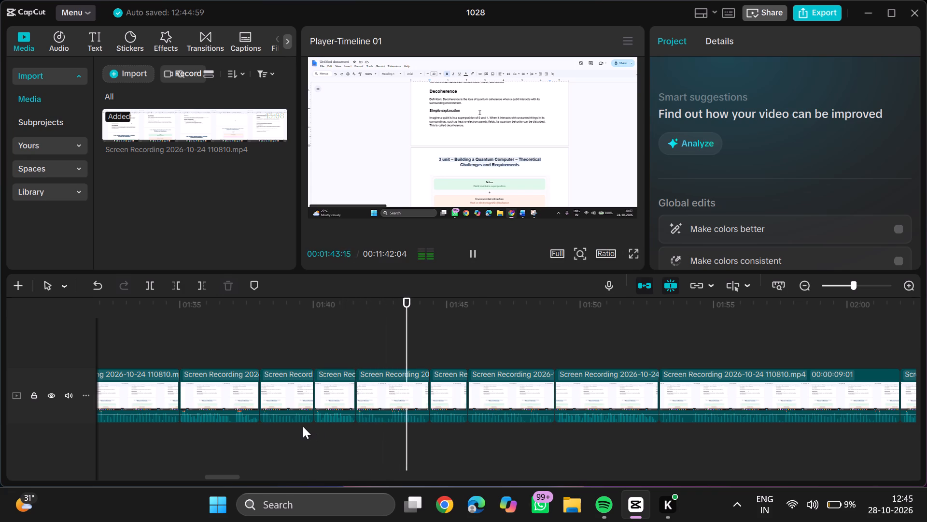
Select the five consecutive clips between about 00:01:38 and 00:01:49 and delete them.
left_click_drag(292, 426, 361, 413)
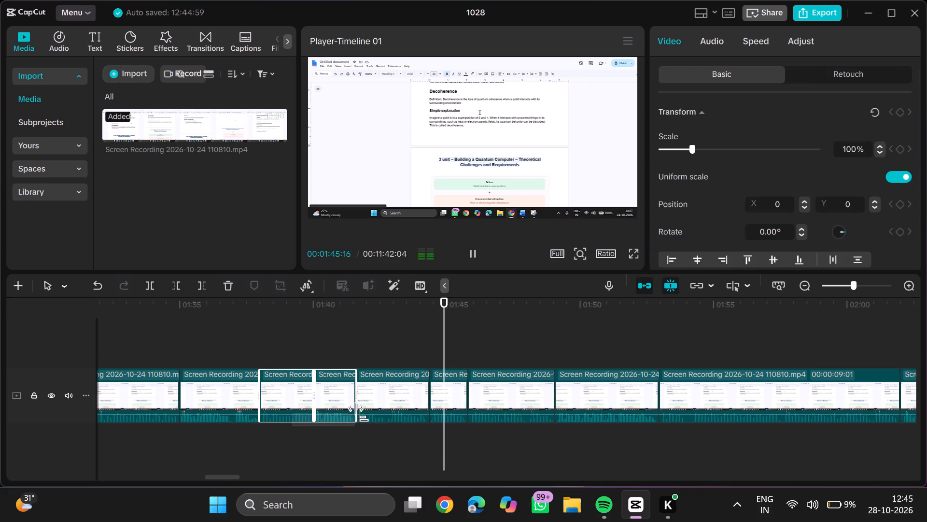
left_click_drag(361, 413, 502, 403)
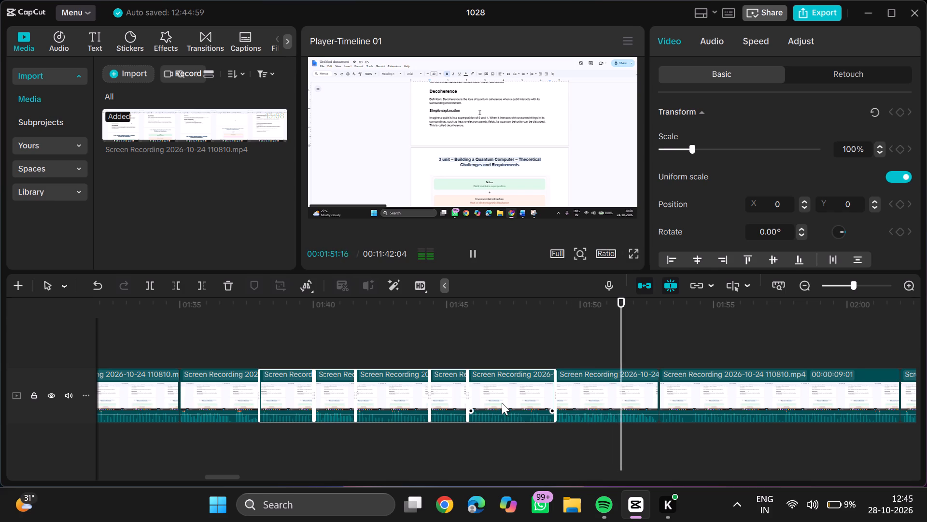
key("BackSpace")
Play back the edited sequence from about 00:01:27 across the new join and on to the last clip to check it.
left_click(142, 439)
key("space")
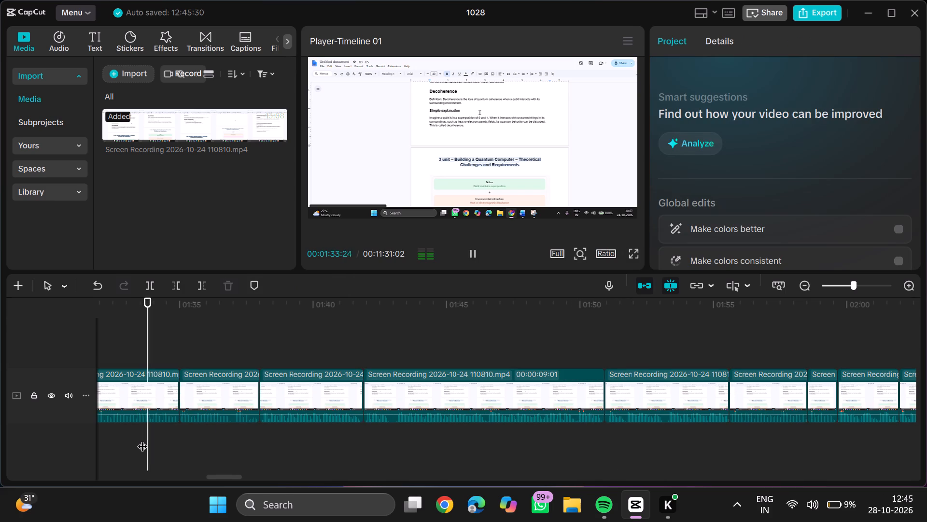
scroll(142, 439, "down", 2, "ctrl")
scroll(142, 439, "right", 1)
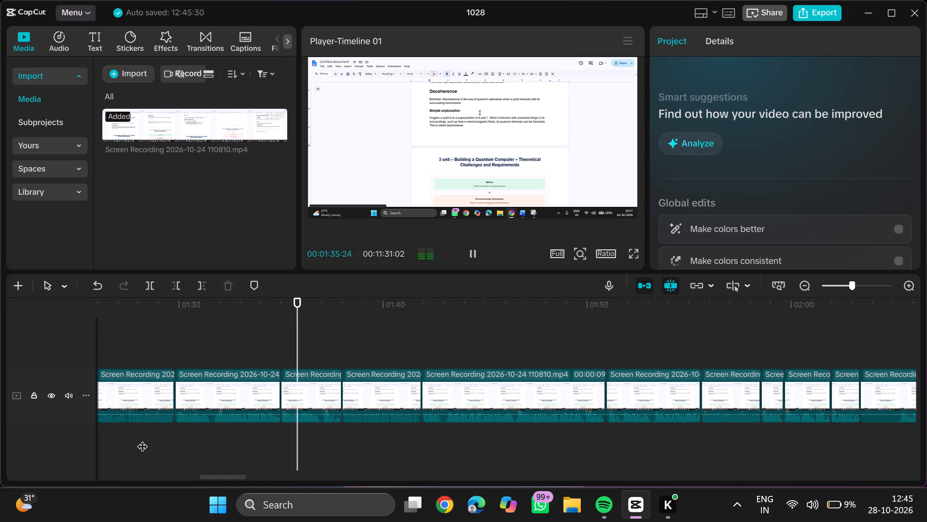
left_click(117, 435)
key("space")
scroll(117, 435, "right", 1)
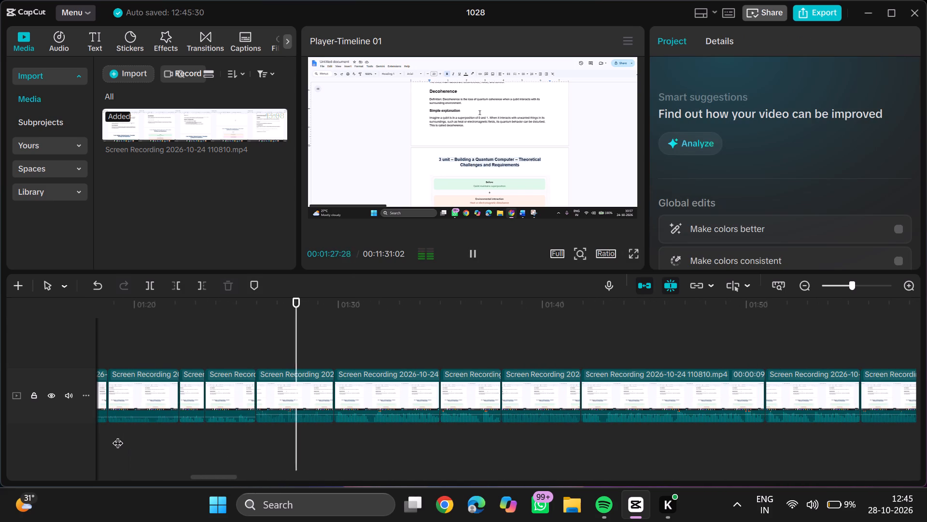
scroll(117, 435, "right", 1)
scroll(211, 435, "left", 1)
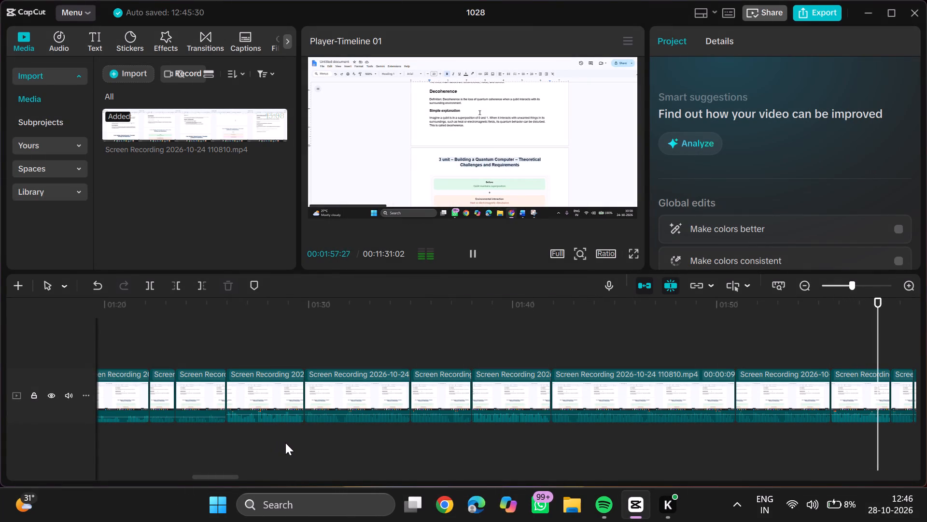
scroll(285, 443, "left", 2)
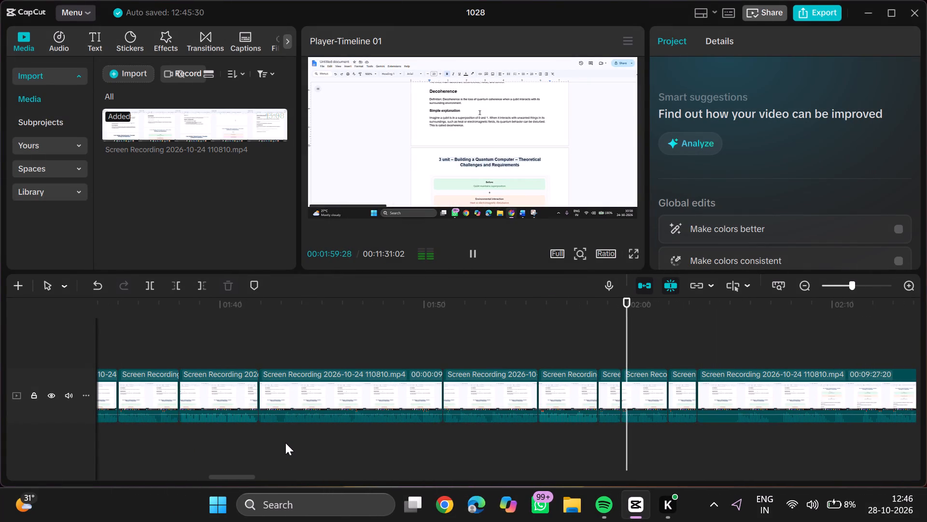
scroll(285, 443, "left", 1)
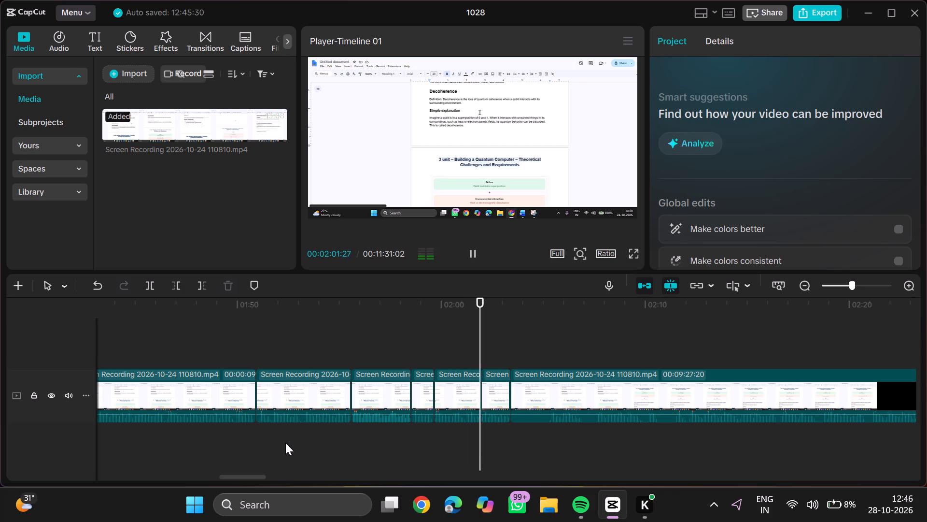
Trim the start of the last clip up to 00:02:05:05, removing about 1 second 23 frames, and resume playback.
double_click(542, 427)
left_click_drag(542, 427, 547, 428)
type("q")
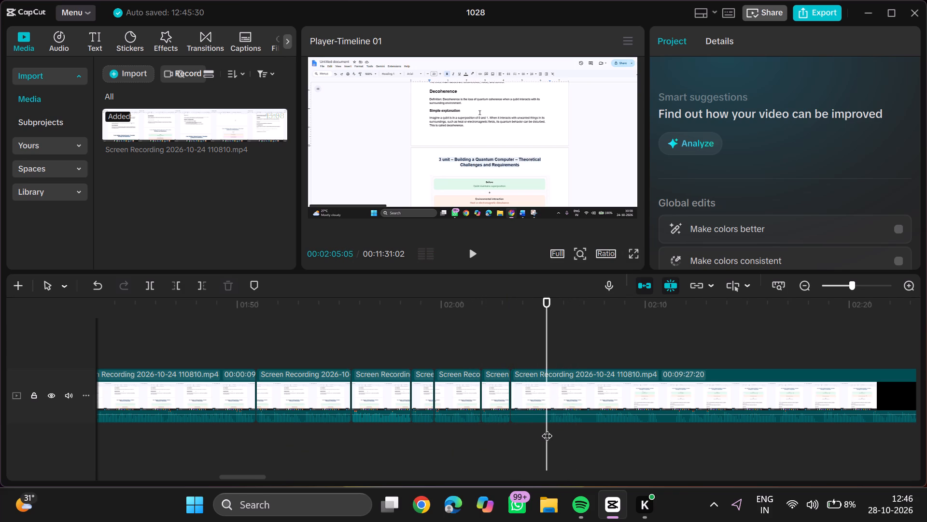
key("space")
scroll(547, 428, "left", 1)
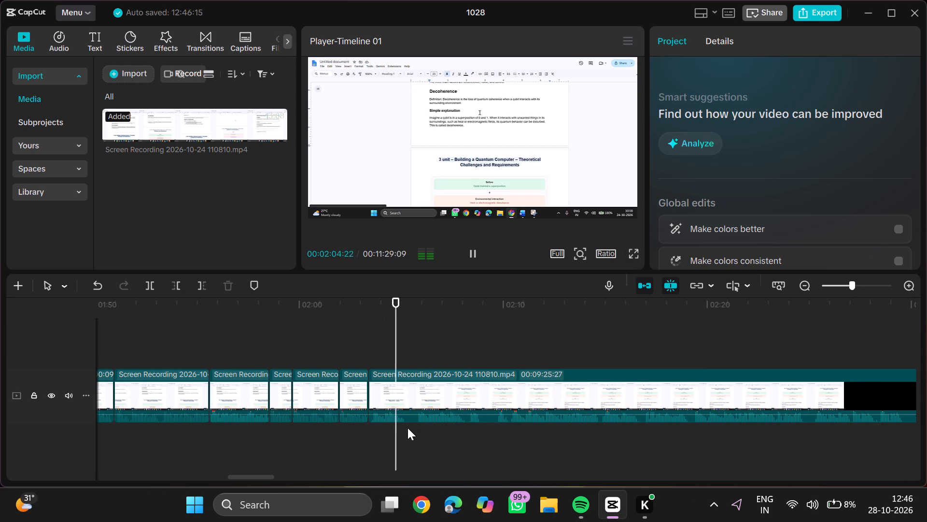
Split the remaining recording at 00:02:05:08, trim about 14 frames off the start of the part after the cut, and resume playback.
left_click(407, 425)
key("ctrl+b")
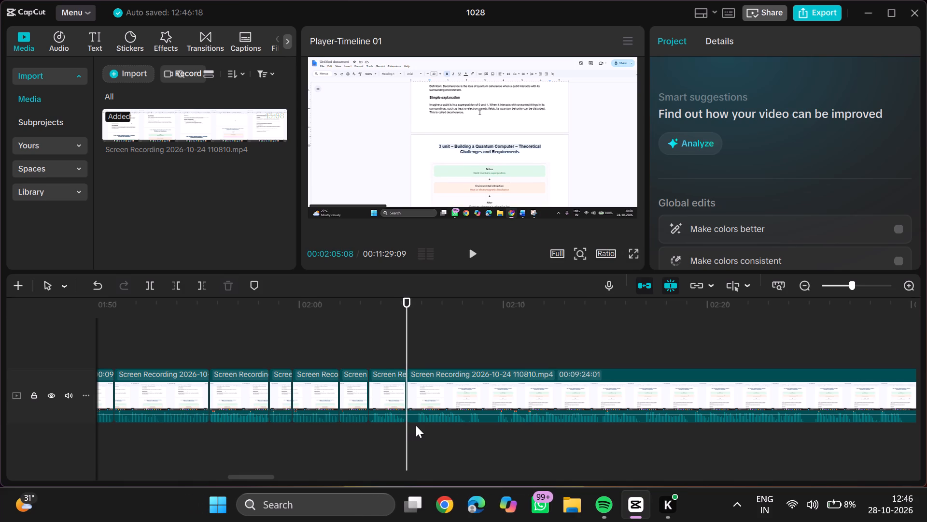
double_click(416, 425)
key("q")
key("space")
scroll(416, 425, "left", 1)
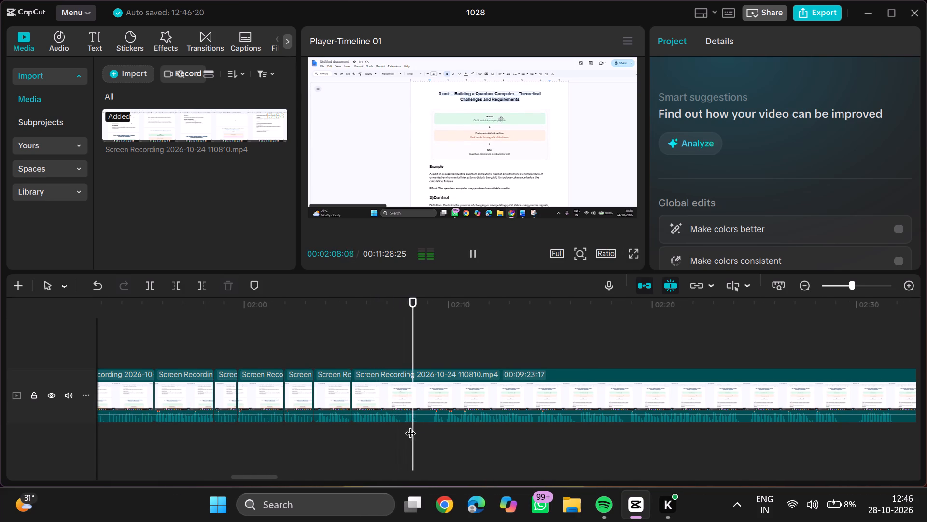
Split the remaining recording at 00:02:08:14, trim about 22 frames off the start of the part after the cut, and resume playback.
double_click(417, 424)
key("ctrl+b")
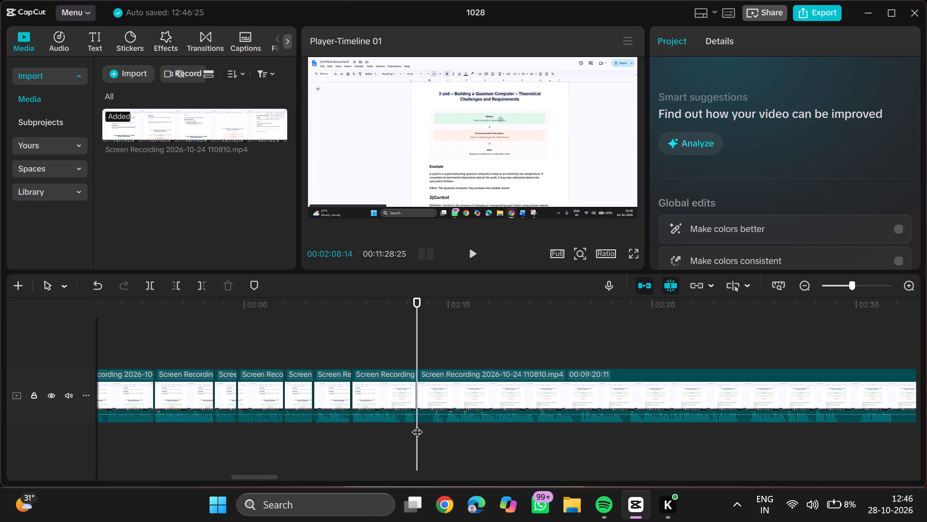
left_click(432, 427)
type("q")
key("space")
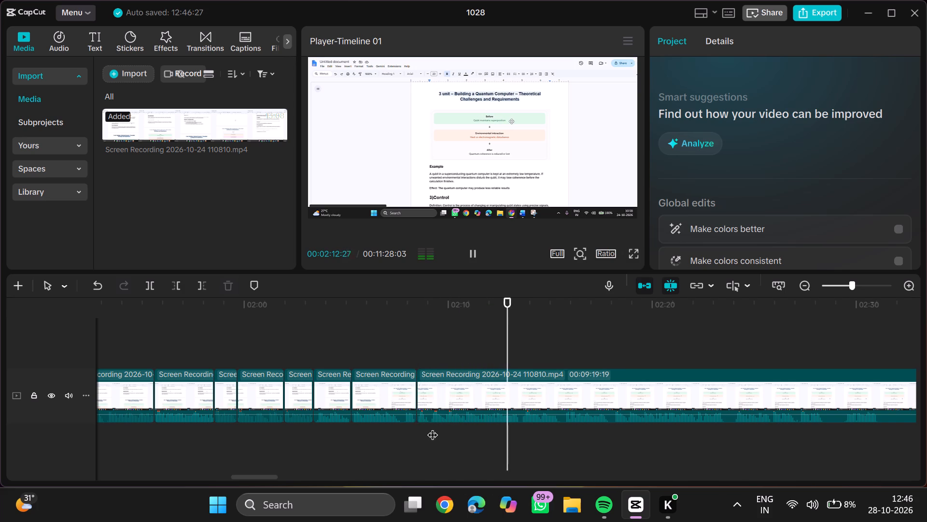
Watch the playing recording in full-screen preview and return to the timeline.
left_click(639, 254)
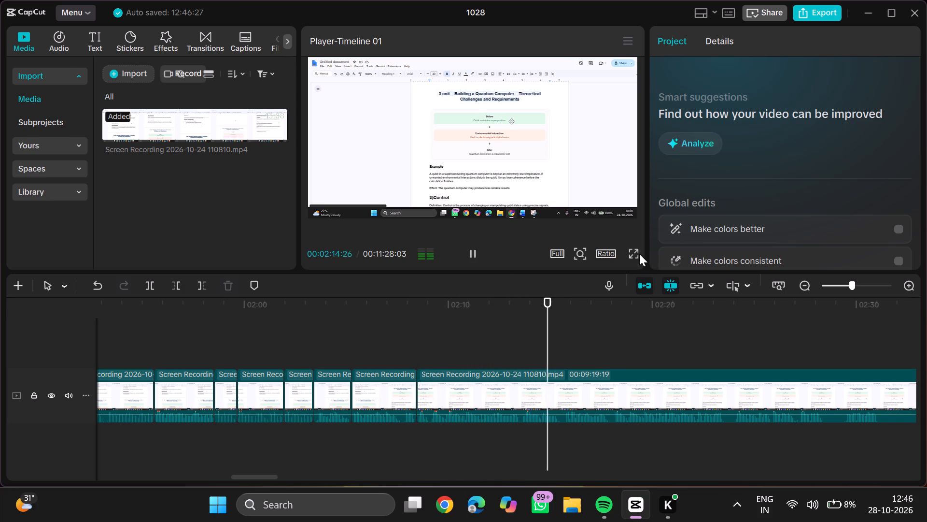
left_click(638, 254)
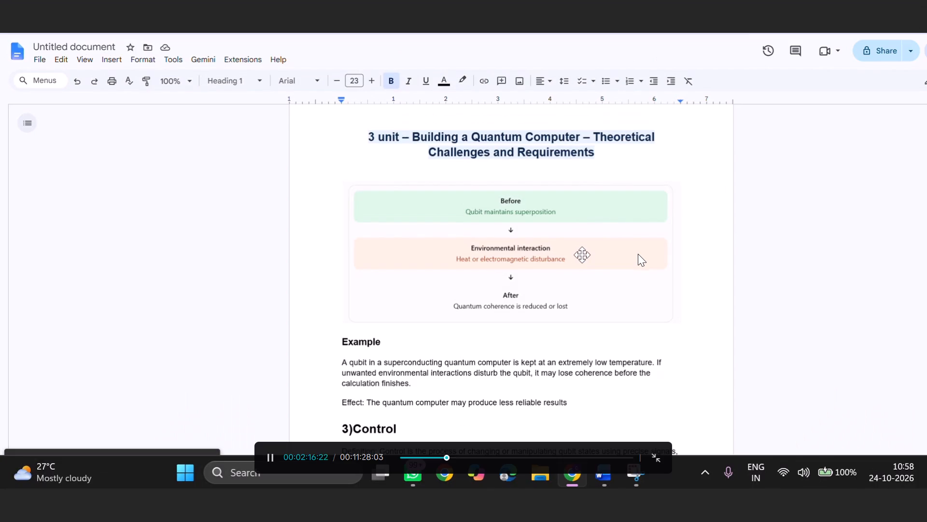
left_click(663, 456)
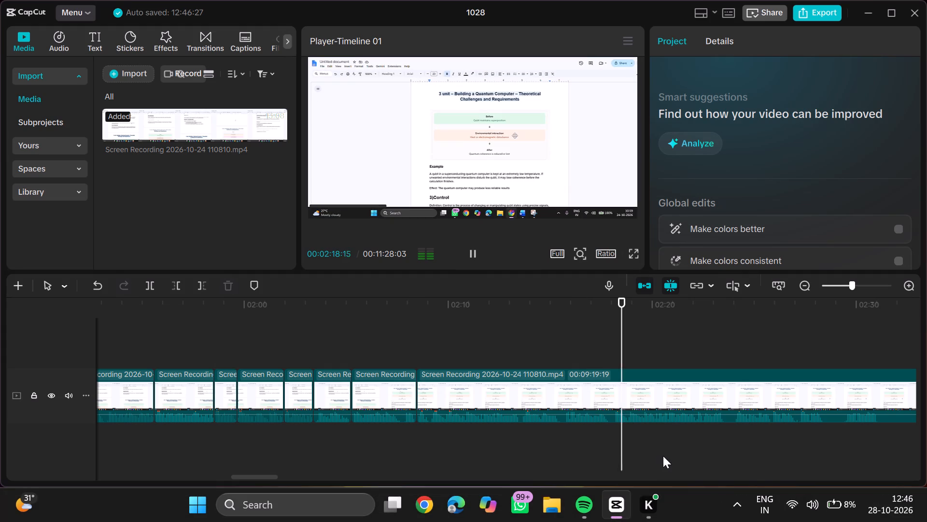
Replay from about 00:02:12, split the remaining recording at 00:02:15:14 and trim about 6 frames off the start of the part after the cut.
left_click(475, 437)
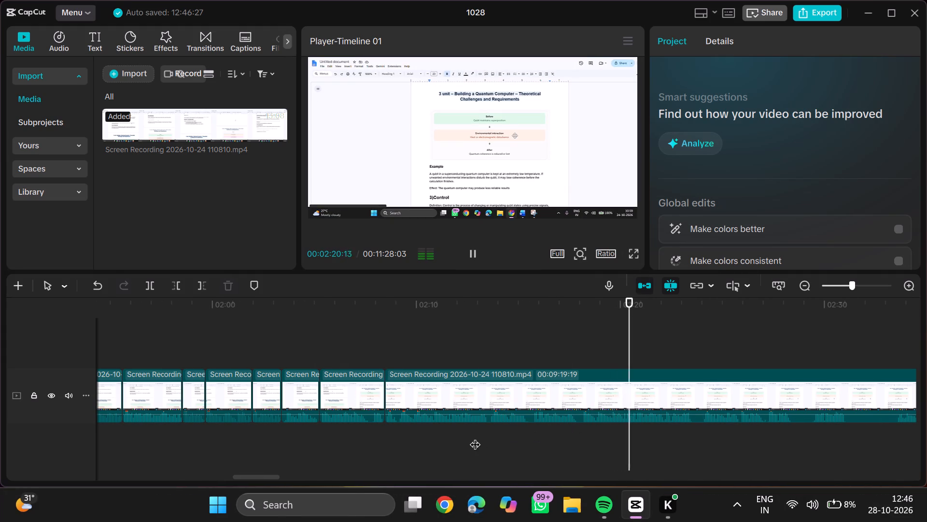
key("space")
scroll(475, 437, "left", 1)
scroll(475, 437, "up", 3, "ctrl")
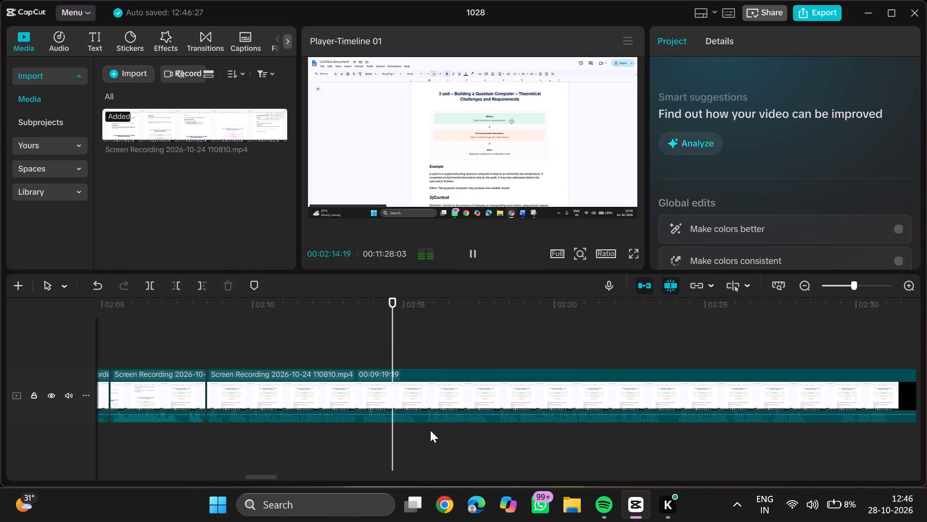
left_click_drag(419, 421, 418, 427)
double_click(418, 427)
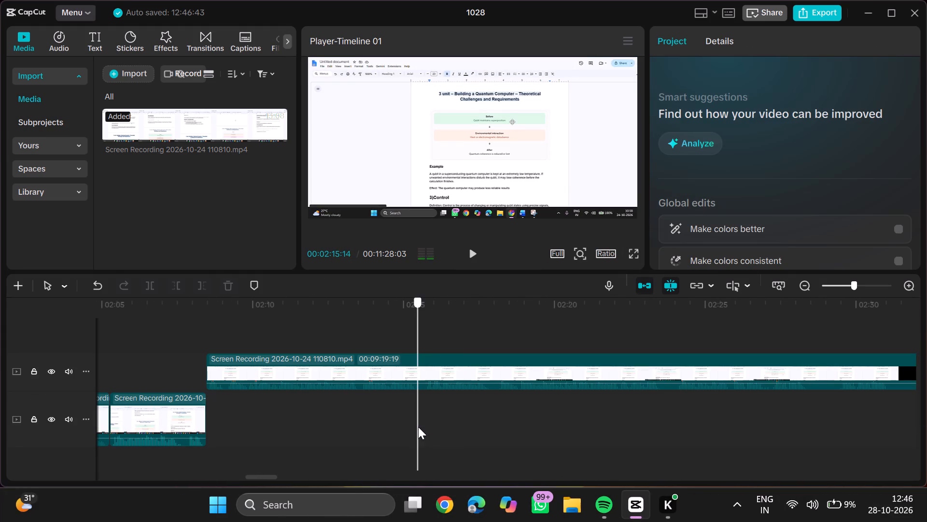
key("ctrl+z")
key("ctrl+b")
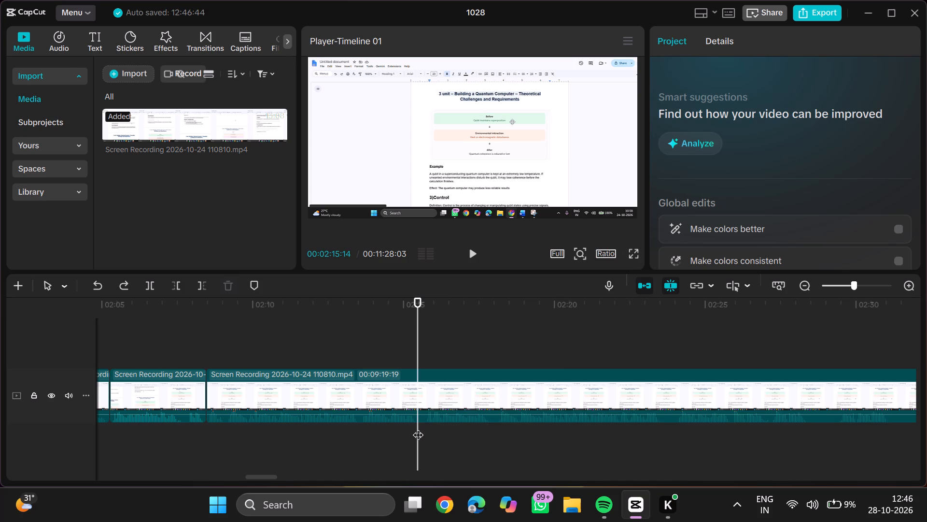
left_click(423, 424)
type("q")
key("space")
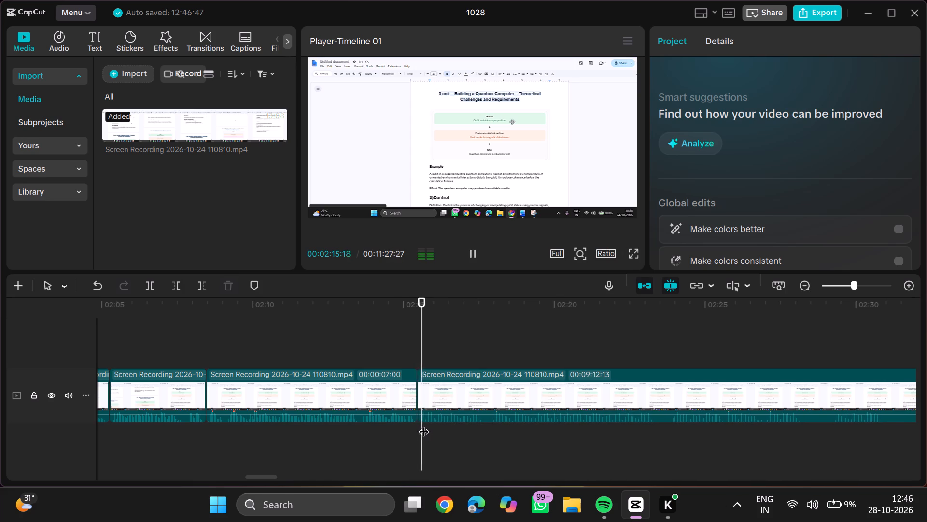
scroll(423, 424, "left", 1)
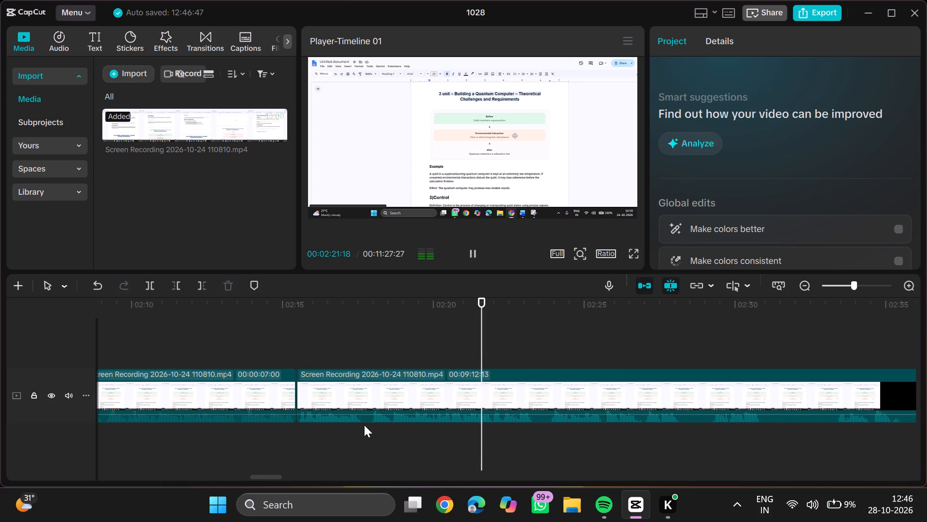
Split the remaining recording at 00:02:17:21 and trim 1 second off the start of the part after the cut.
double_click(364, 425)
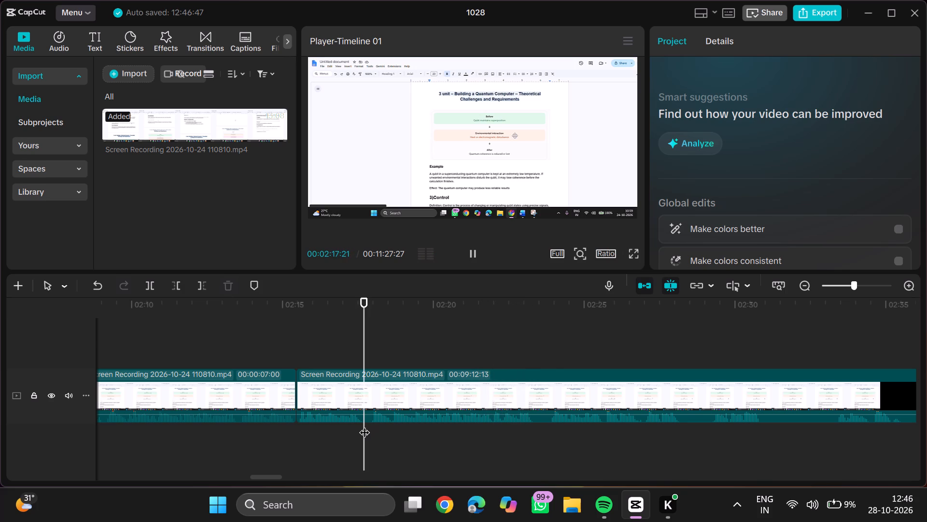
key("ctrl+b")
left_click(394, 426)
key("space")
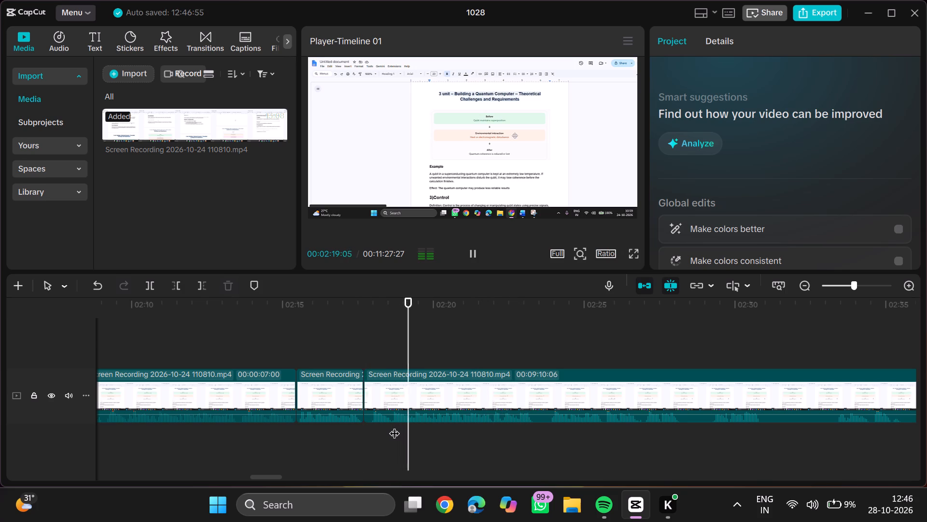
triple_click(394, 426)
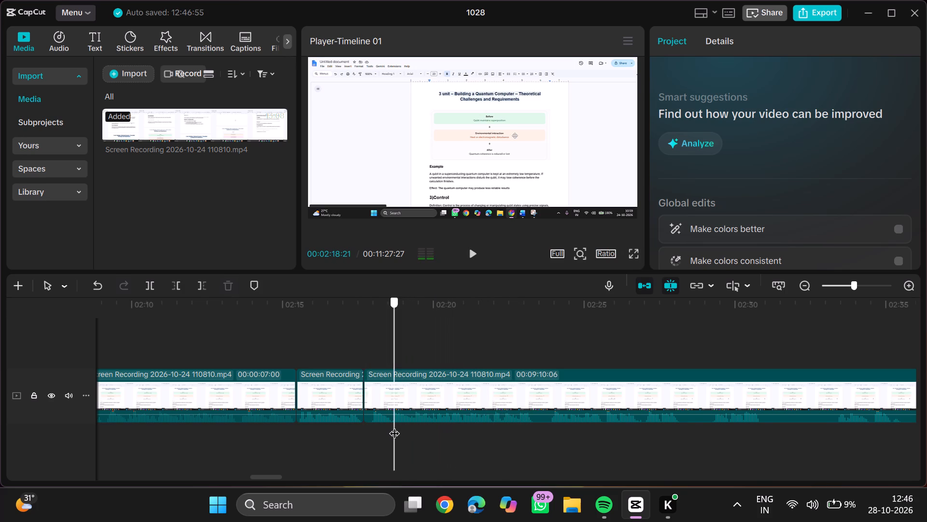
key("q")
Replay from about 00:02:15, delete the short clip between 00:02:15:14 and 00:02:17:21, and resume playback.
left_click(301, 431)
key("space")
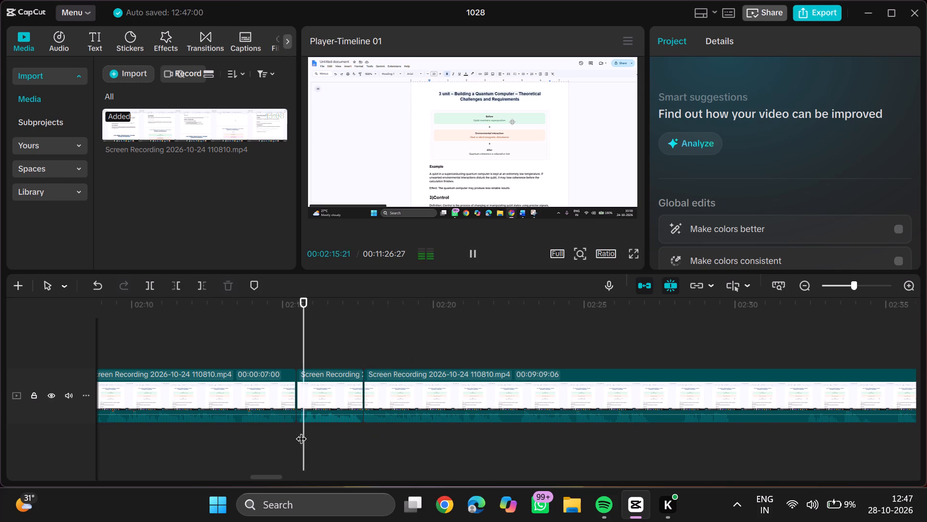
left_click(337, 398)
key("BackSpace")
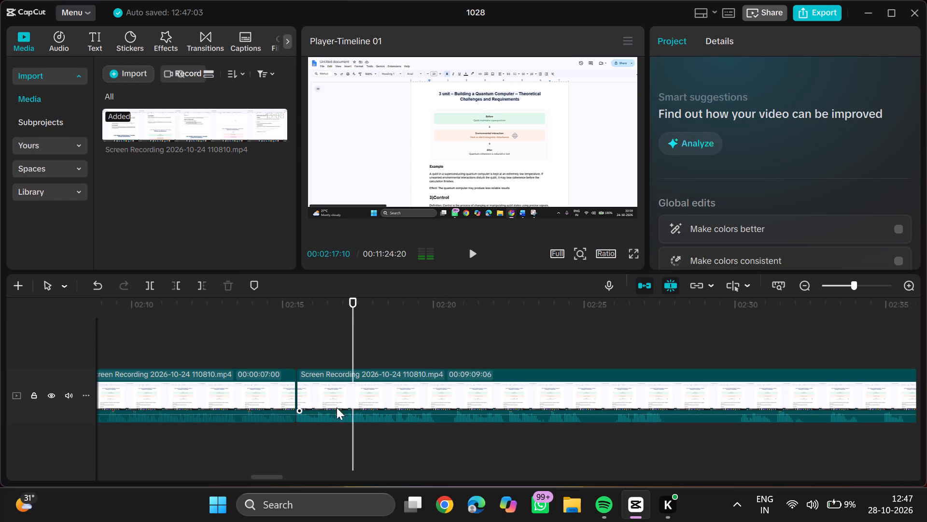
key("space")
Split the remaining recording at 00:02:20:04, trim about 16 frames off the start of the part after the cut, and resume playback.
scroll(315, 439, "left", 1)
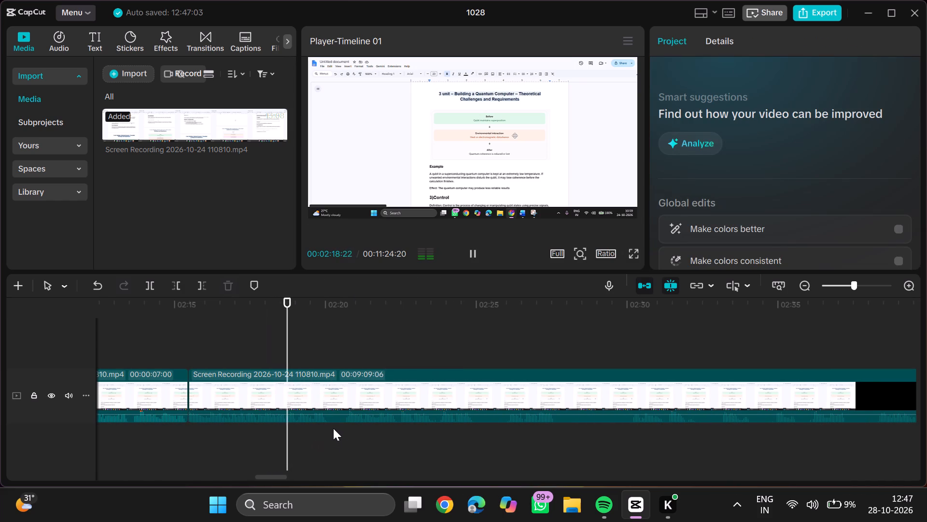
left_click(330, 426)
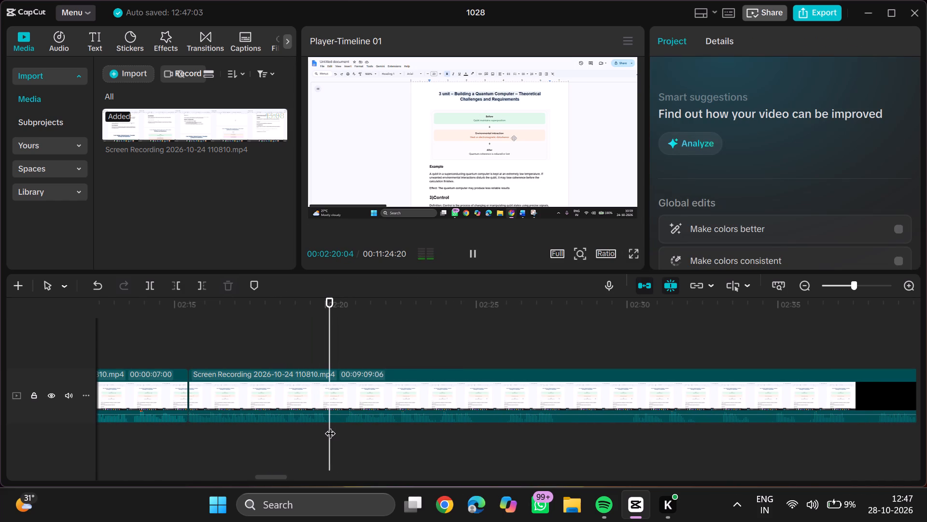
key("ctrl+b")
double_click(345, 425)
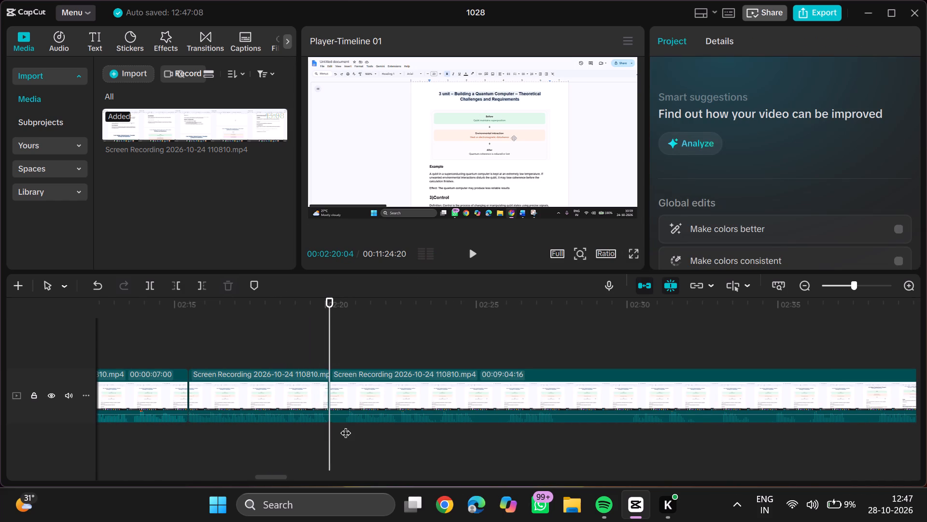
type("q")
key("space")
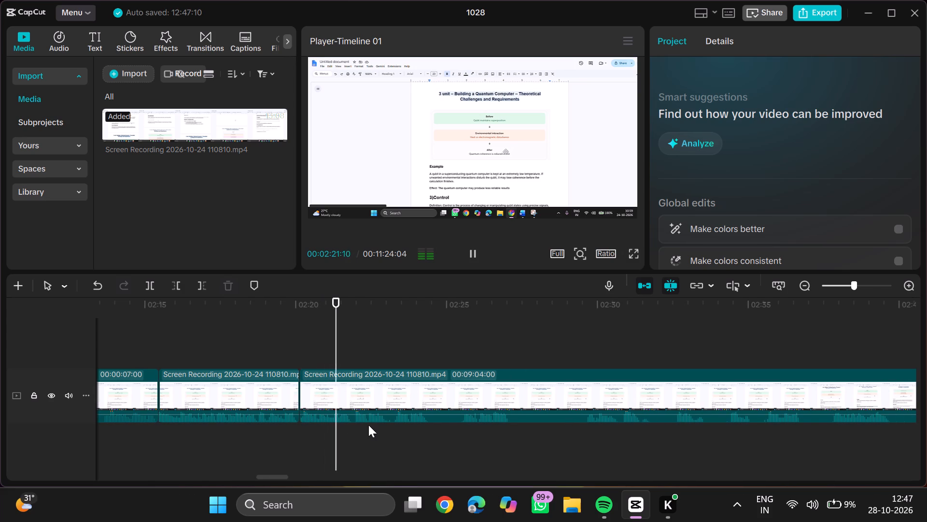
Replay the part after 00:02:20:04, trim about 5 seconds 9 frames off its start, and resume playback.
left_click(368, 425)
left_click(345, 425)
key("space")
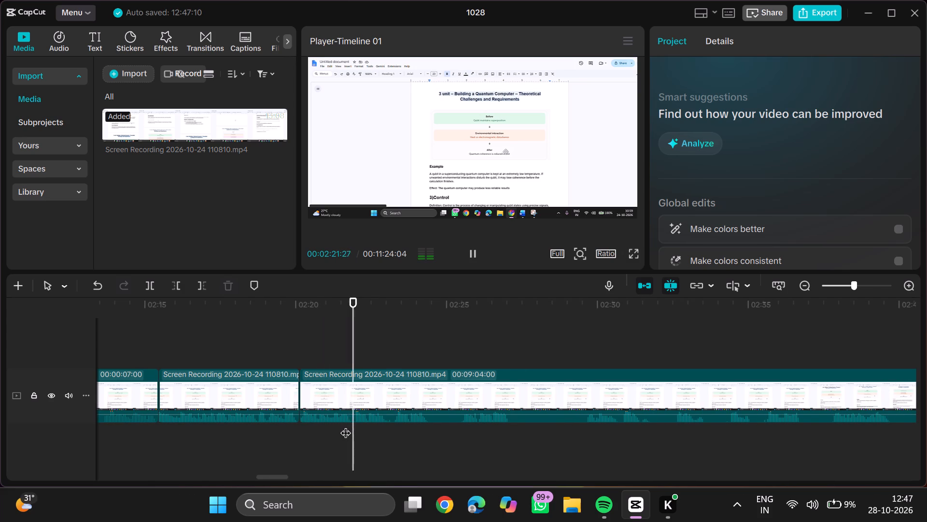
left_click(312, 428)
key("space")
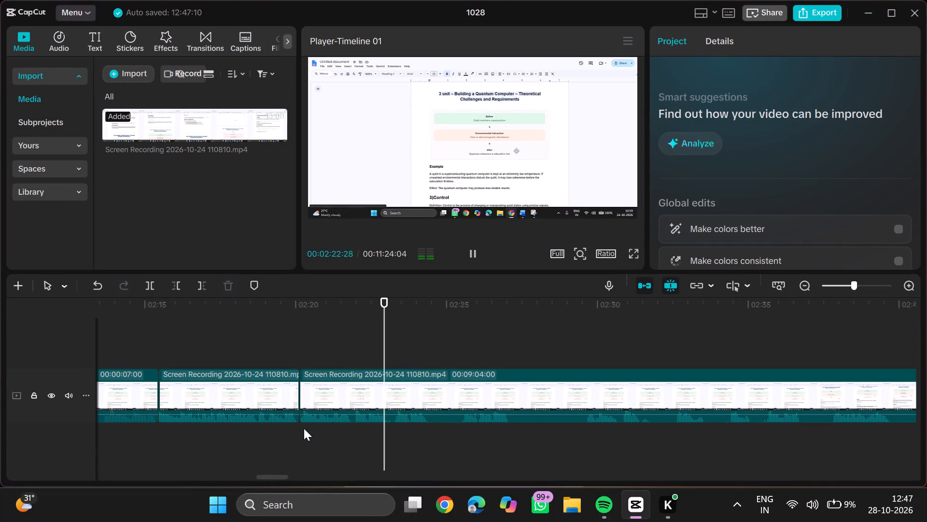
left_click(304, 428)
key("space")
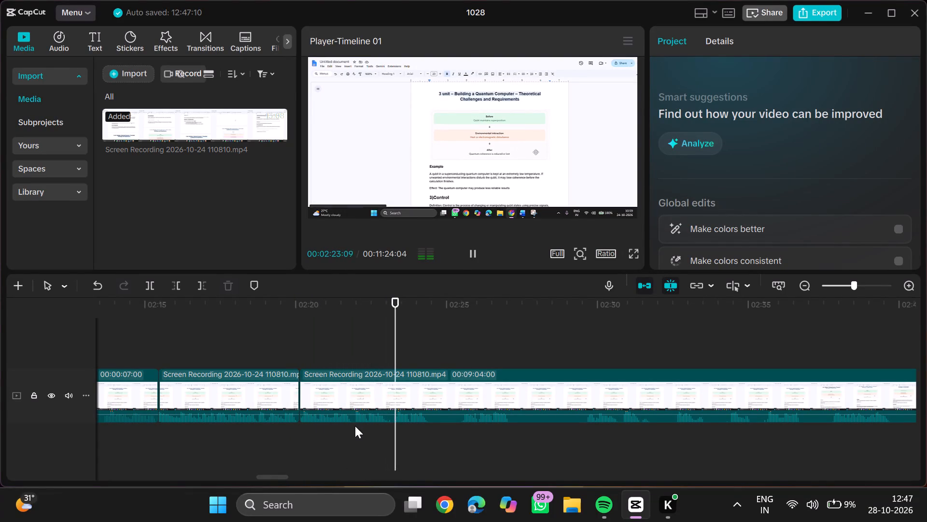
left_click(459, 426)
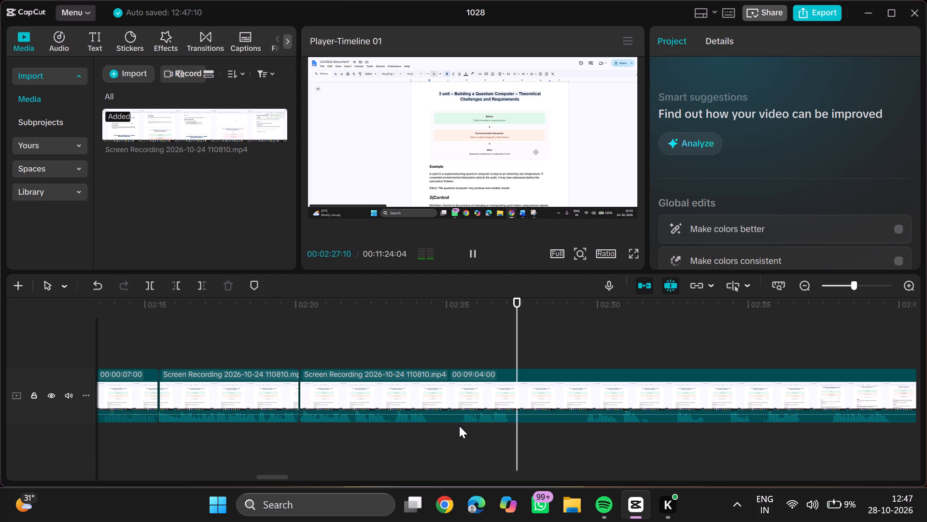
type("q")
key("space")
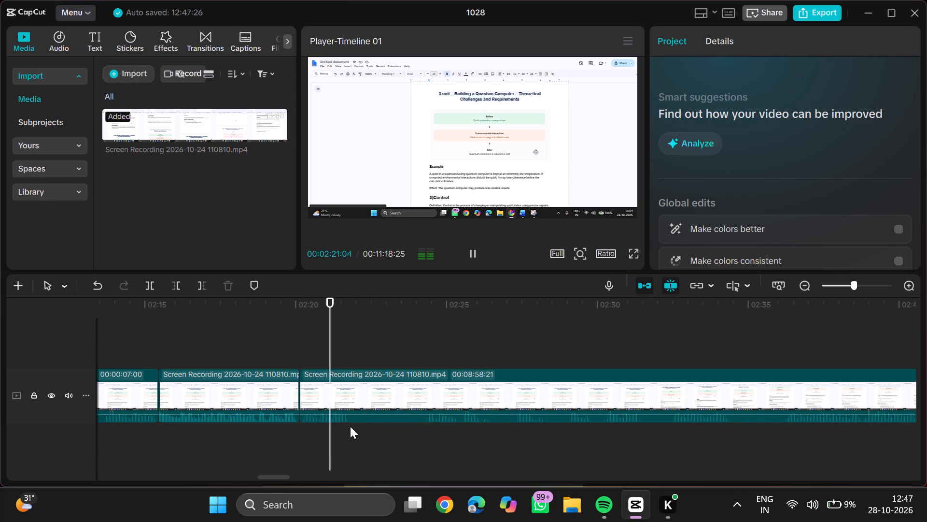
Split the remaining recording at 00:02:21:25, trim about 2 seconds 13 frames off the start of the part after the cut, and resume playback.
left_click(351, 423)
key("ctrl+b")
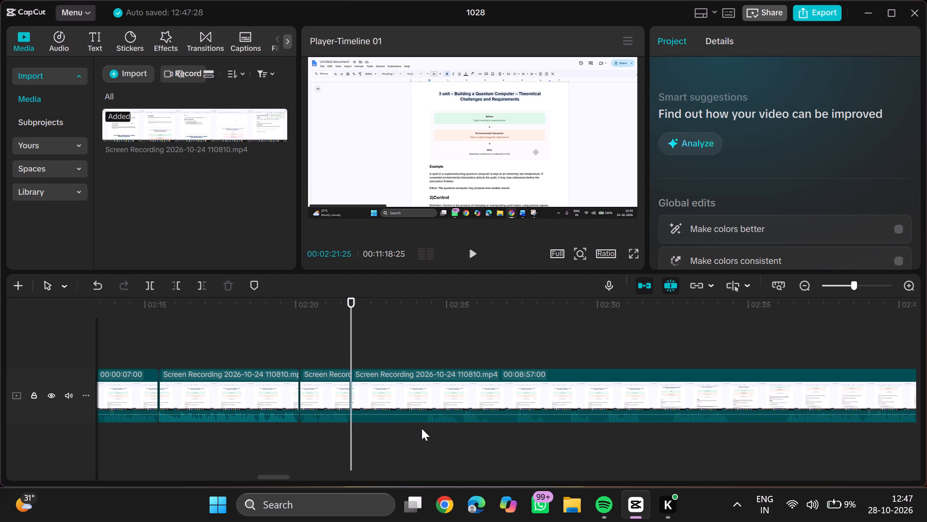
left_click(425, 427)
type("q")
key("space")
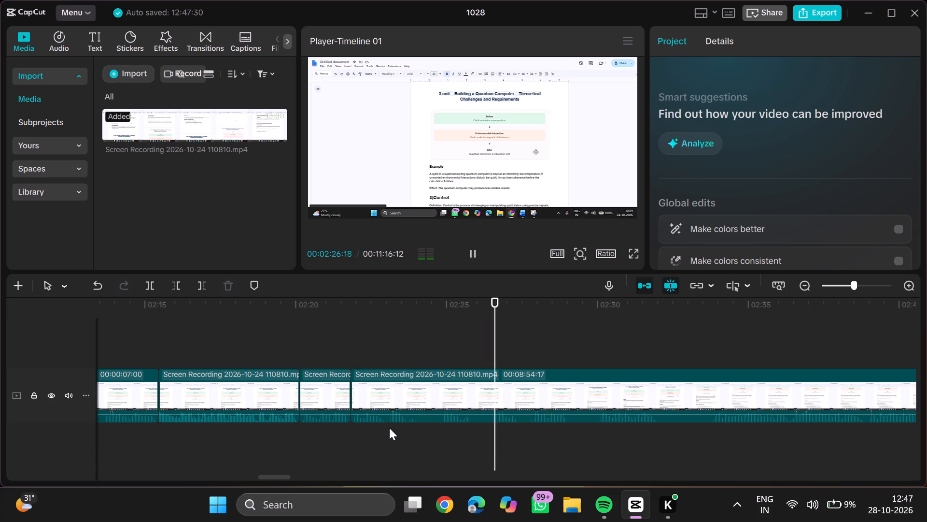
Split the remaining recording at 00:02:23:03, trim about 1 second 18 frames off the start of the part after the cut, and resume playback.
left_click(389, 428)
key("ctrl+b")
left_click(438, 428)
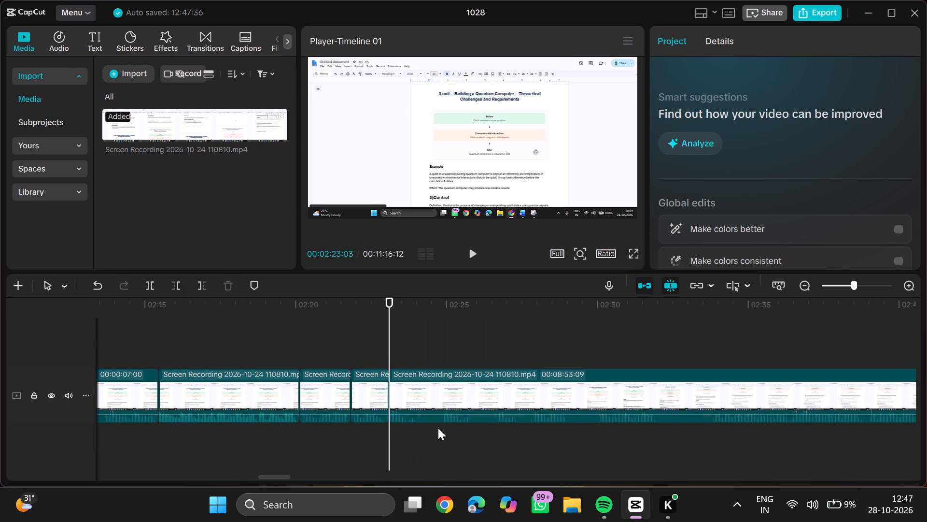
type("q")
key("space")
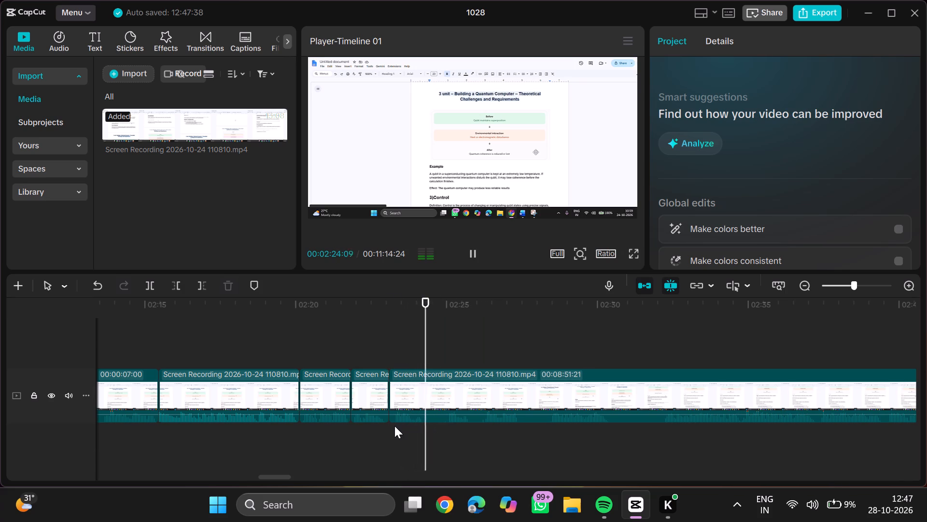
Trim about 2 seconds, and after replaying another 3 seconds 5 frames, off the start of the part after 00:02:23:03.
key("q")
key("space")
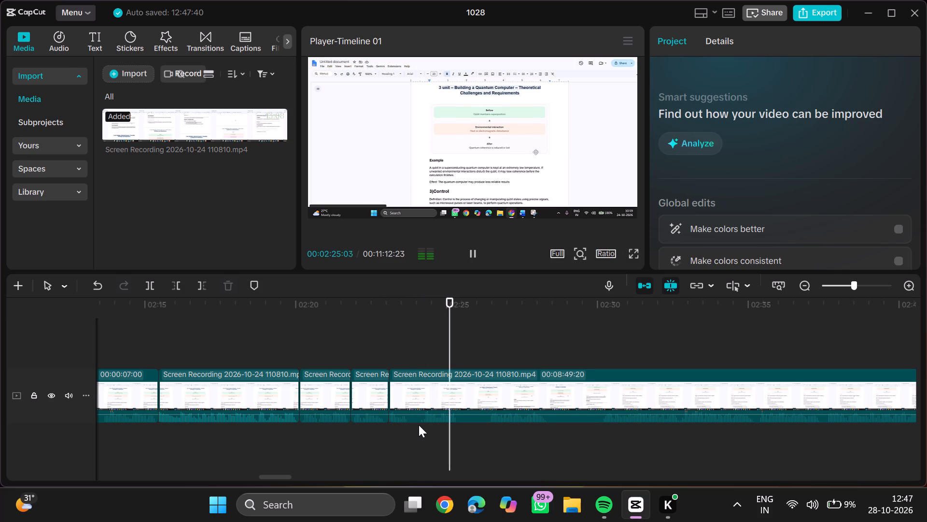
left_click(419, 425)
left_click(484, 430)
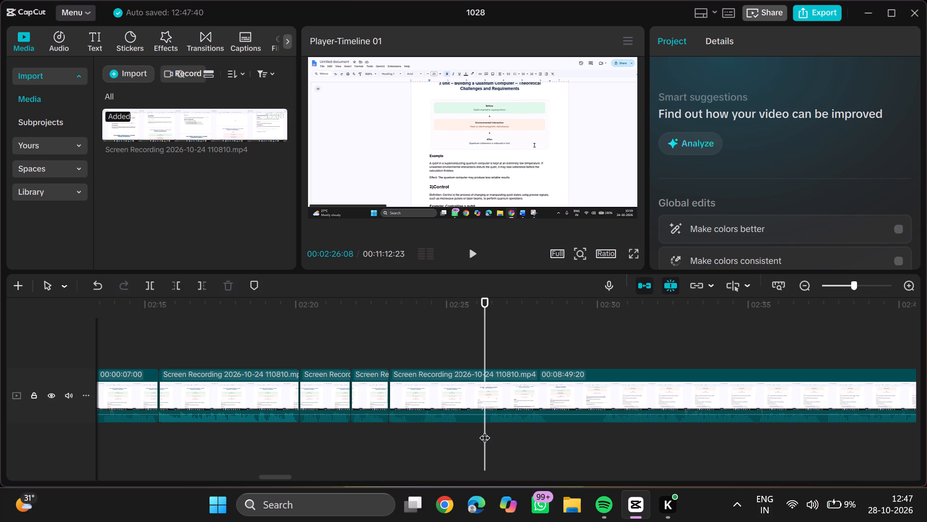
type("q")
key("space")
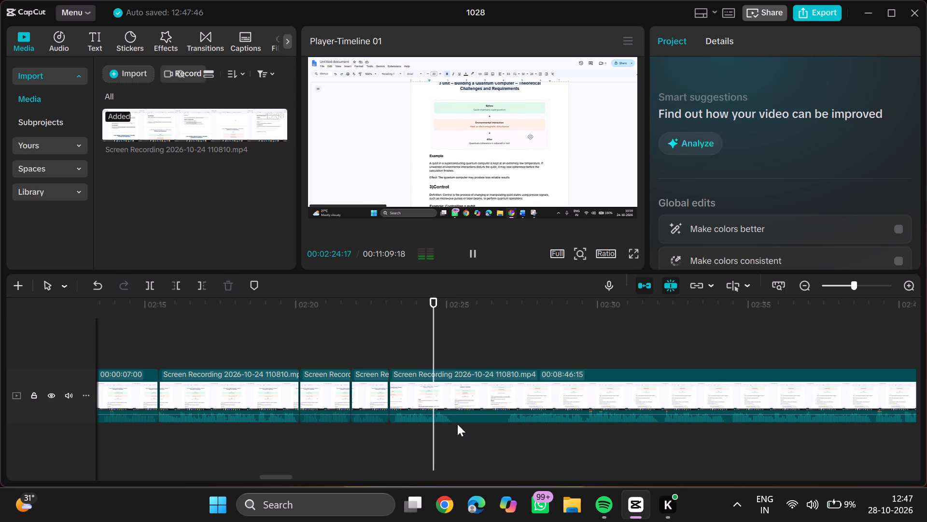
Split the remaining recording at 00:02:25:07, trim about 1 second 21 frames off the start of the part after the cut, and resume playback.
left_click(453, 424)
key("ctrl+b")
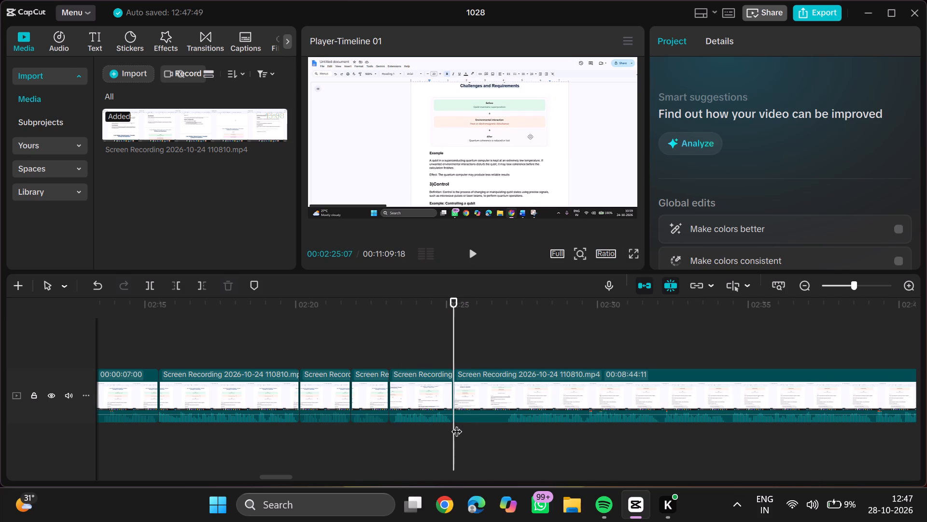
double_click(505, 429)
type("q")
key("space")
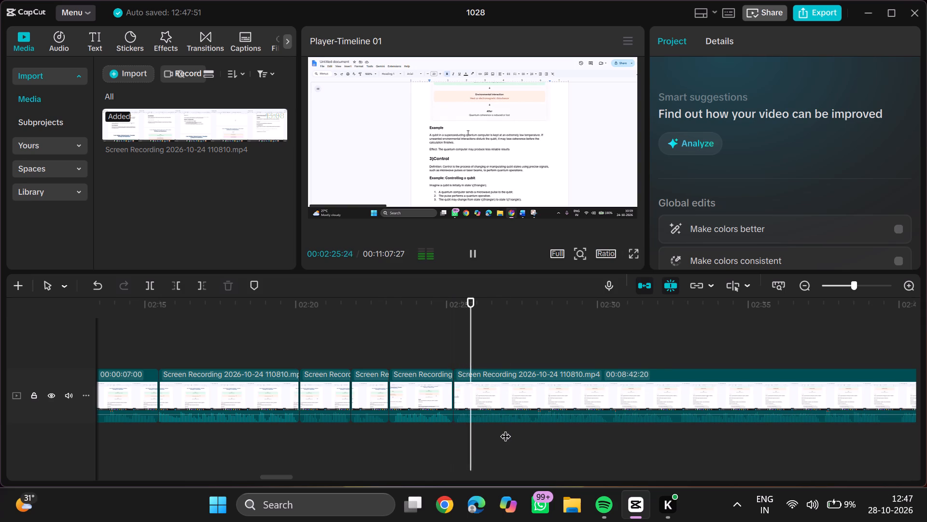
Watch the recording play on to about 00:02:39 and split it at 00:02:39:14.
scroll(505, 429, "left", 2)
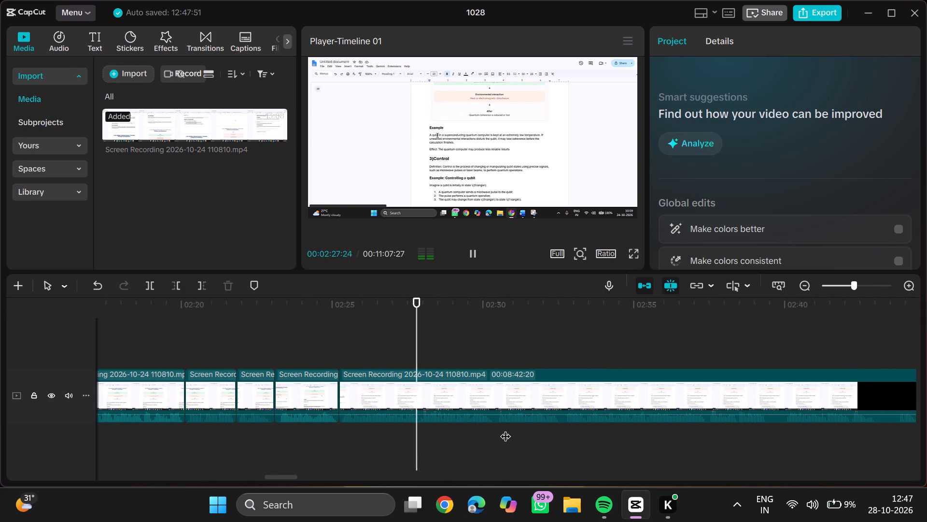
scroll(505, 429, "left", 1)
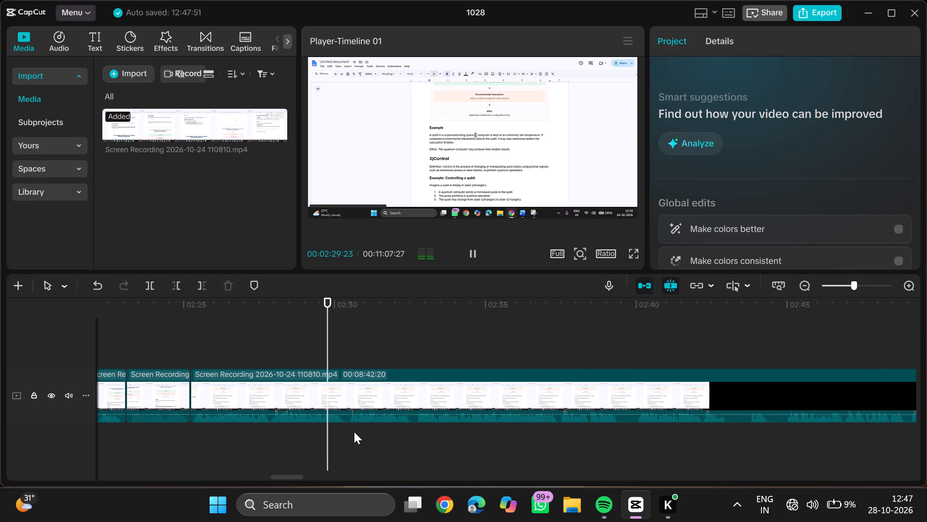
scroll(354, 432, "left", 1)
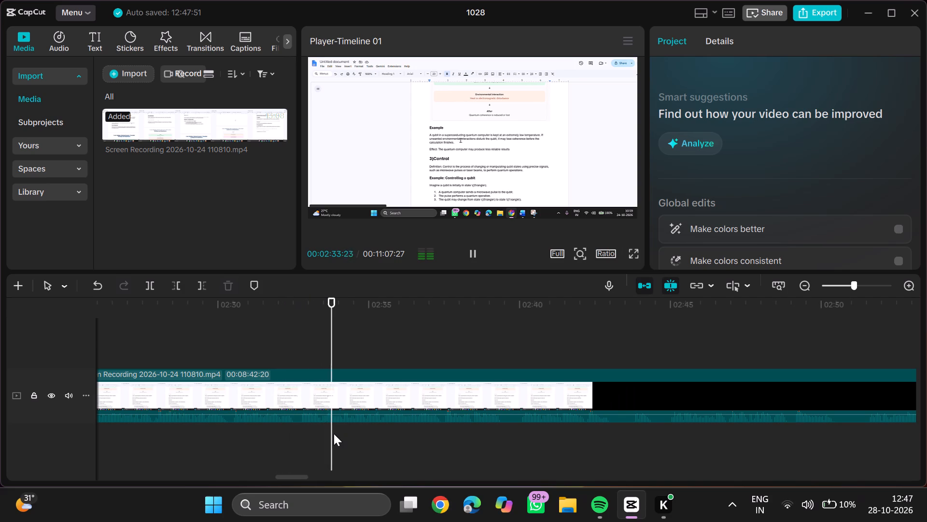
scroll(334, 434, "left", 1)
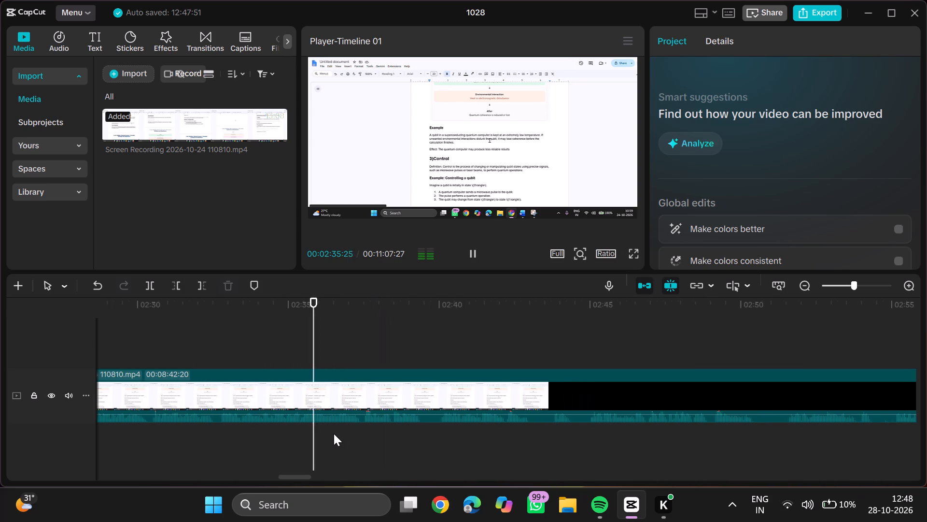
scroll(334, 434, "left", 1)
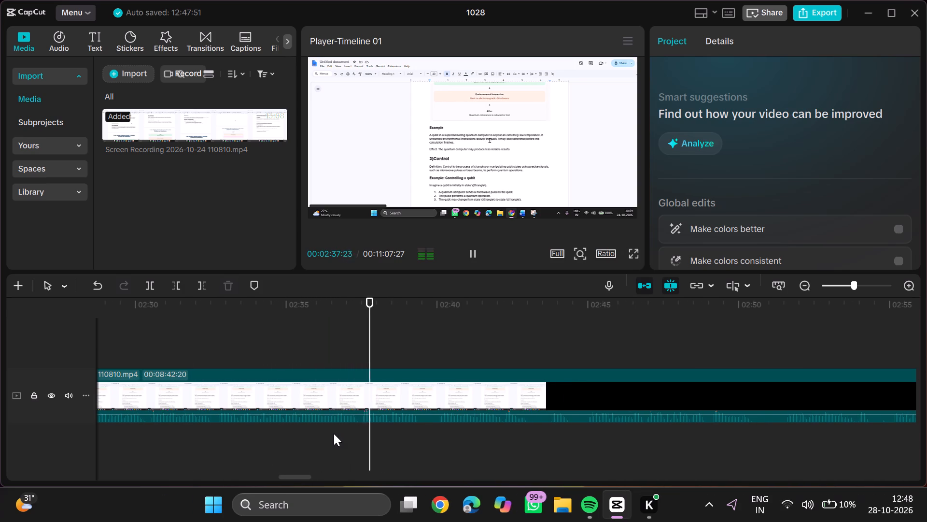
left_click(413, 424)
key("ctrl+b")
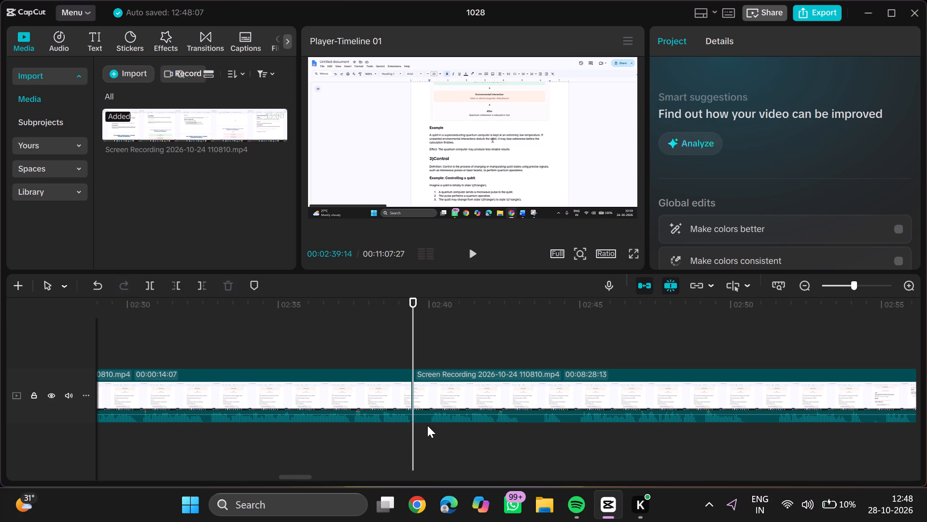
Replay around the new cut, trim 1 second off the end of the clip before it and about 16 frames off the start of the clip after.
left_click(427, 425)
key("space")
left_click(382, 425)
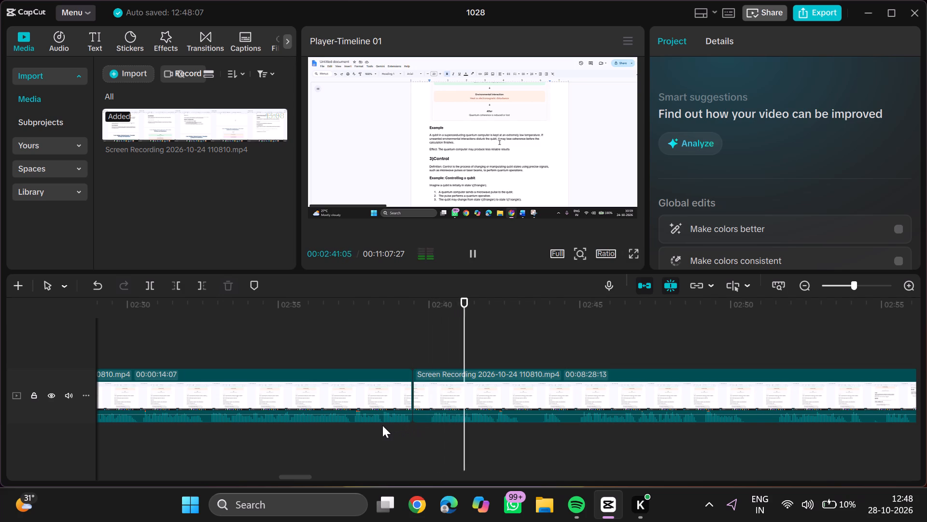
key("space")
double_click(382, 425)
type("w")
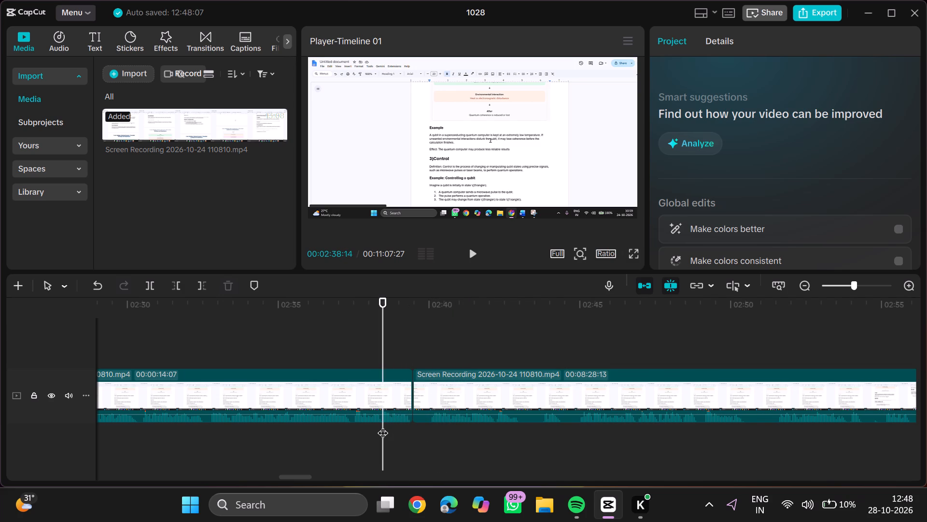
key("space")
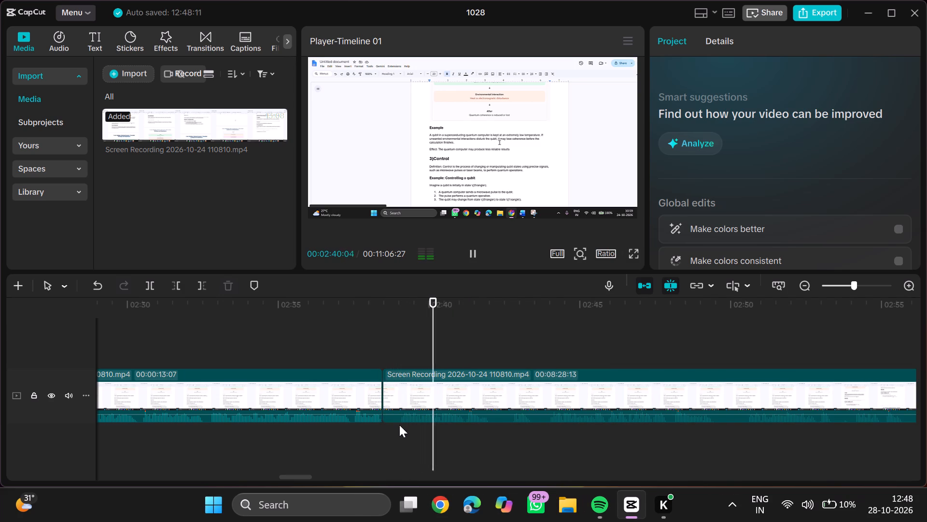
double_click(399, 425)
type("q")
key("space")
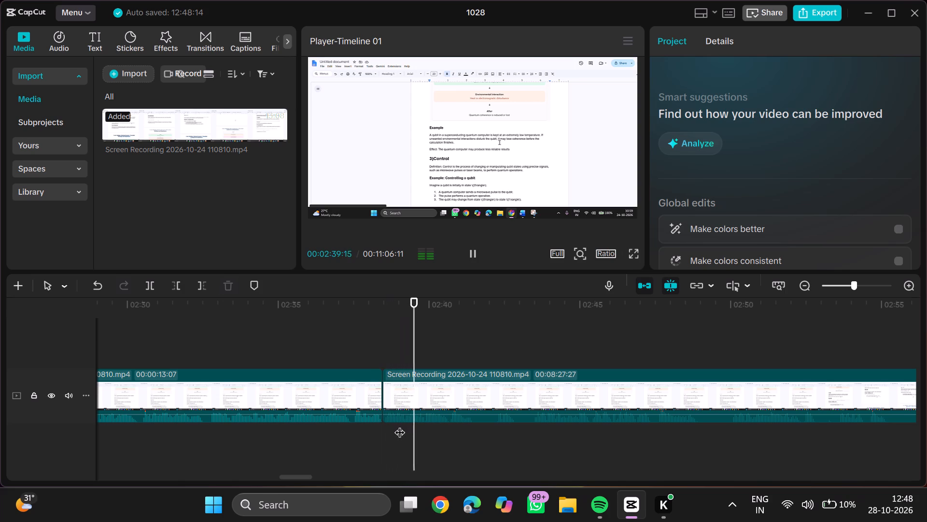
Split the remaining recording at about 00:02:41:17 and resume playback.
scroll(399, 425, "left", 1)
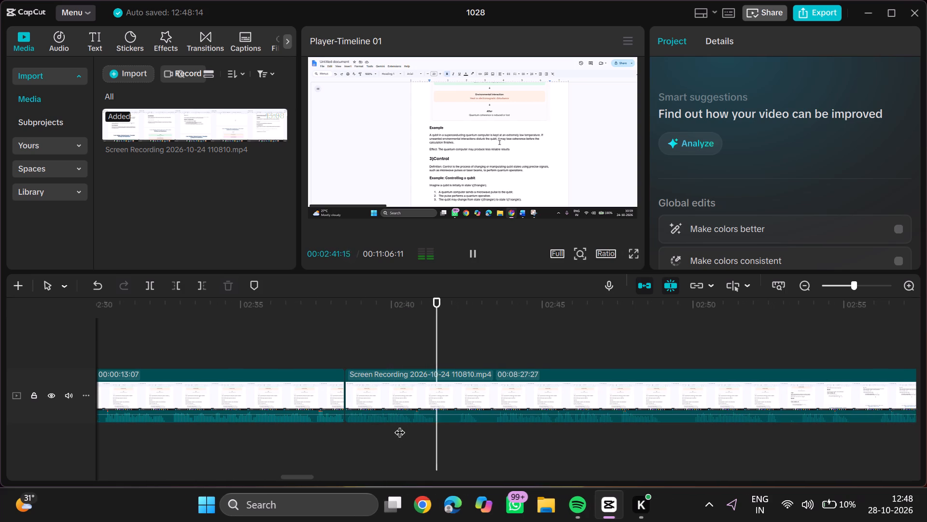
left_click(433, 424)
left_click_drag(433, 424, 438, 428)
key("ctrl+b")
key("space")
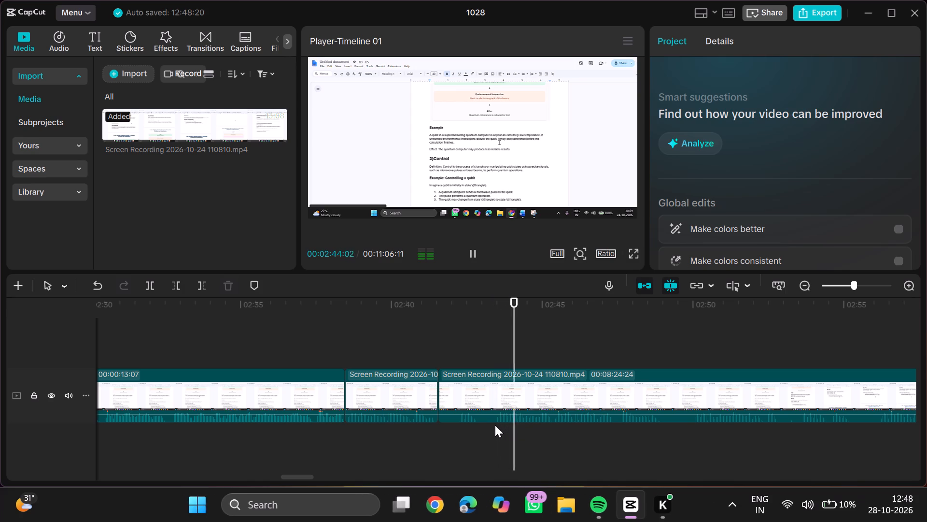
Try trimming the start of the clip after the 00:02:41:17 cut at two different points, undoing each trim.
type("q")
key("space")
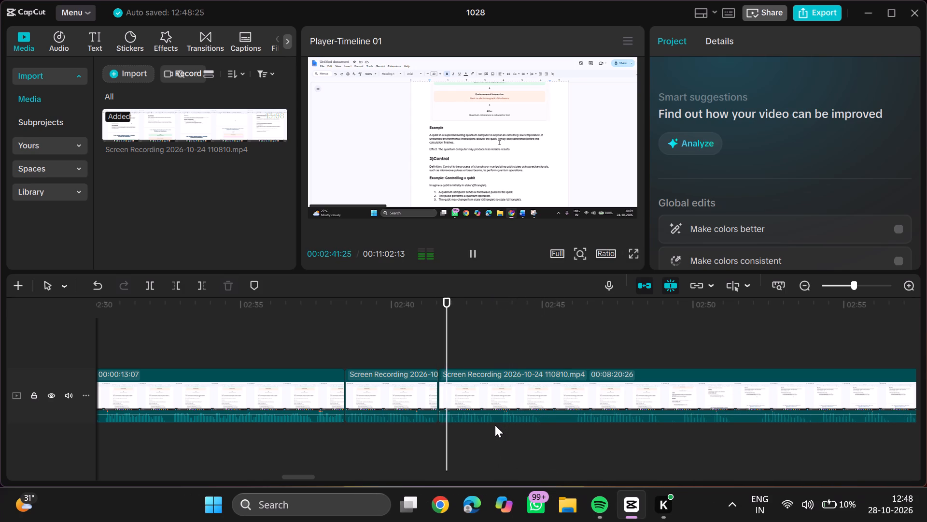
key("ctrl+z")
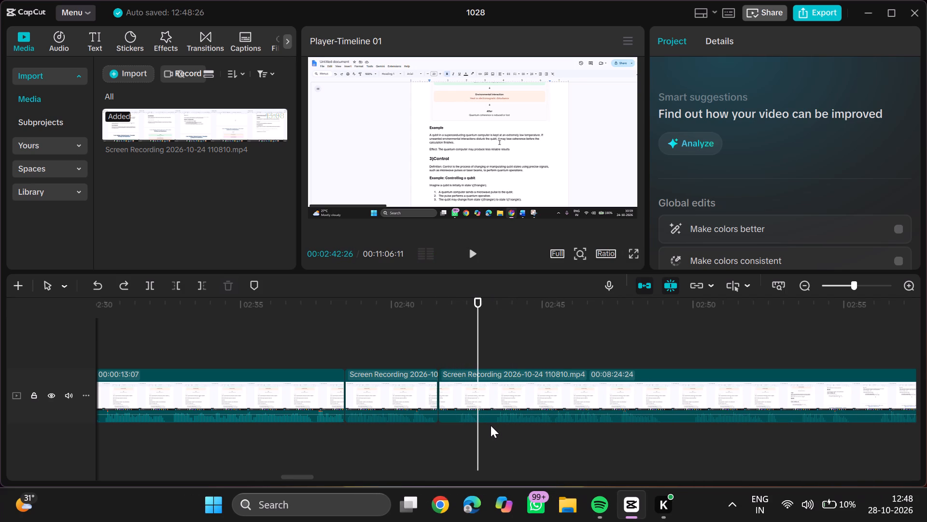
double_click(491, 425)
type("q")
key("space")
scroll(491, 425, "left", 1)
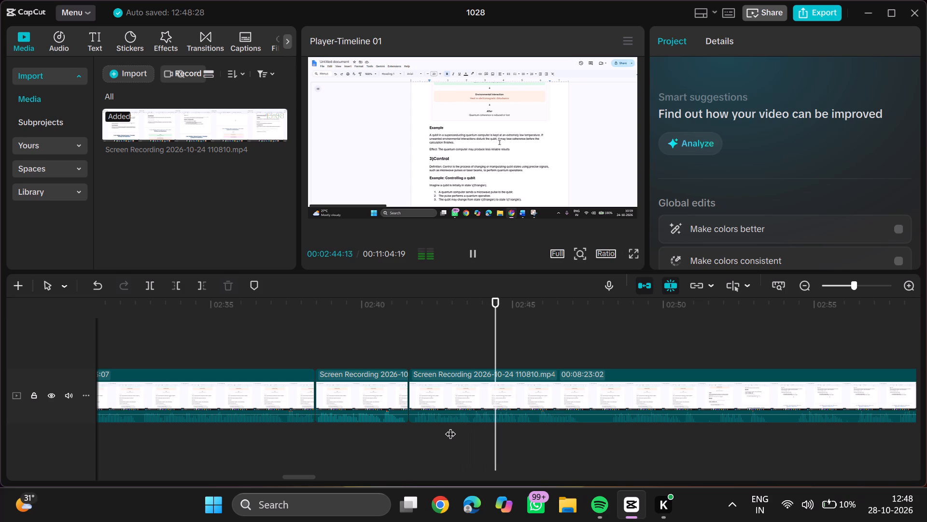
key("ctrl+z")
Trim about 19 frames off the start of the clip after the 00:02:41:17 cut and resume playback.
double_click(428, 425)
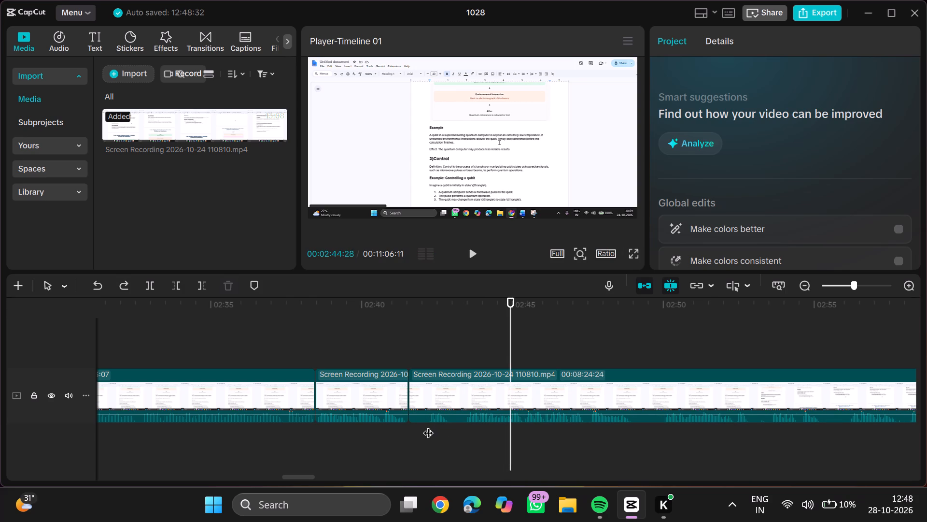
type("q")
key("space")
Split the remaining recording at 00:02:42:12, trim about 12 frames off the start of the part after the cut, and resume playback.
left_click(434, 424)
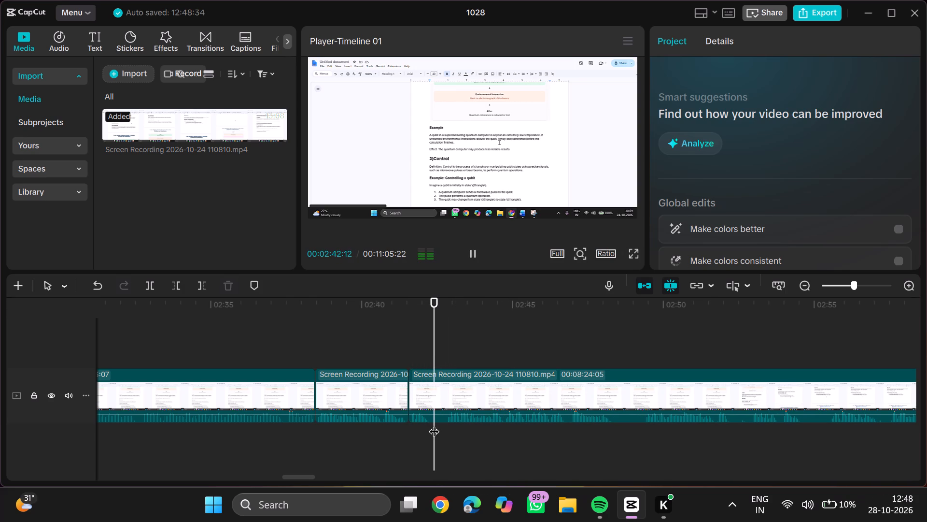
key("ctrl+b")
left_click(446, 424)
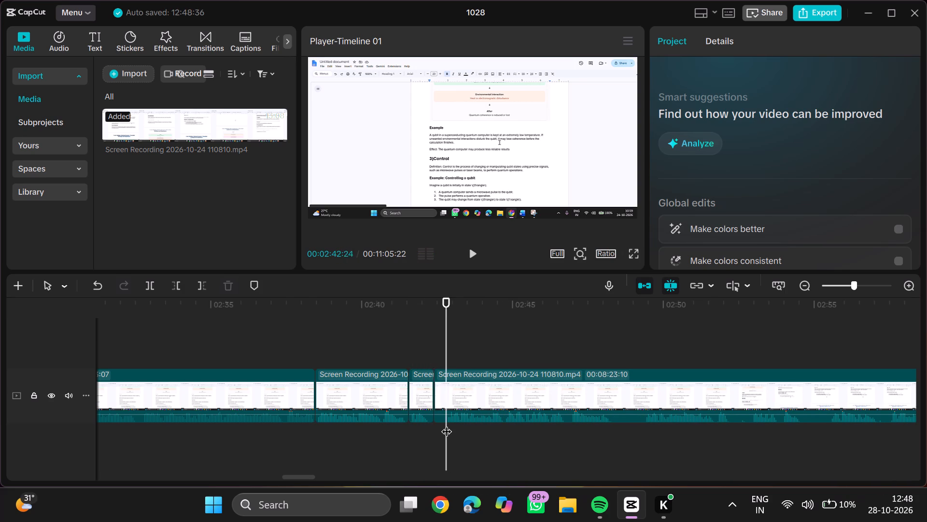
type("q")
key("space")
scroll(442, 424, "left", 1)
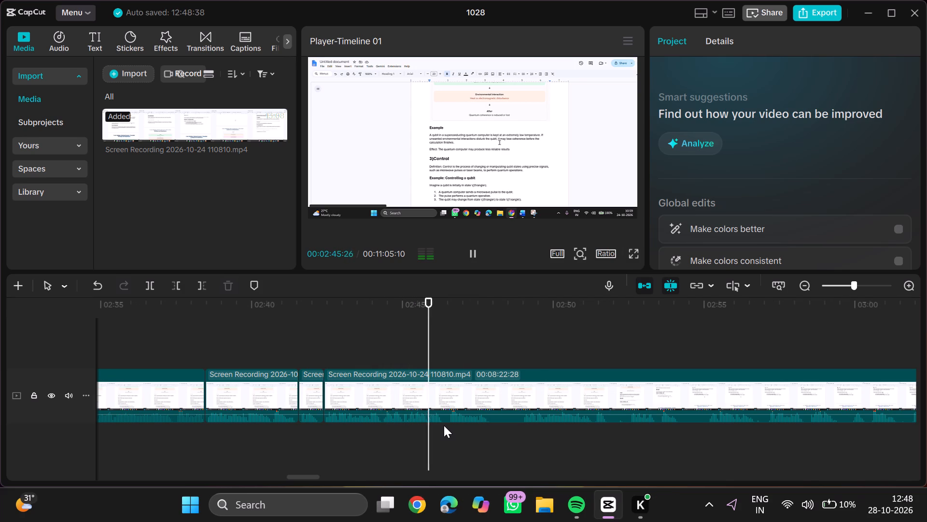
Split the remaining recording at 00:02:46:10, trim about 7 frames off the start of the part after the cut, and resume playback.
left_click(443, 425)
scroll(443, 425, "up", 7, "ctrl")
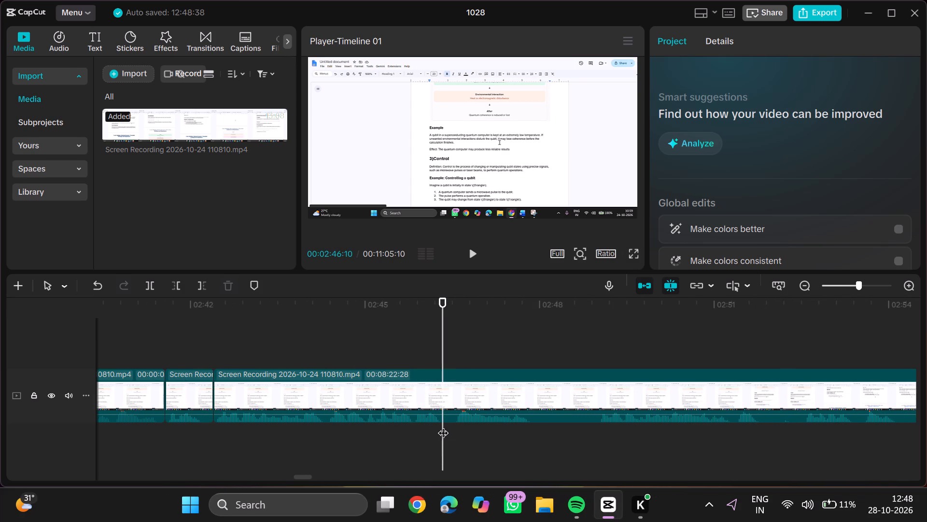
key("ctrl+b")
left_click(455, 424)
type("q")
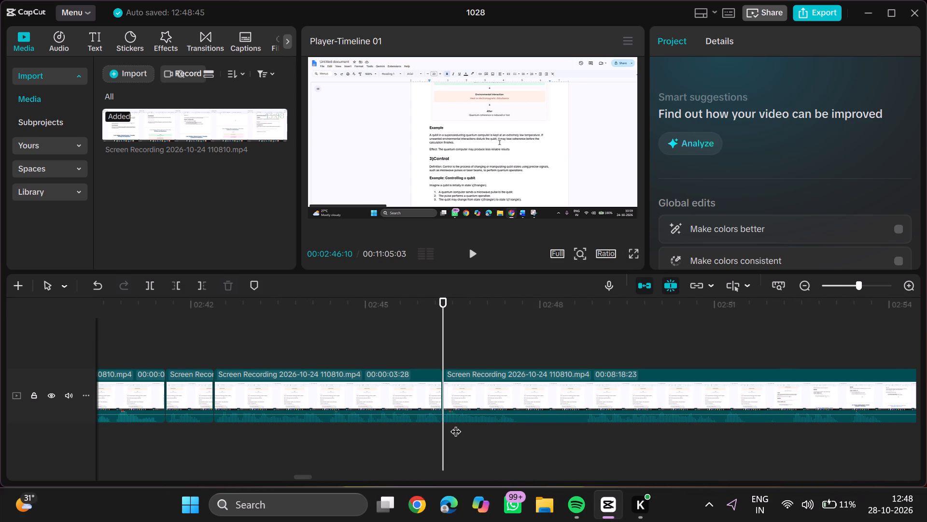
key("space")
Split the remaining recording at 00:02:47:18, trim about 1 second 5 frames off the start of the part after the cut, and resume playback.
triple_click(493, 426)
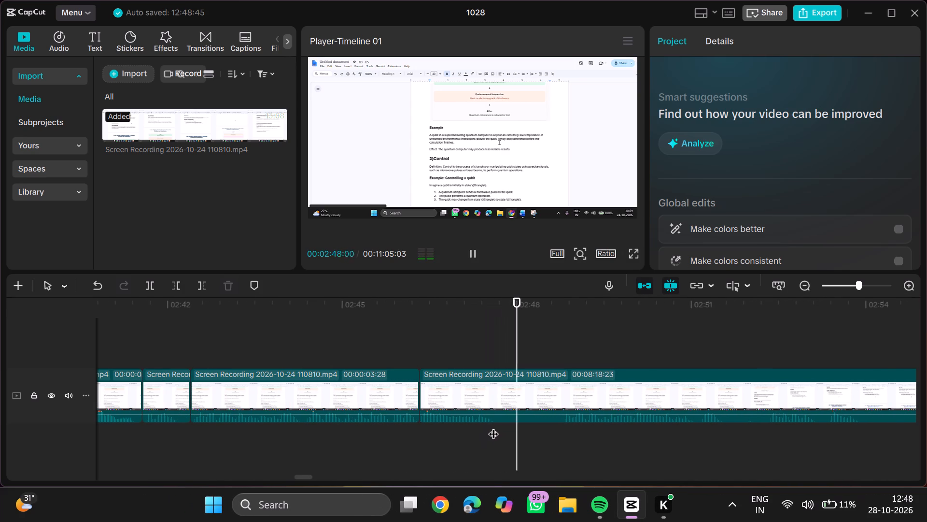
key("ctrl+b")
left_click(562, 426)
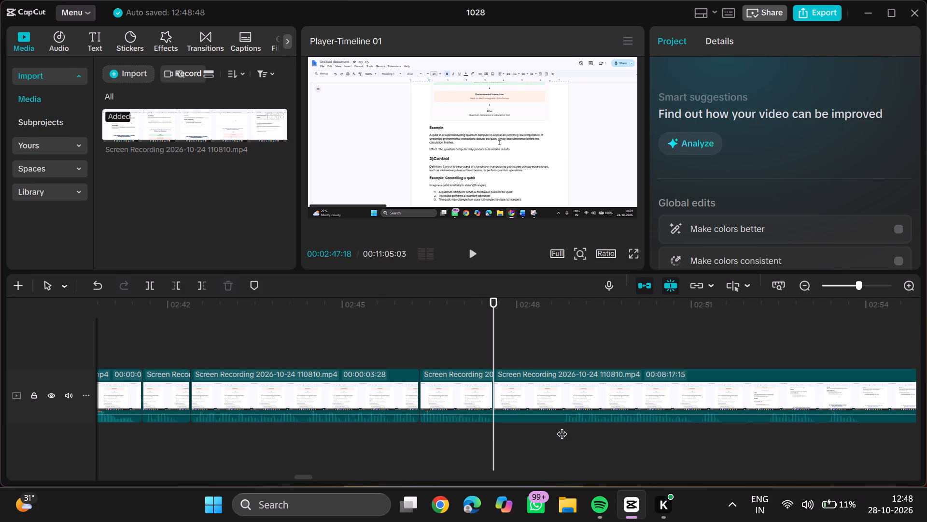
type("q")
key("space")
scroll(562, 426, "left", 1)
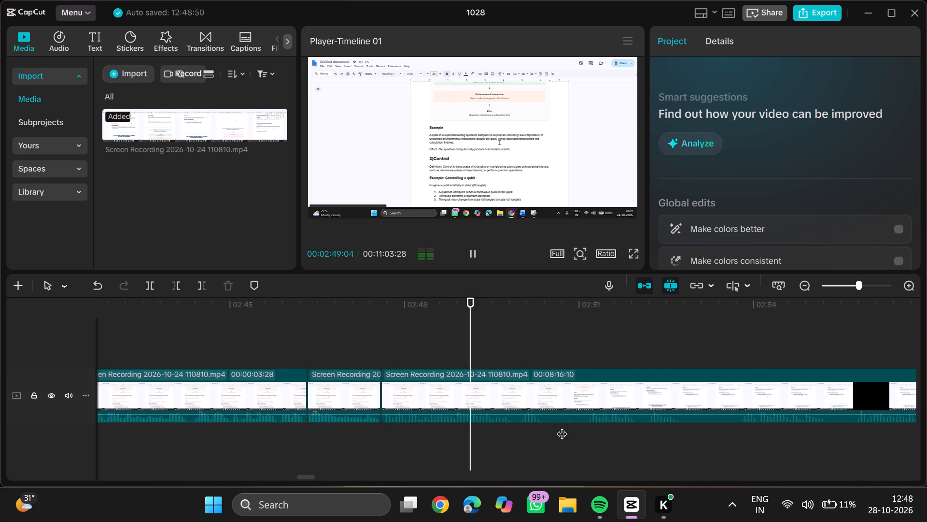
Split the recording at 00:02:49:28, preview what follows, and trim about 1 second 6 frames off the start of the part after the cut.
left_click(482, 427)
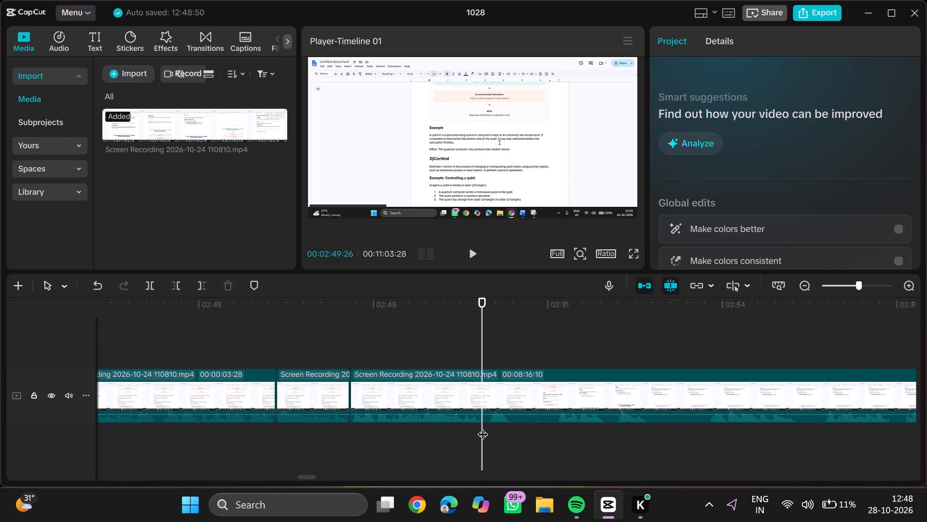
left_click(482, 427)
key("ctrl+b")
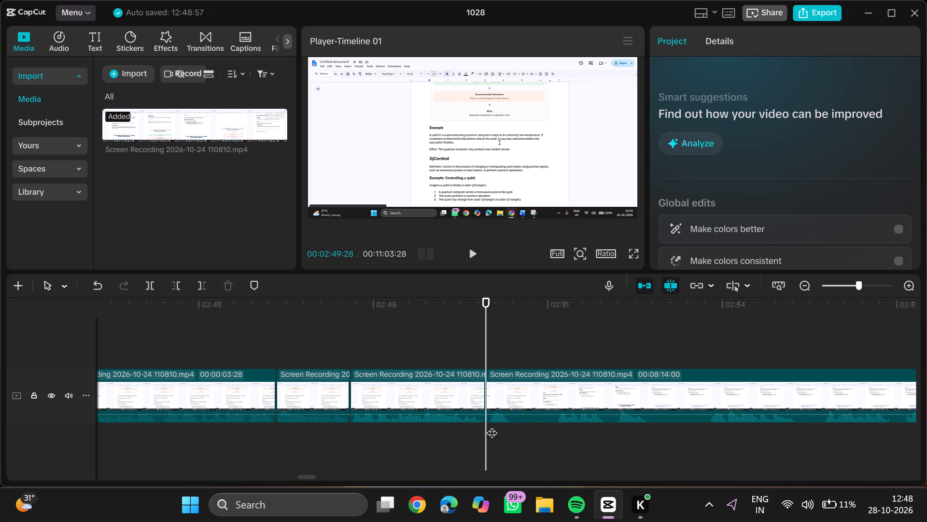
left_click(703, 426)
key("space")
scroll(703, 426, "left", 1)
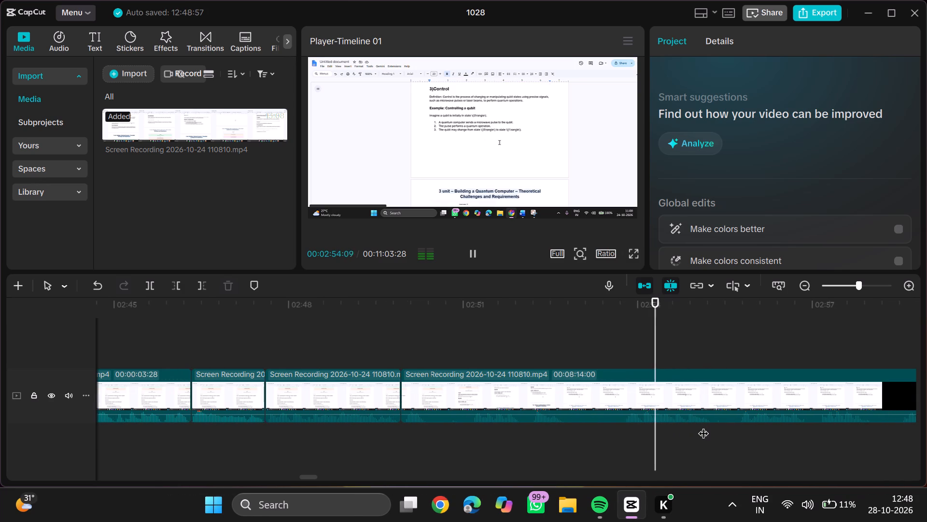
double_click(471, 423)
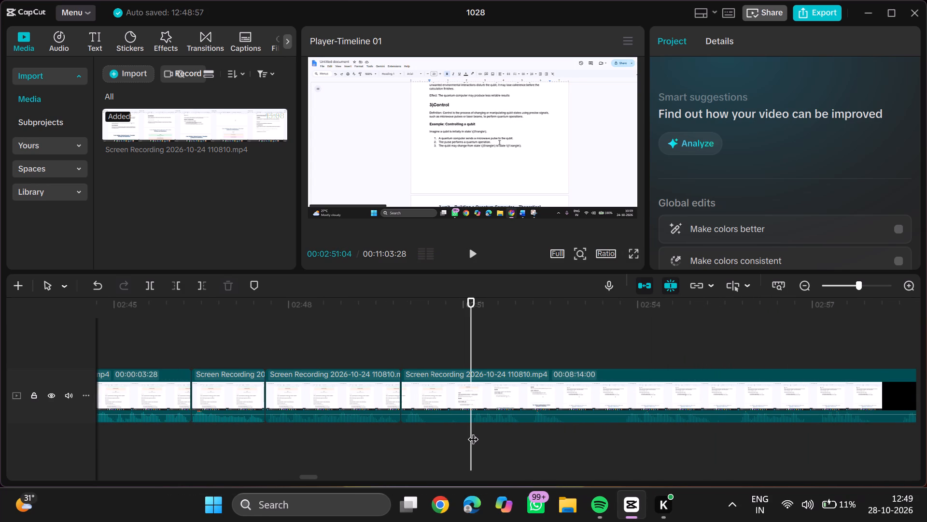
type("q")
key("space")
scroll(473, 432, "left", 1)
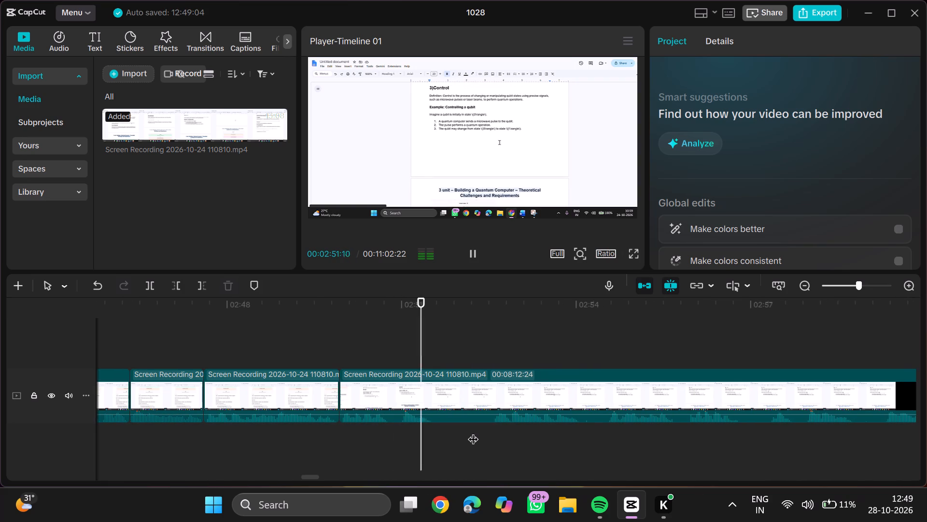
Split the remaining recording at 00:02:50:24, trim about 5 frames off the start of the part after the cut, and resume playback.
left_click(390, 427)
key("ctrl+b")
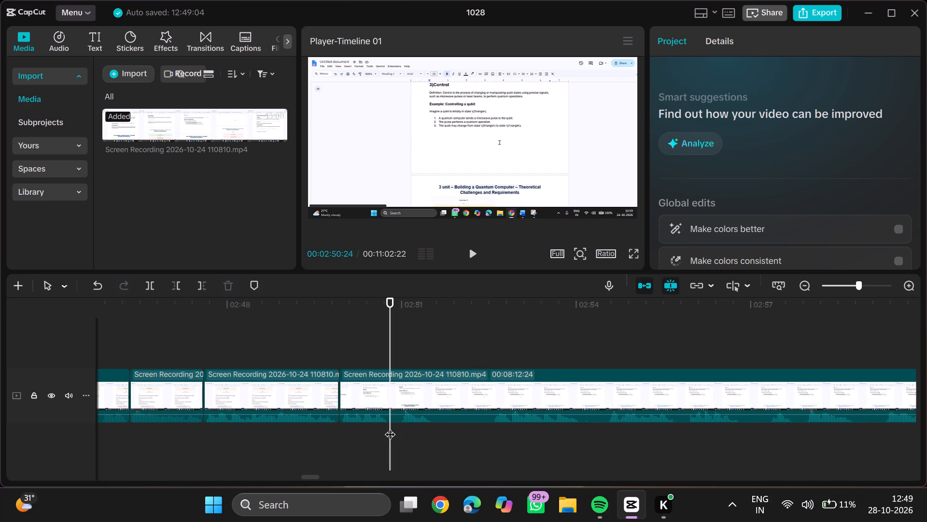
left_click(400, 427)
type("q")
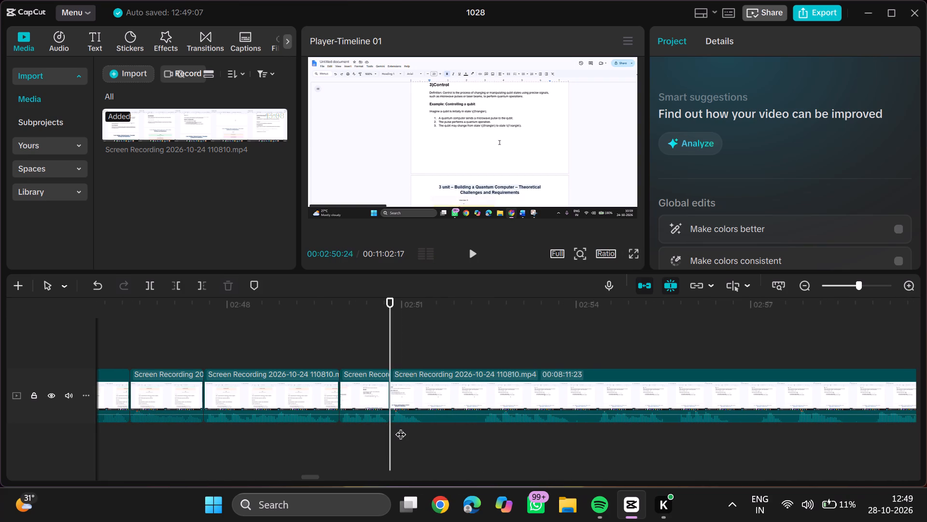
key("space")
Split the remaining recording at 00:02:51:12, trim about 29 frames off the start of the part after the cut, and resume playback.
left_click(426, 426)
key("ctrl+b")
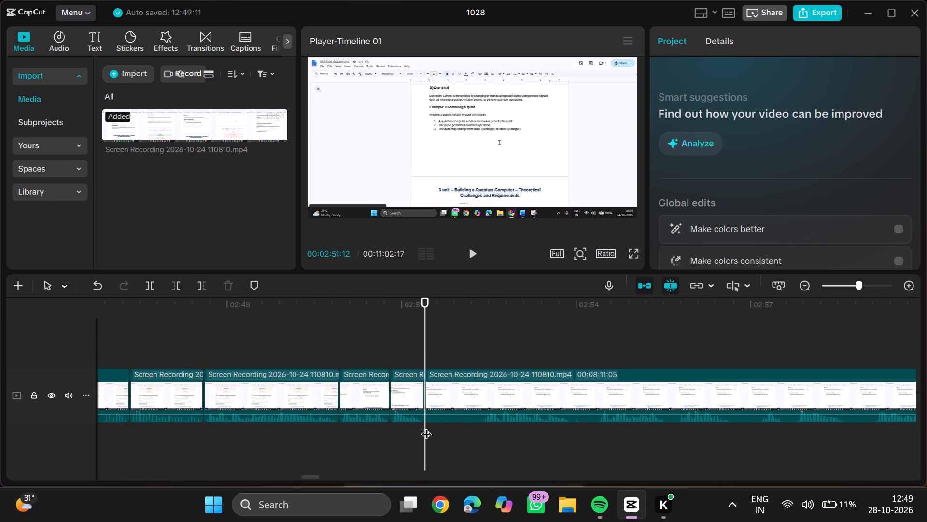
left_click(481, 425)
type("q")
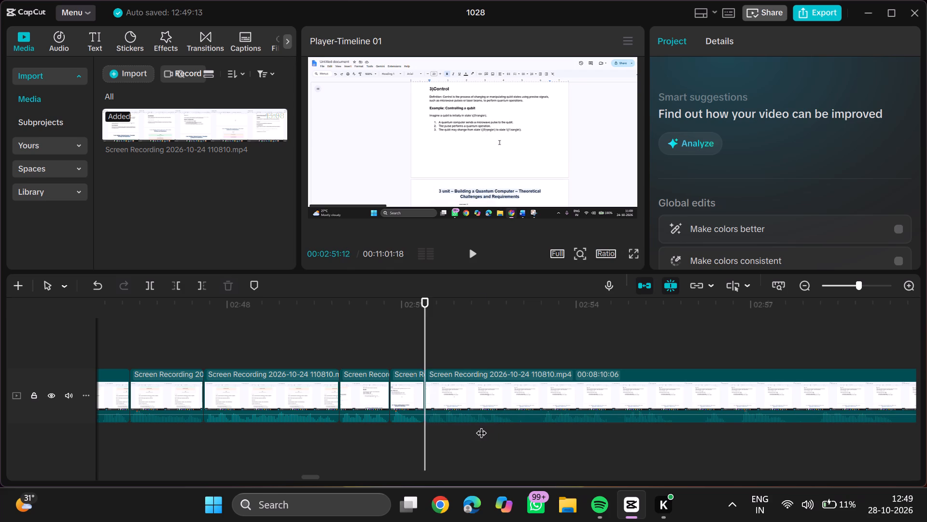
key("space")
scroll(481, 425, "left", 1)
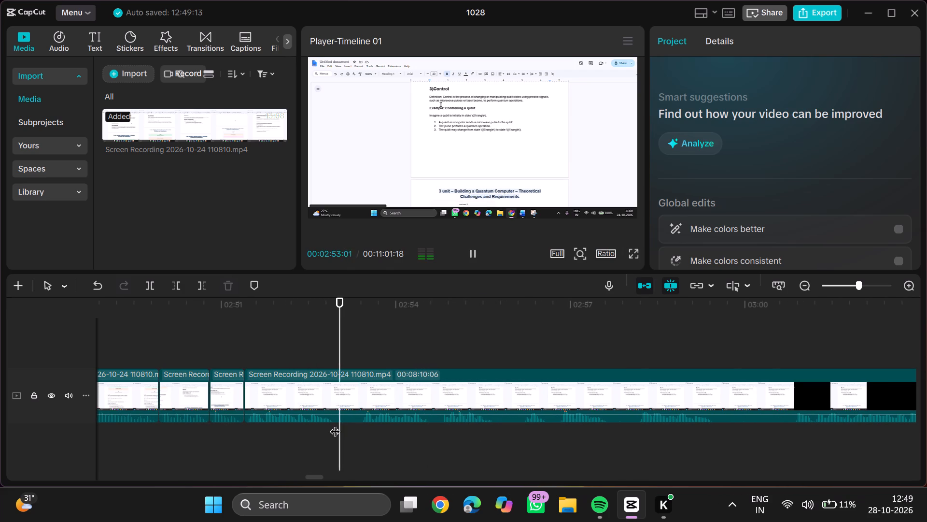
Split the remaining recording at 00:02:52:28, trim about 15 frames off the start of the part after the cut, and resume playback.
left_click(335, 424)
key("ctrl+b")
left_click(358, 424)
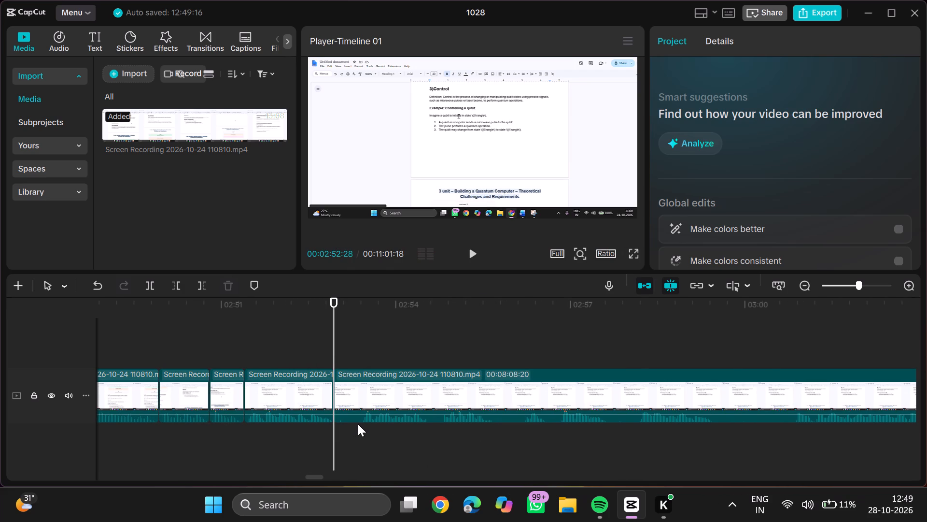
left_click_drag(358, 424, 363, 426)
type("q")
key("space")
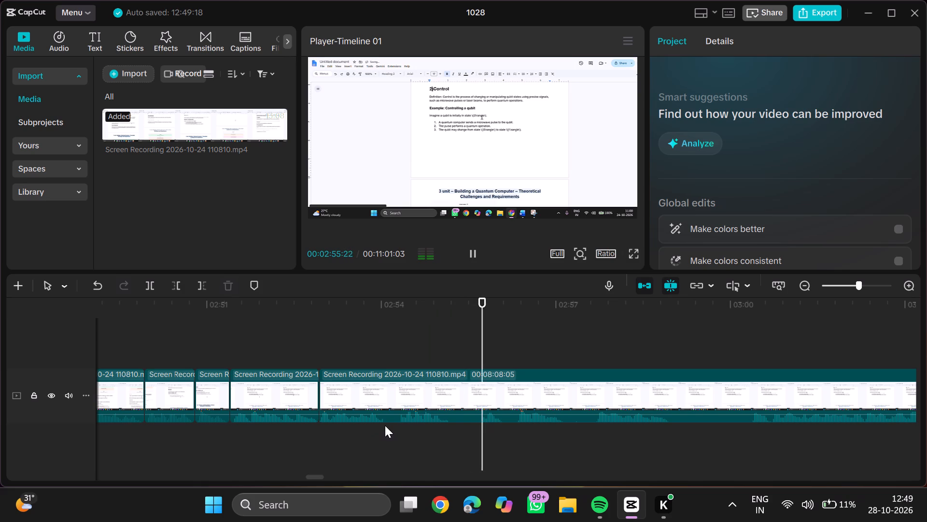
Replay the section around the 00:02:52:28 cut and trim about 4 seconds 21 frames off the start of the clip after it.
left_click(385, 425)
key("space")
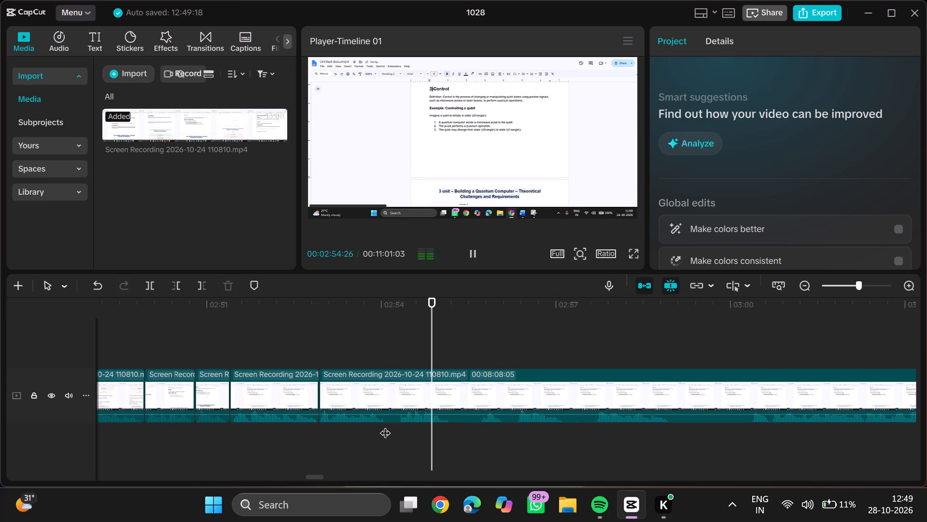
key("space")
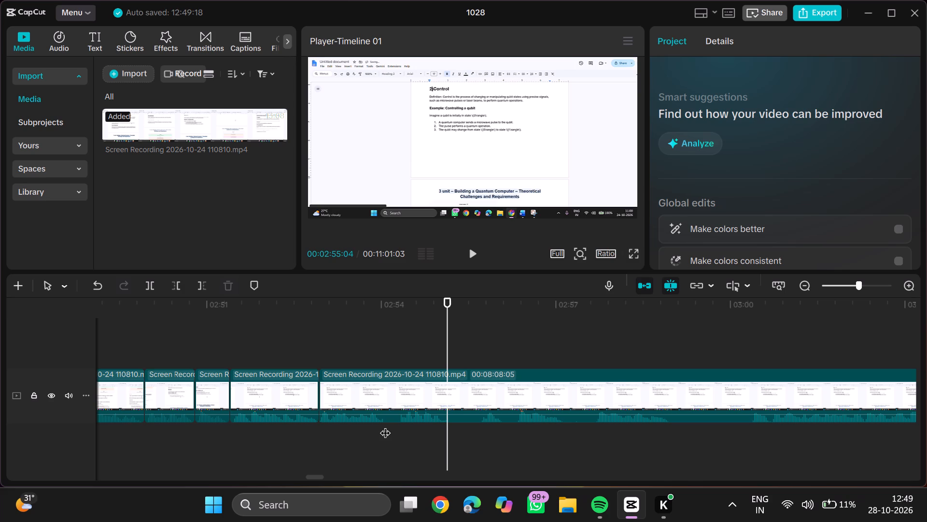
key("space")
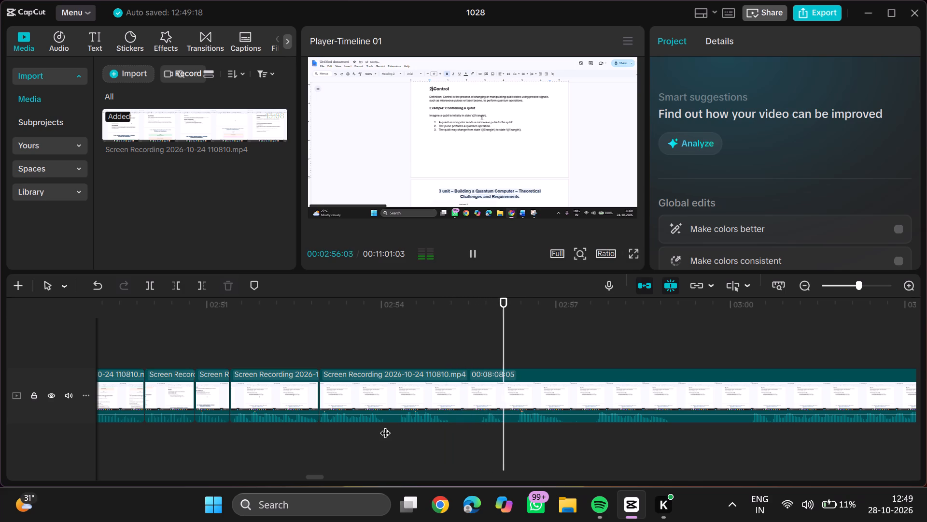
left_click(307, 432)
key("space")
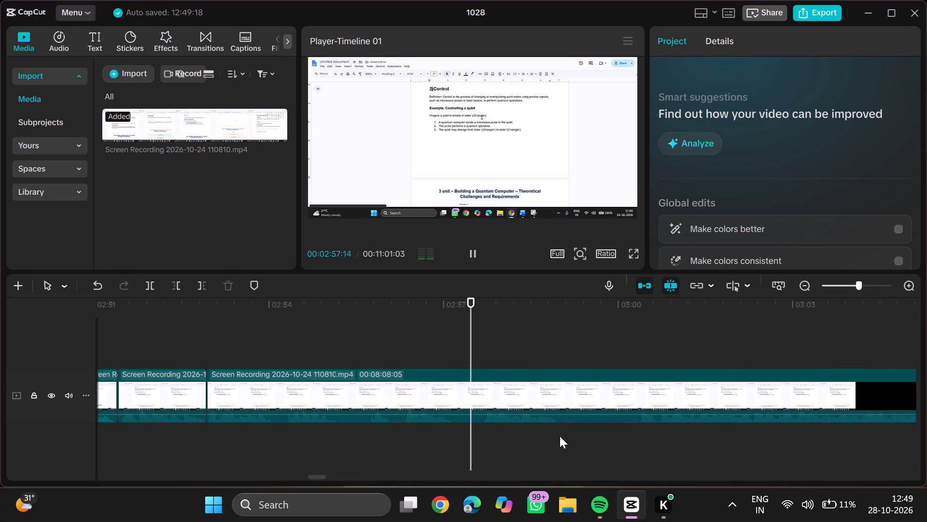
left_click(480, 426)
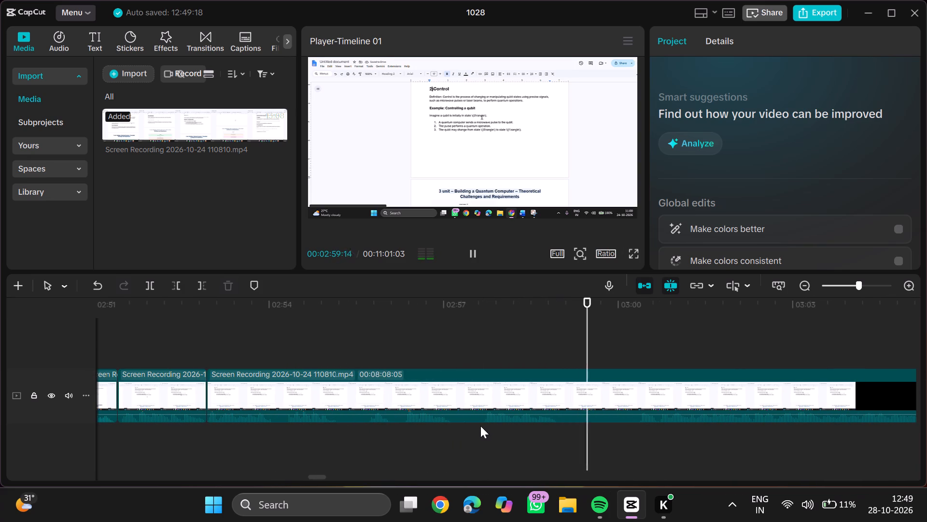
key("q")
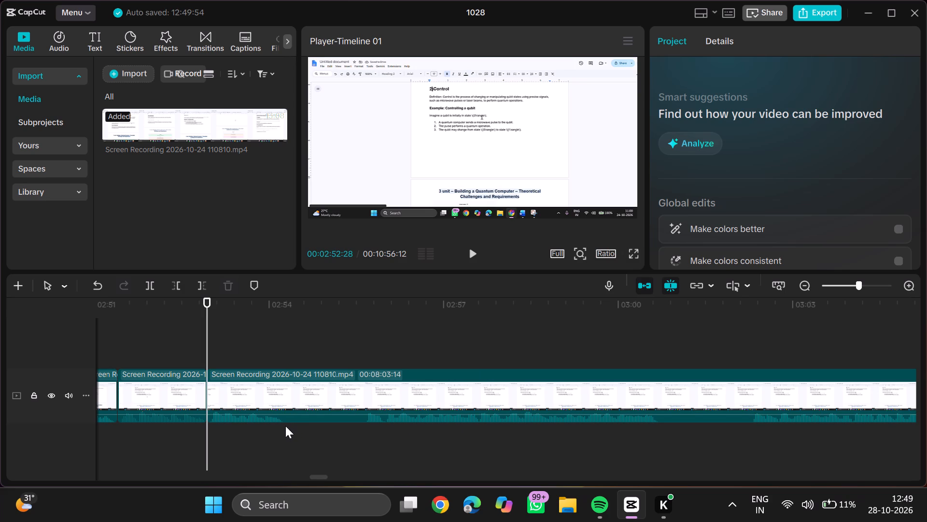
Split the recording at 00:02:54:08, trim about 1 second 11 frames off the start of the part after the cut, and resume playback.
left_click(285, 426)
key("ctrl+b")
left_click(285, 426, "ctrl")
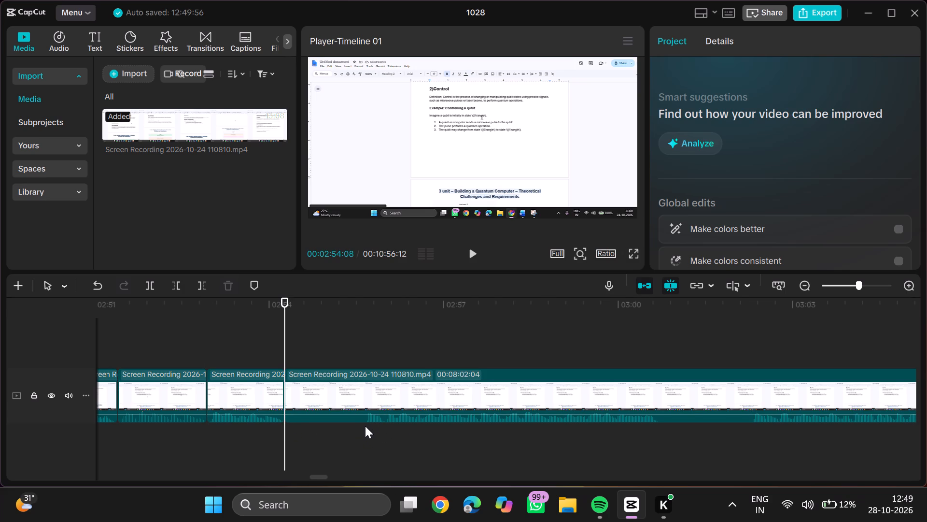
left_click(365, 426)
key("q")
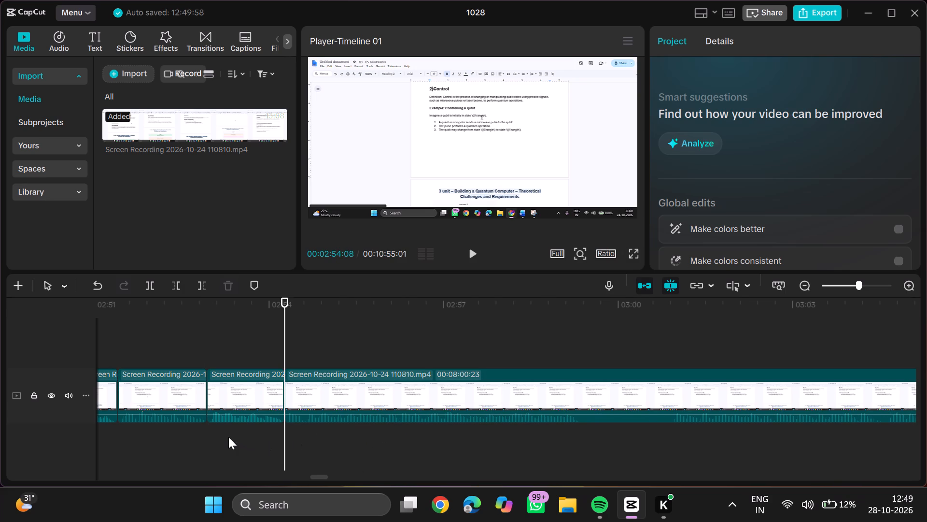
left_click(228, 437)
key("space")
right_click(228, 437)
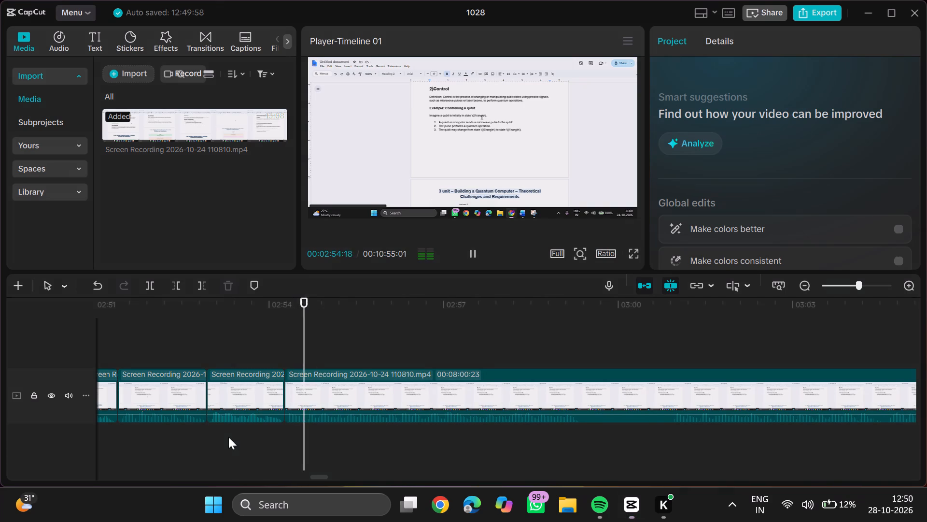
left_click(213, 458)
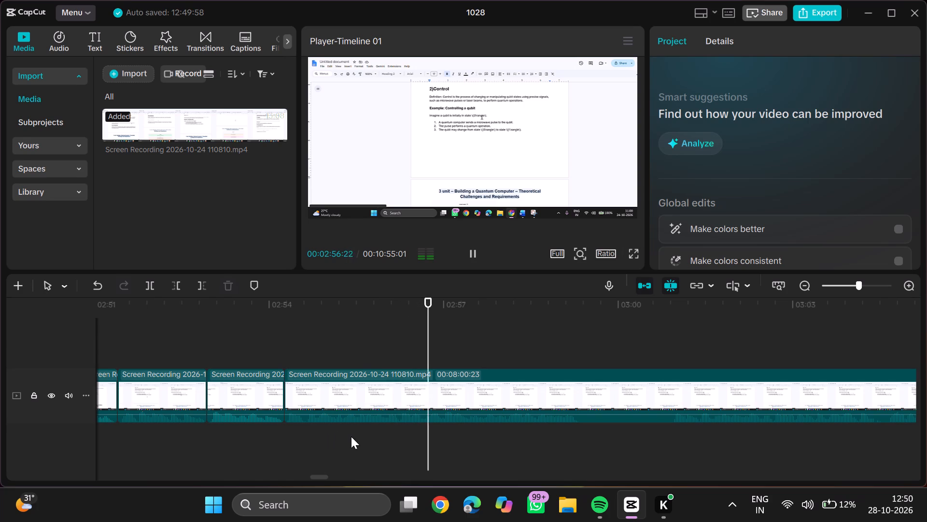
Split the remaining recording at 00:02:59:11, trim about 1 second 16 frames off the start of the part after the cut, and resume playback.
left_click(485, 425)
key("ctrl+b")
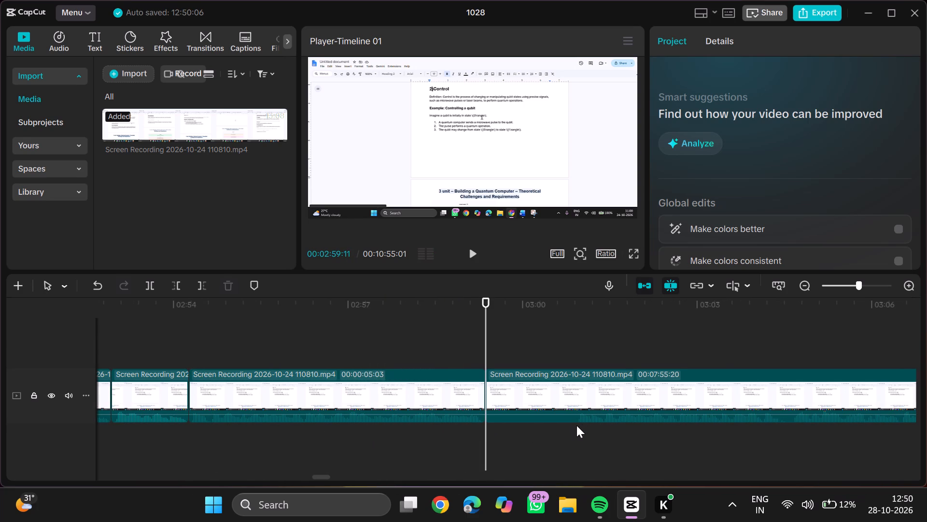
left_click(575, 426)
type("q")
key("space")
scroll(575, 426, "left", 1)
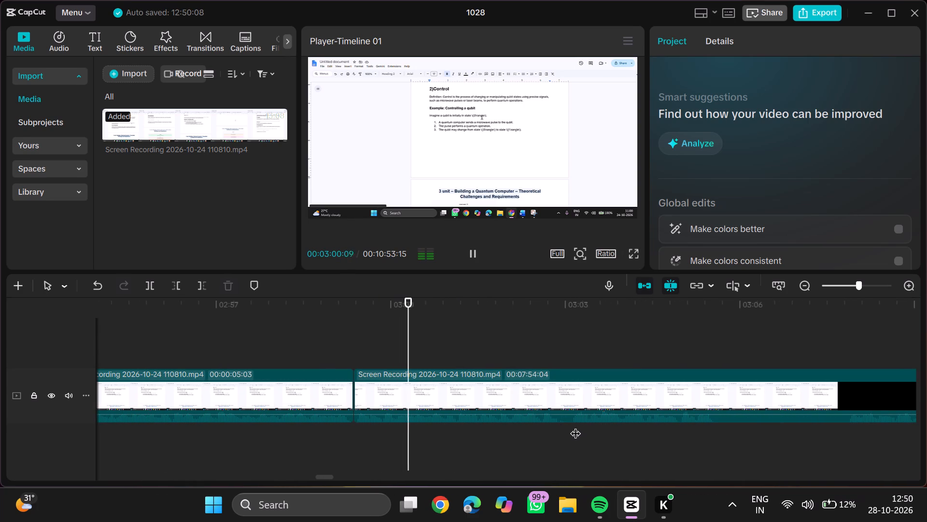
Split the remaining recording at 00:03:05:18, trim about 2 seconds 7 frames off the start of the part after the cut, and resume playback.
scroll(575, 426, "down", 2, "ctrl")
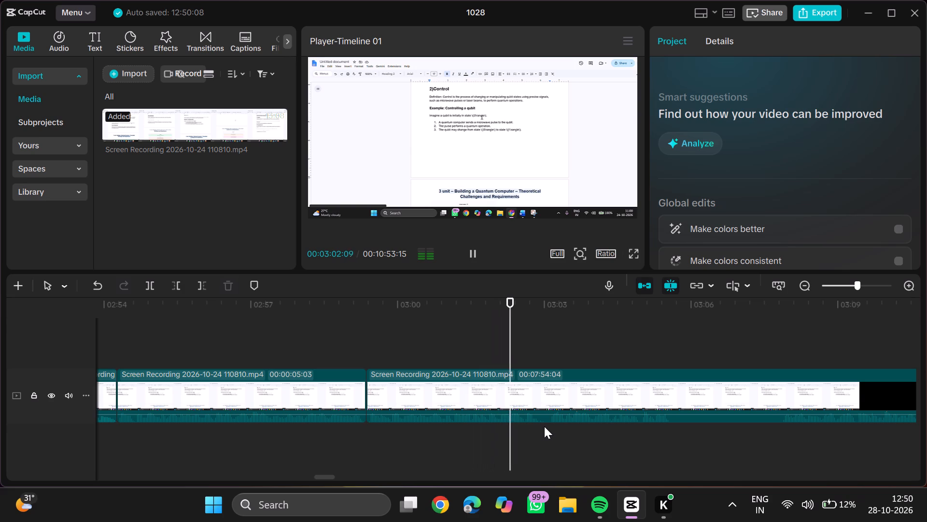
scroll(544, 426, "left", 2)
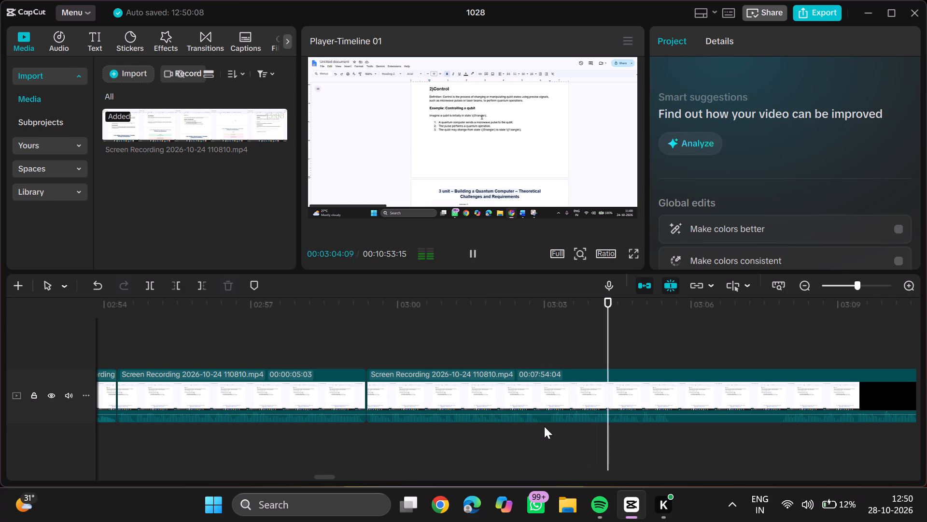
scroll(544, 426, "left", 1)
left_click(519, 423)
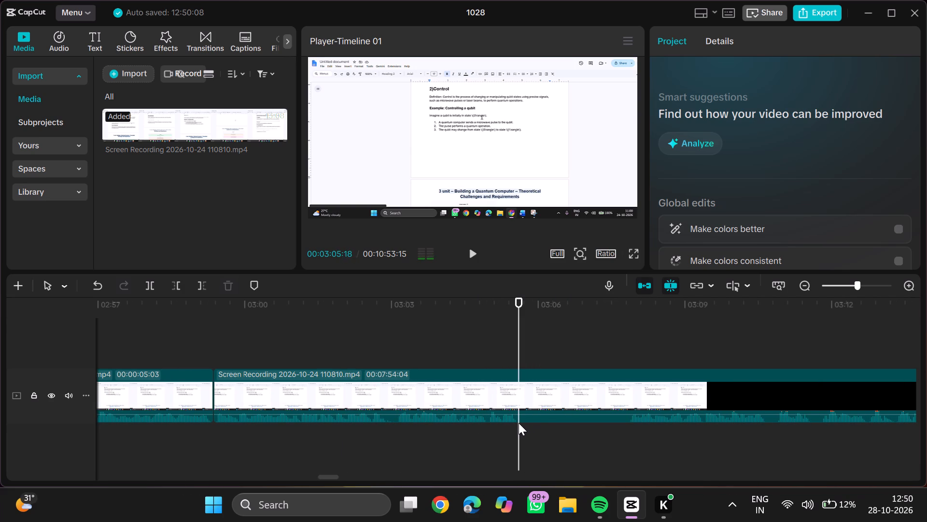
key("ctrl+b")
left_click(625, 424)
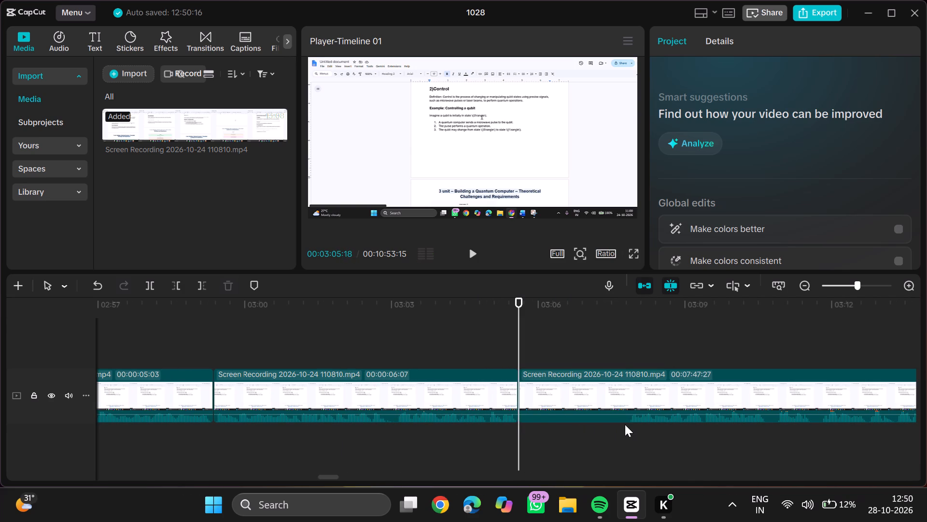
left_click_drag(625, 424, 628, 432)
type("q")
key("space")
scroll(628, 432, "left", 1)
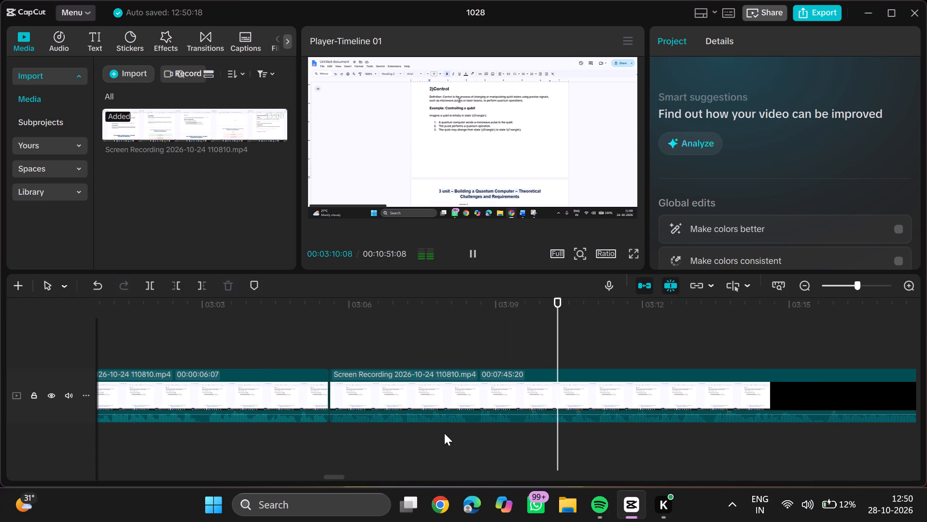
Delete the three short clips between the 00:02:52:28 cut and the long remaining recording, previewing before removing the last one.
scroll(444, 433, "down", 2, "ctrl")
left_click(325, 406)
key("BackSpace")
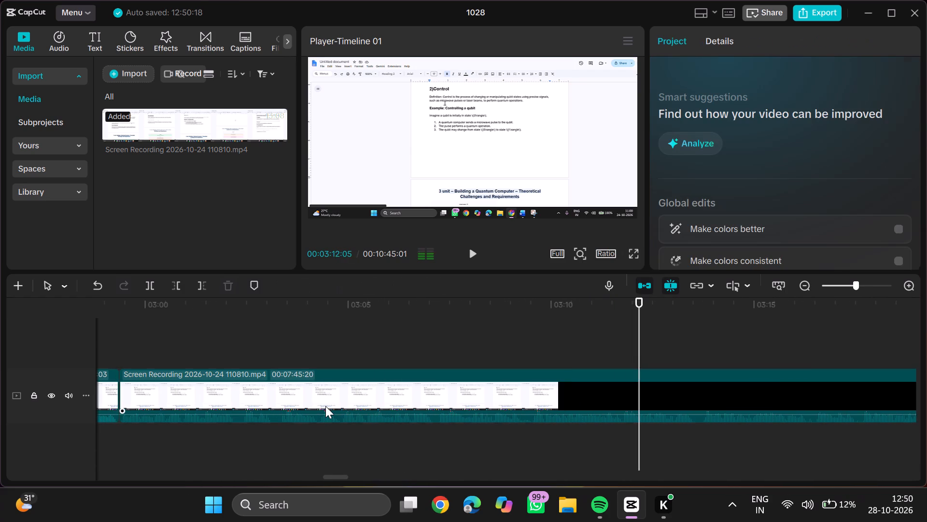
scroll(325, 406, "right", 1)
left_click(321, 408)
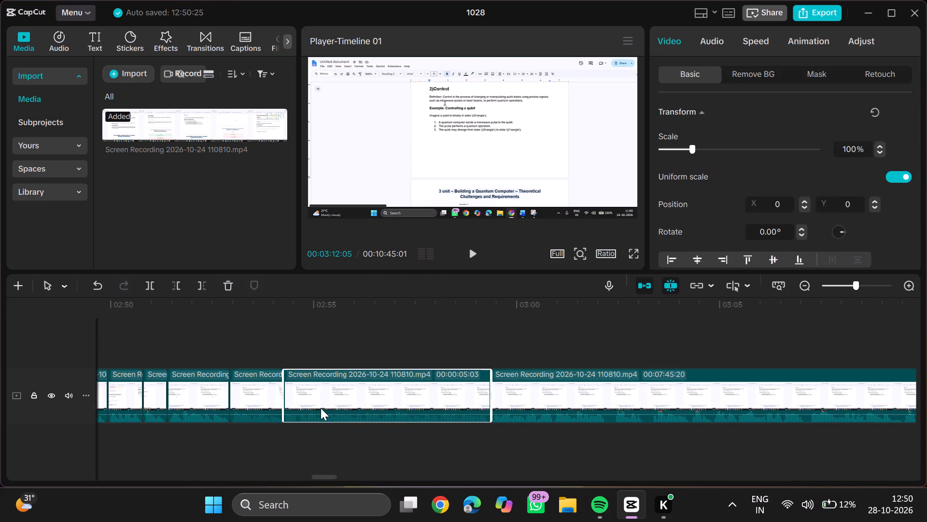
key("BackSpace")
left_click(250, 431)
key("space")
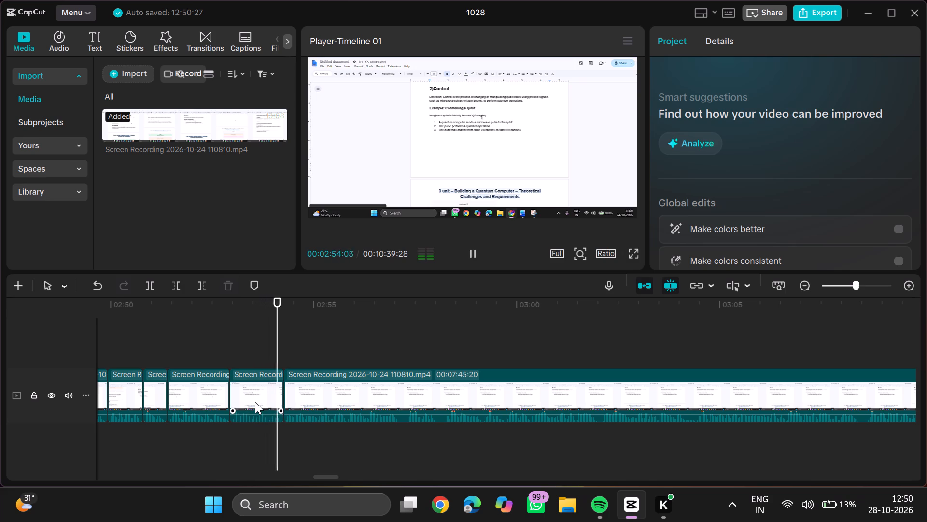
left_click(255, 402)
key("BackSpace")
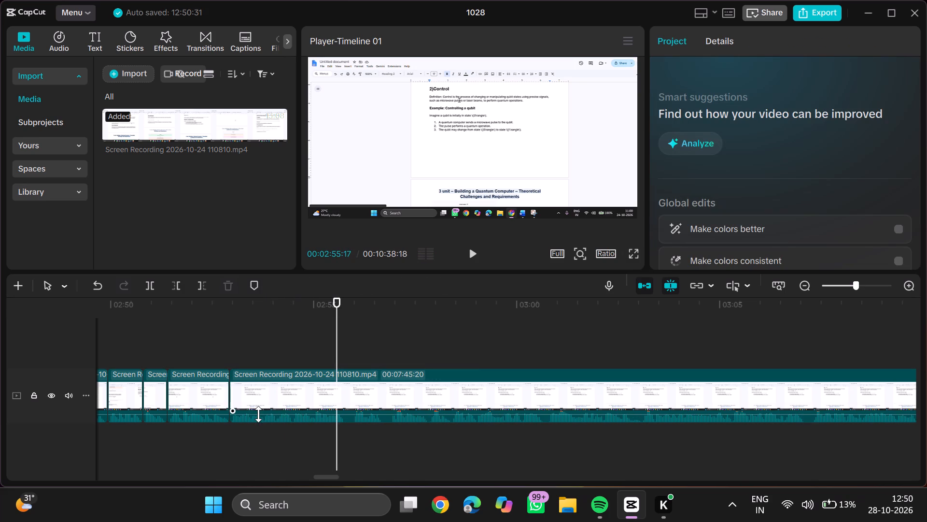
Split the remaining recording at 00:02:55:23, trim about 6 frames off the start of the part after the cut, and resume playback.
left_click(287, 429)
key("space")
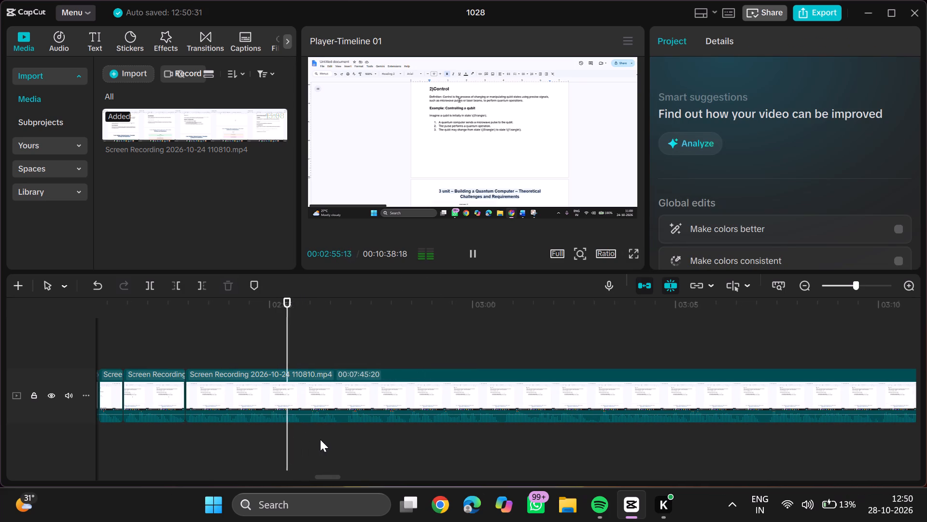
double_click(299, 425)
scroll(299, 425, "up", 4, "ctrl")
left_click(299, 425)
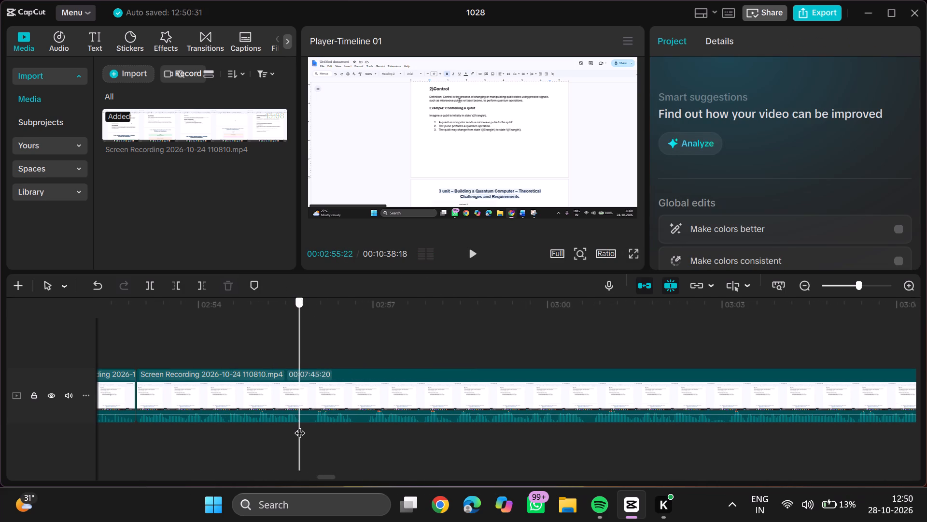
key("ctrl+b")
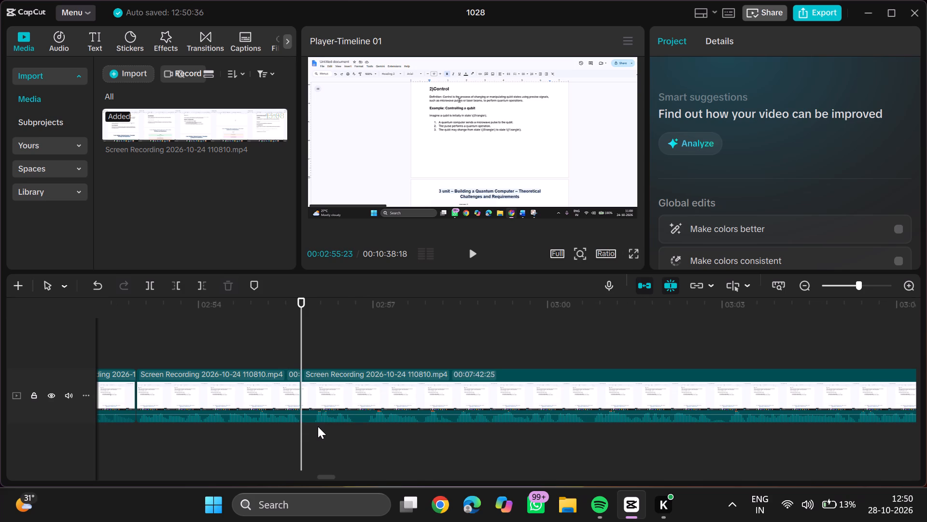
left_click(313, 426)
type("q")
key("space")
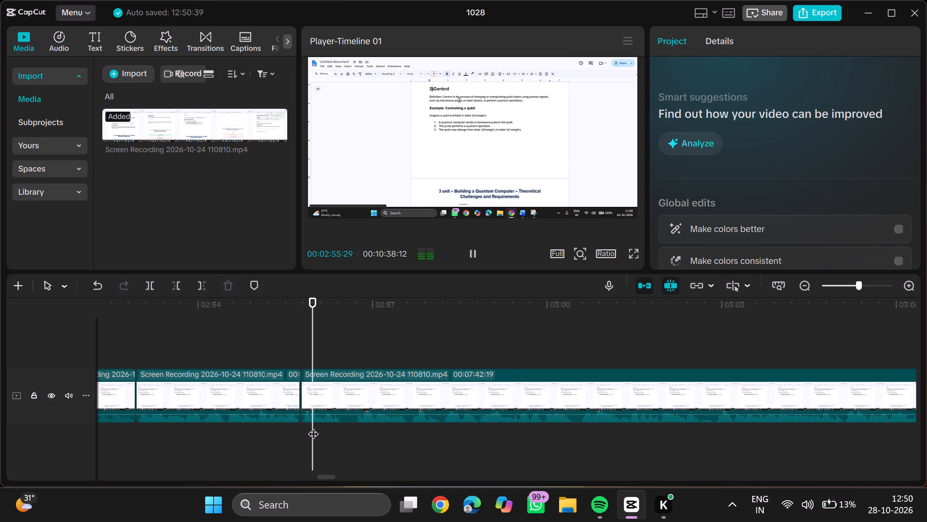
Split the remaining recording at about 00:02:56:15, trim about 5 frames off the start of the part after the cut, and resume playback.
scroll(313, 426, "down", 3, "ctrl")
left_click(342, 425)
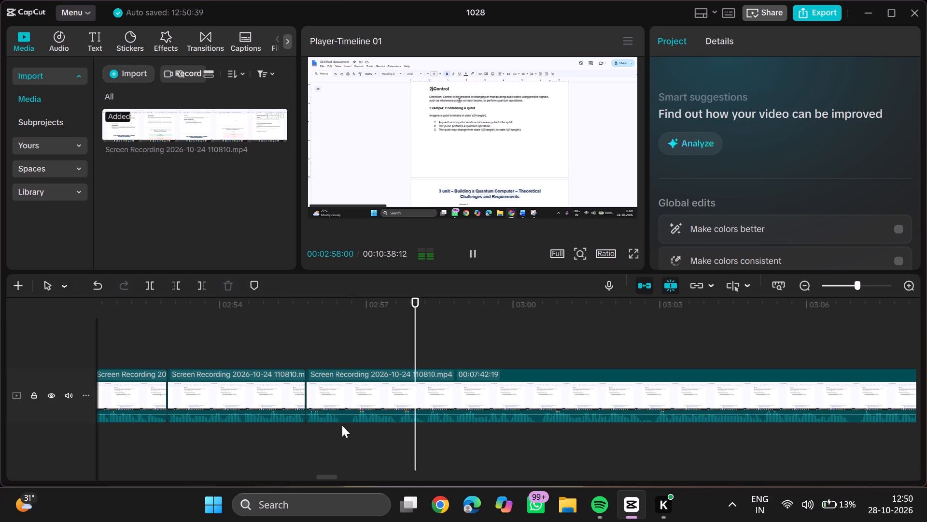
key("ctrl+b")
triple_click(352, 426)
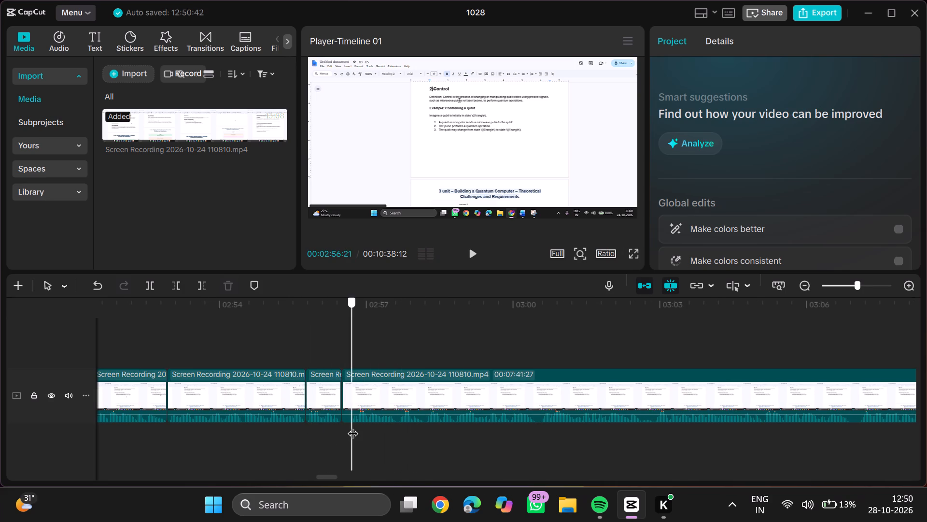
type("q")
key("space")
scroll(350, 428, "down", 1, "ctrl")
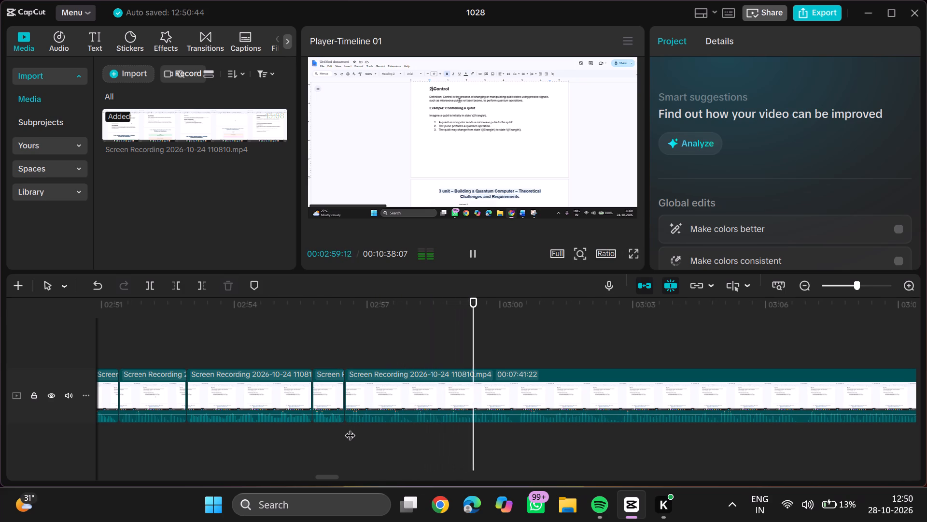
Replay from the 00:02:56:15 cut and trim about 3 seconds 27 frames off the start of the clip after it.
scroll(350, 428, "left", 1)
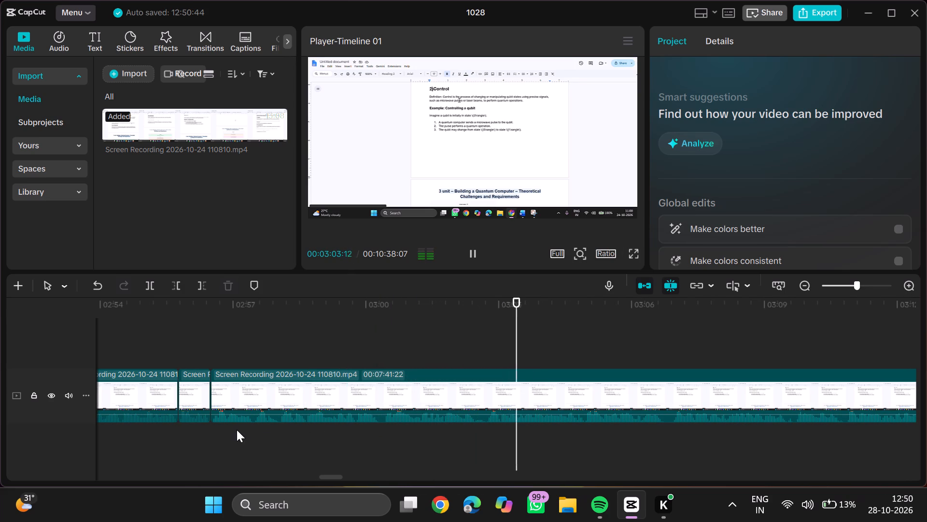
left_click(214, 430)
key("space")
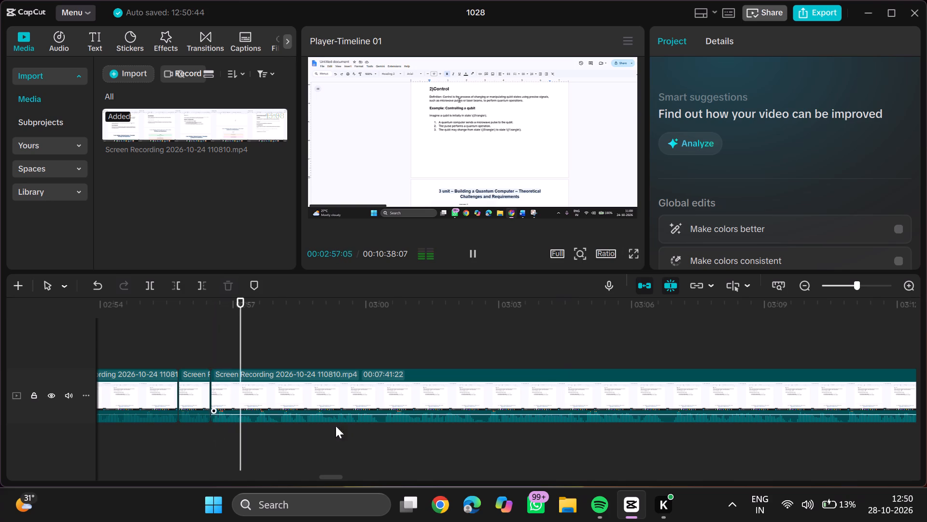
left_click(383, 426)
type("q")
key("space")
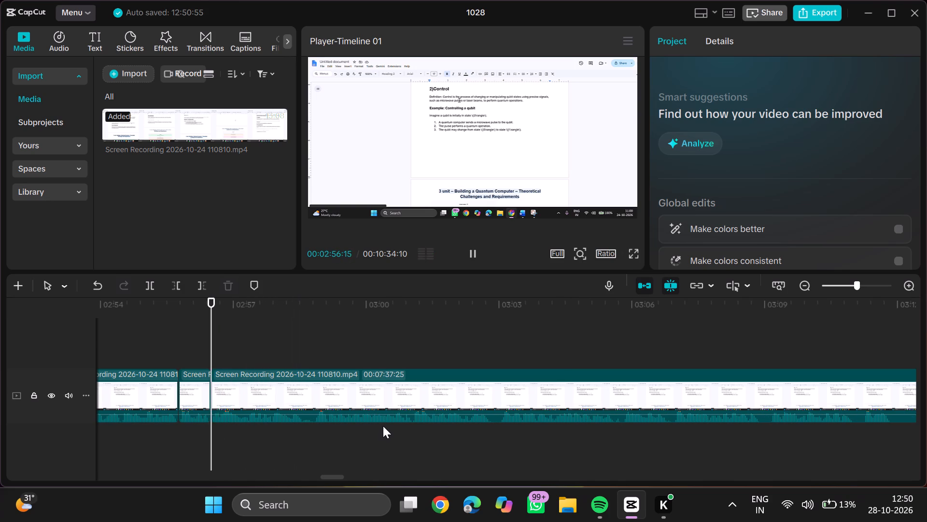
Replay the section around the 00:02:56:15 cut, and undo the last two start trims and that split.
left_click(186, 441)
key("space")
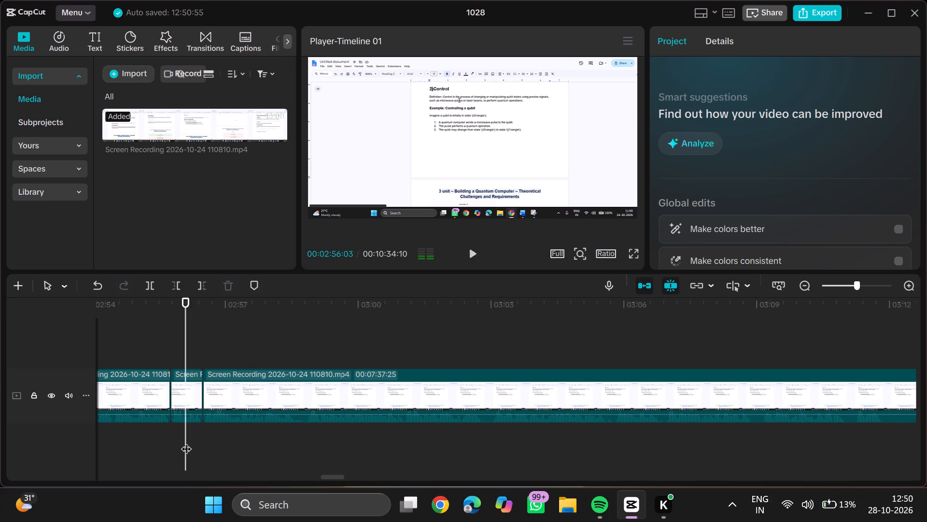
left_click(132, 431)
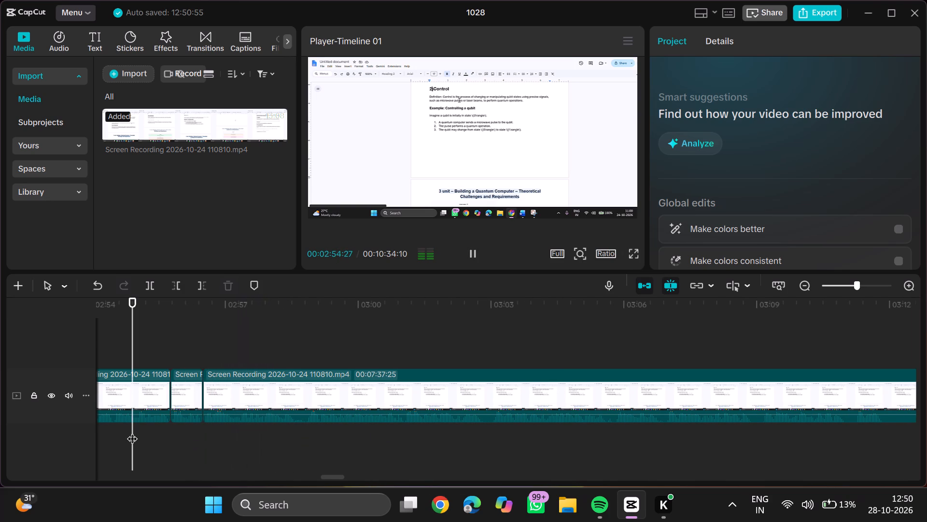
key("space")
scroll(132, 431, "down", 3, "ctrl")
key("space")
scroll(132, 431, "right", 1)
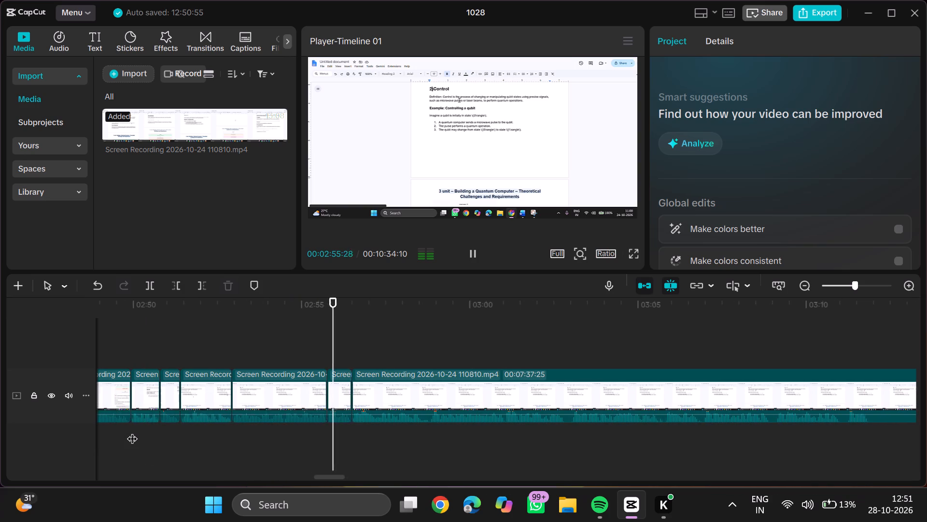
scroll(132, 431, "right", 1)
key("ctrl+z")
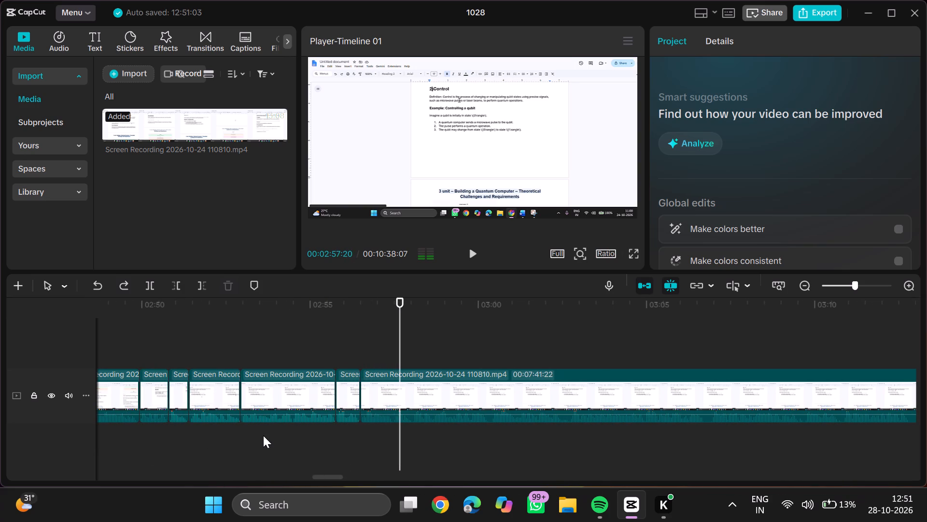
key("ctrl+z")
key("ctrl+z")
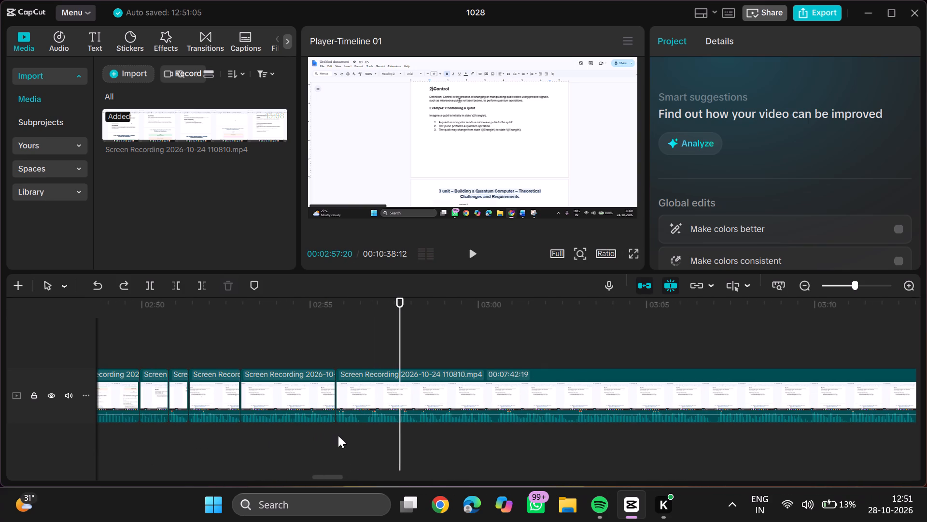
Replay the part around the 00:02:55:23 cut, split the remaining recording at 00:02:58:05, and trim about 2 seconds 10 frames off the later part's start.
left_click(365, 430)
key("space")
scroll(365, 430, "down", 3, "ctrl")
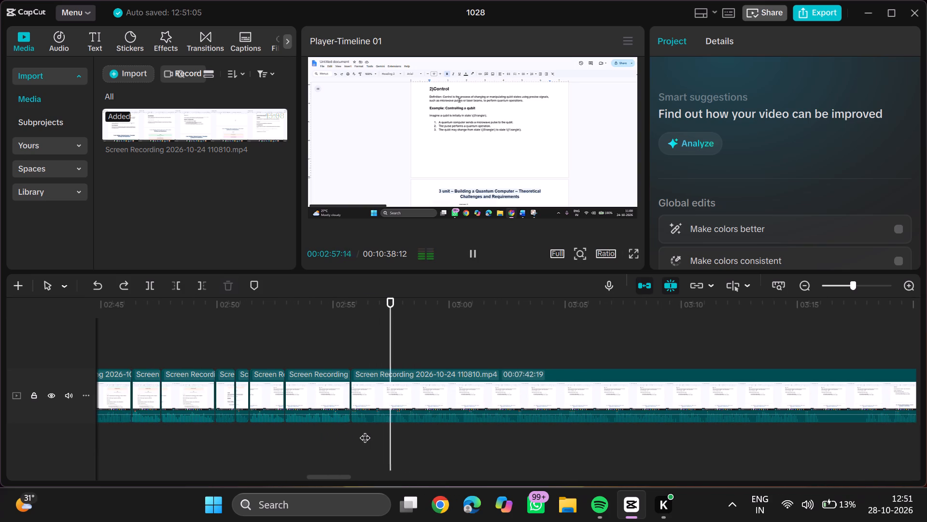
scroll(365, 430, "left", 1)
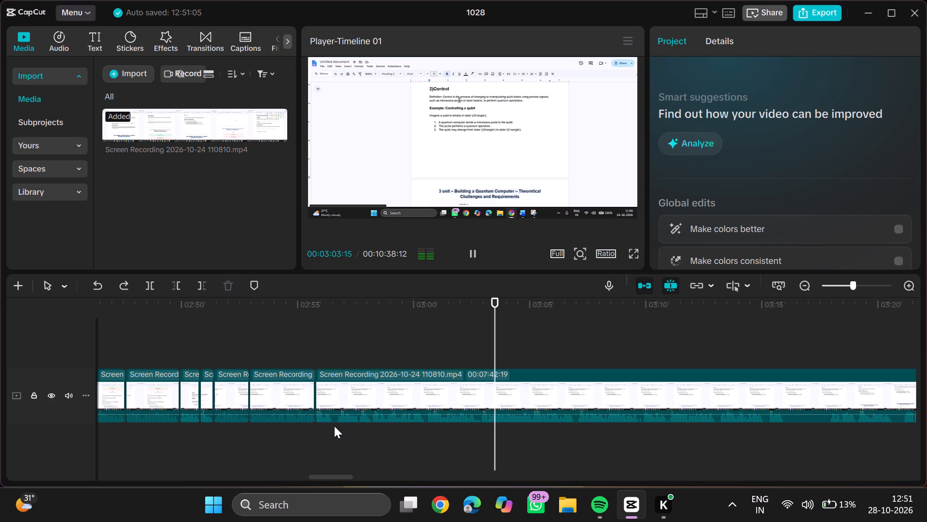
left_click(277, 426)
key("space")
key("space")
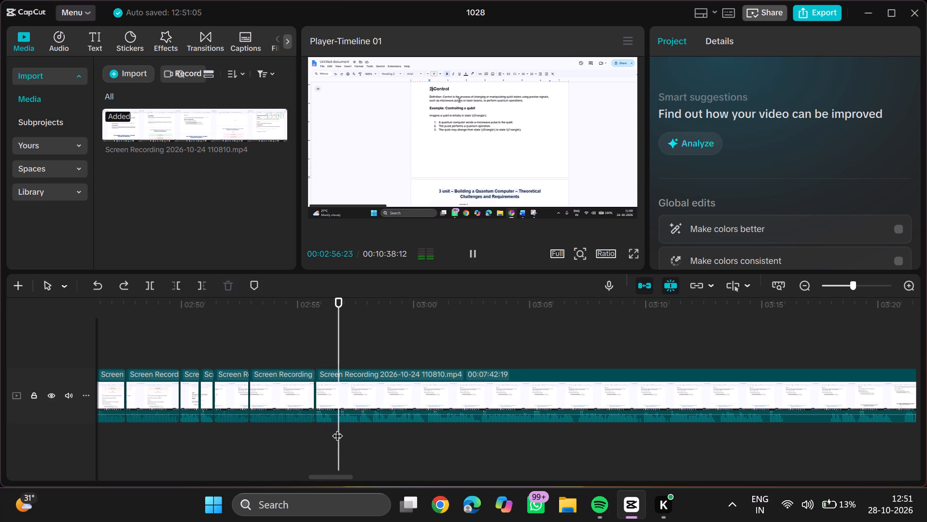
double_click(371, 423)
scroll(371, 423, "up", 5, "ctrl")
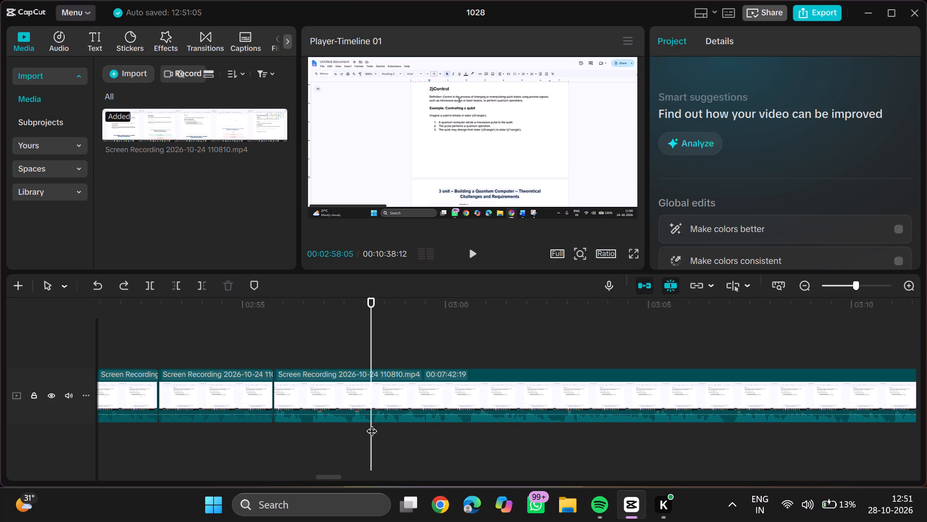
left_click(371, 423)
left_click(371, 423)
key("ctrl+b")
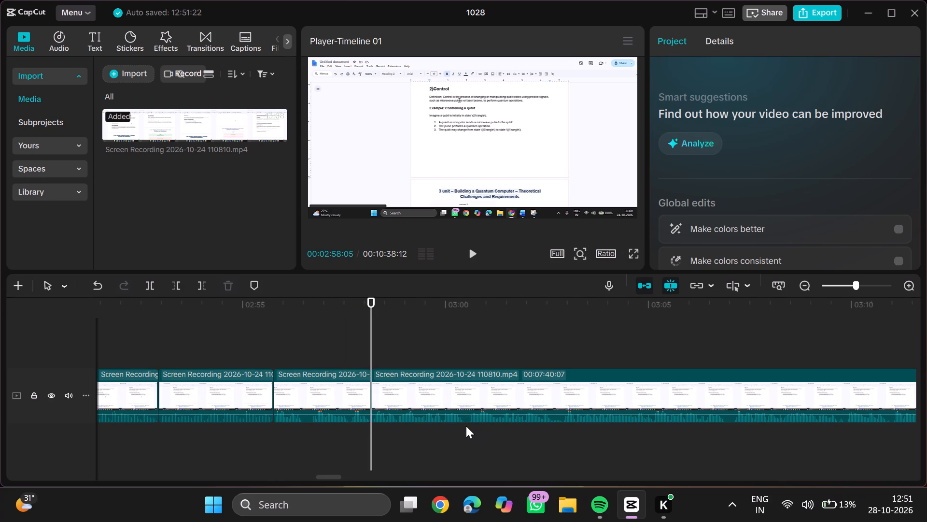
left_click(466, 426)
type("q")
key("space")
scroll(466, 426, "down", 1, "ctrl")
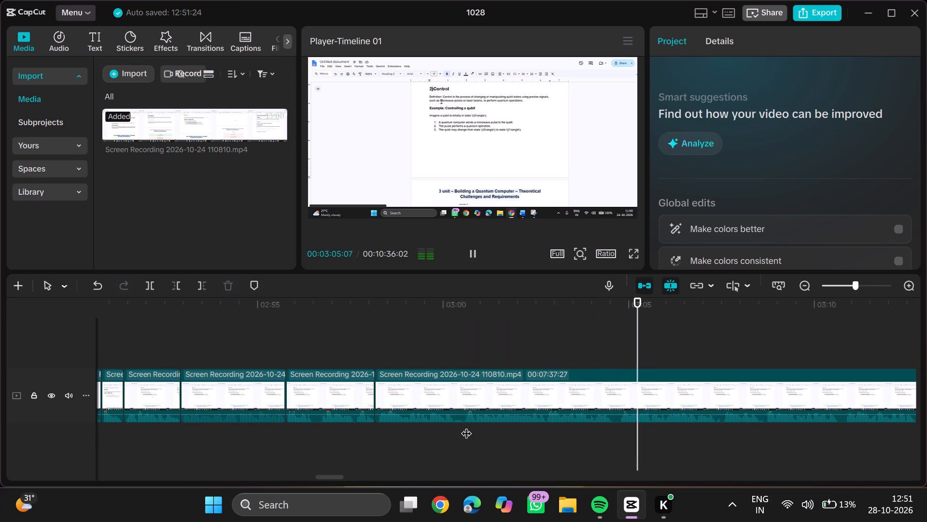
Split the remaining recording at 00:03:02:24, trim about 1 second 27 frames off the start of the part after the cut, and resume playback.
left_click(547, 424)
key("ctrl+b")
left_click(547, 424)
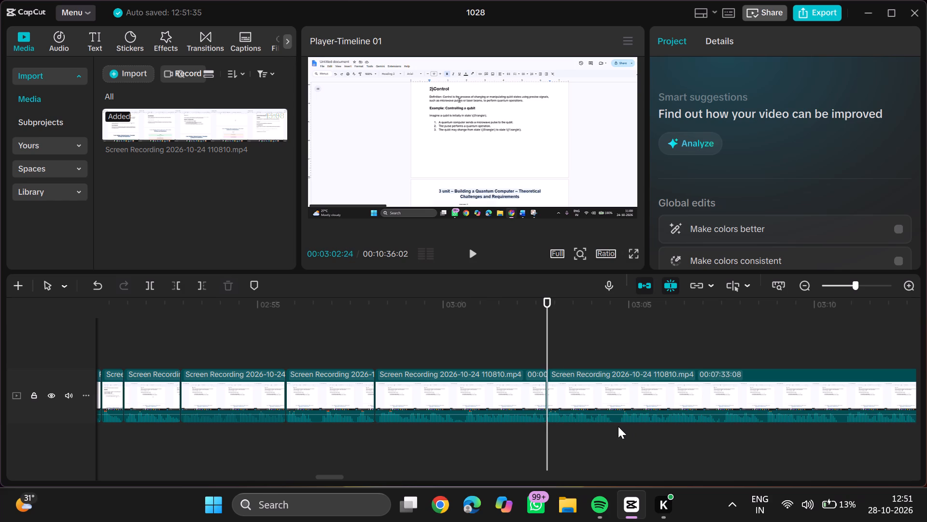
left_click(618, 426)
type("q")
key("space")
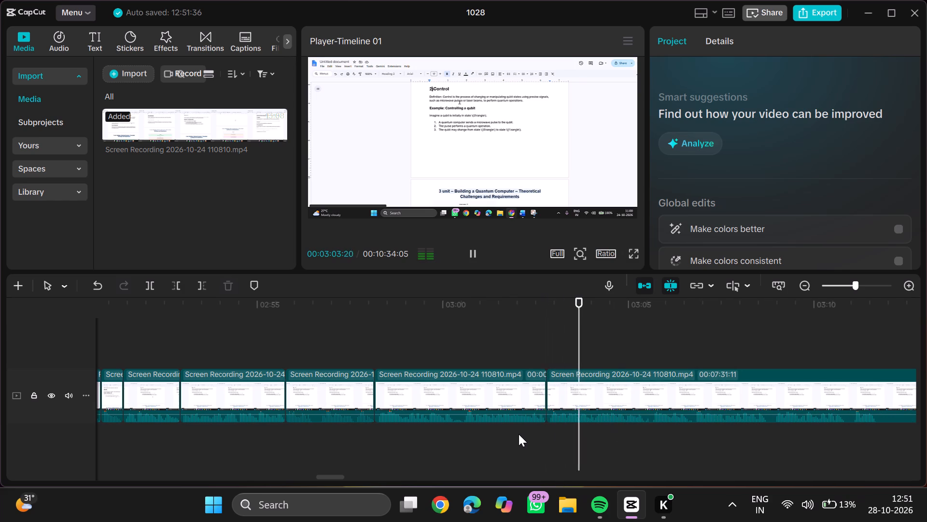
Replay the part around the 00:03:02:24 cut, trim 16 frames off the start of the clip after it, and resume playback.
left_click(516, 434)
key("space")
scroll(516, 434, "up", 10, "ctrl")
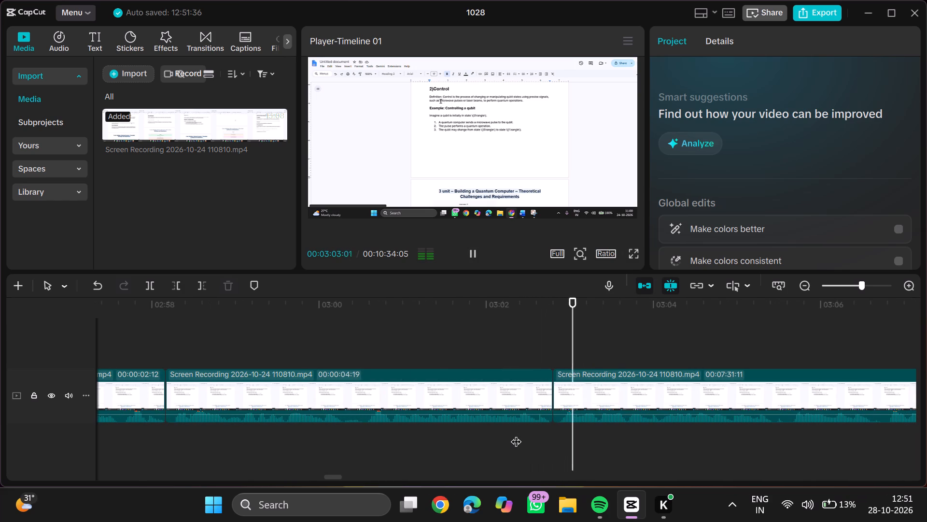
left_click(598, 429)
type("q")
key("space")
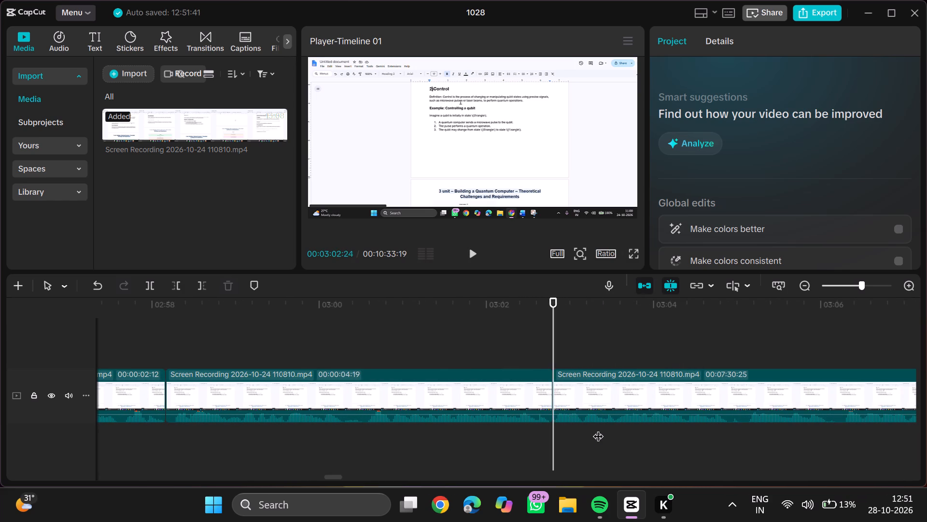
Review the part after the 00:03:02:24 cut, and undo the last two start trims on the clip there.
right_click(598, 429)
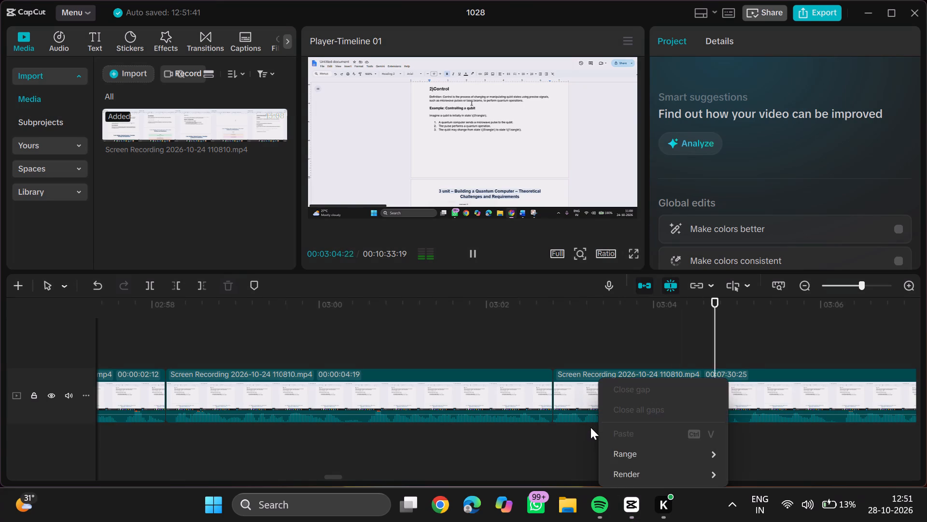
key("ctrl+z")
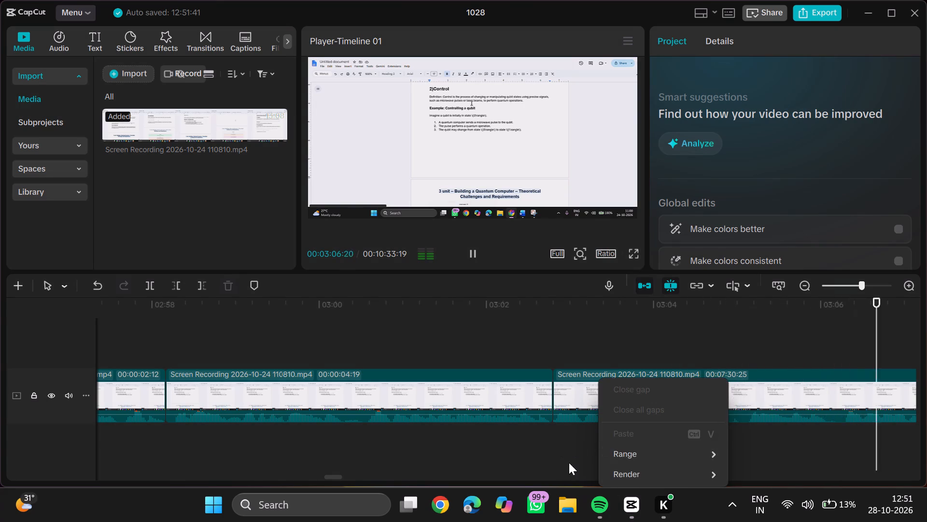
left_click(563, 460)
key("space")
scroll(512, 438, "right", 1)
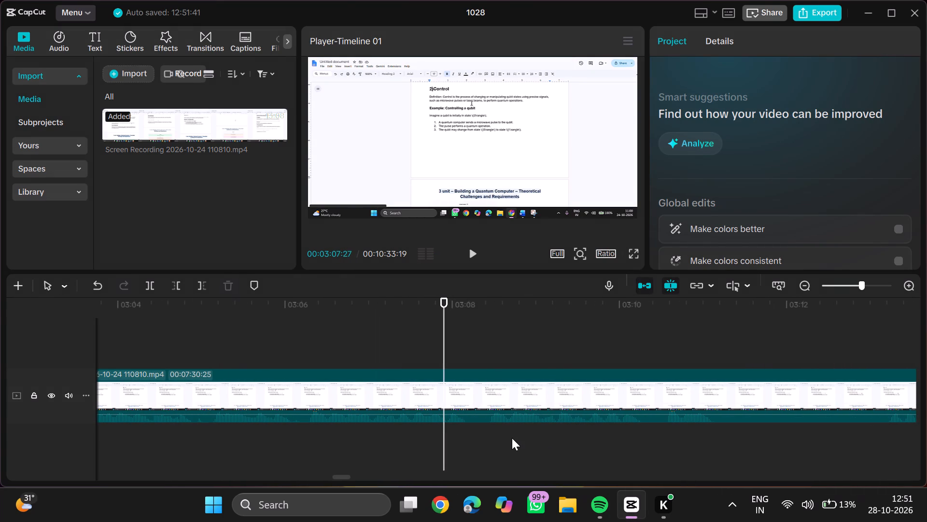
key("ctrl+z")
key("ctrl+z")
Replay from just after the 00:03:02:24 cut, split the recording at 00:03:04:16, and trim 6 frames off the later part's start.
scroll(512, 438, "right", 1)
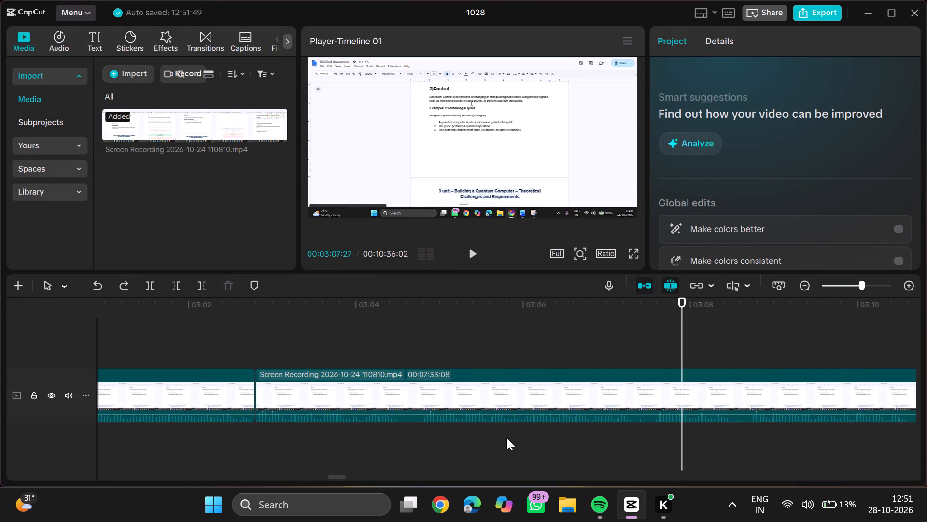
left_click(295, 432)
key("space")
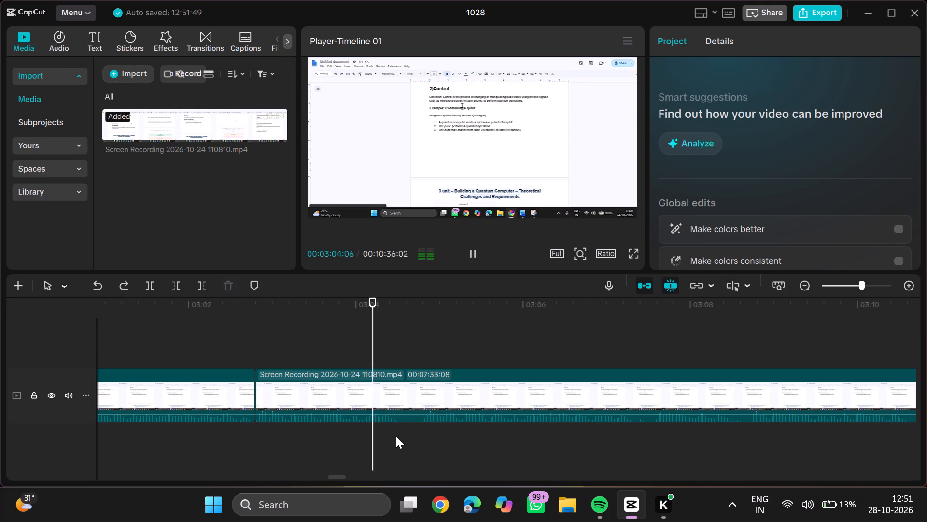
left_click(402, 427)
key("ctrl+b")
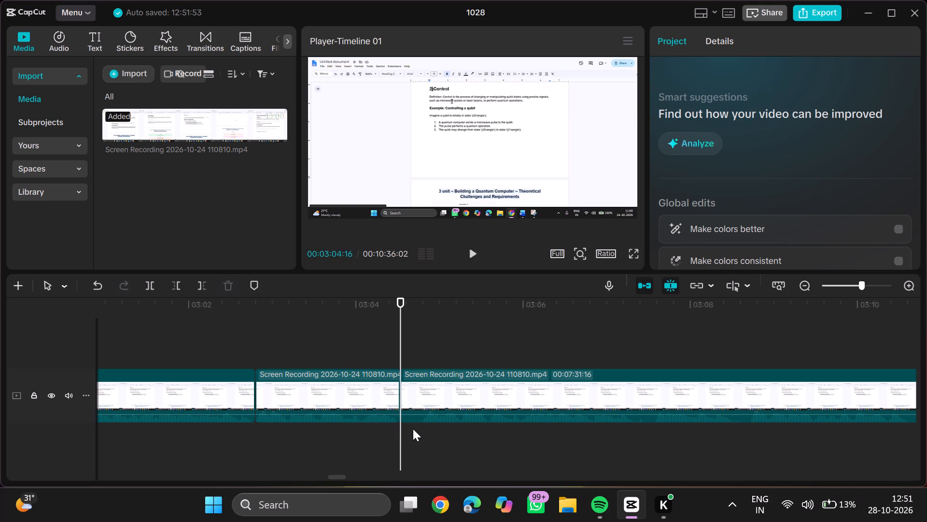
left_click(418, 429)
type("q")
key("space")
Play on through the remaining recording, split it at 00:03:12:17, and trim 4 frames off the later part's start.
scroll(418, 429, "down", 2, "ctrl")
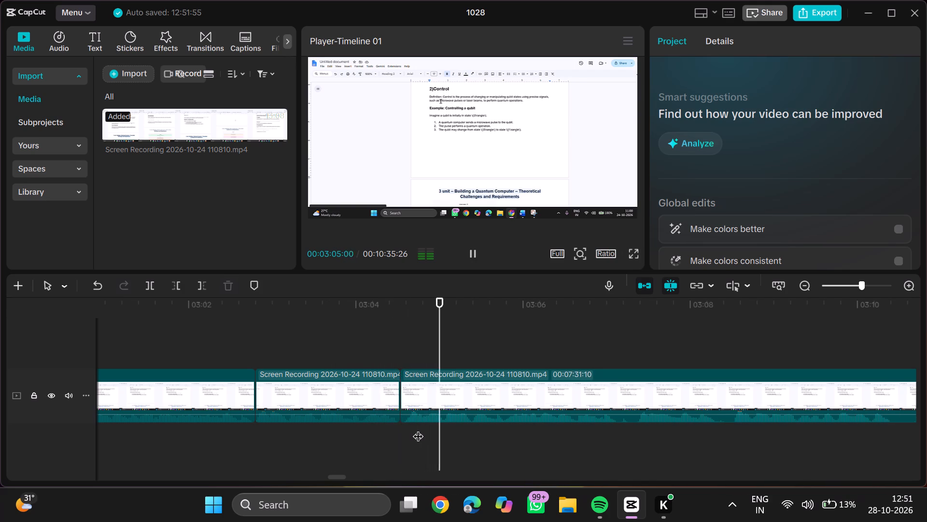
scroll(418, 429, "down", 4, "ctrl")
scroll(418, 429, "left", 1)
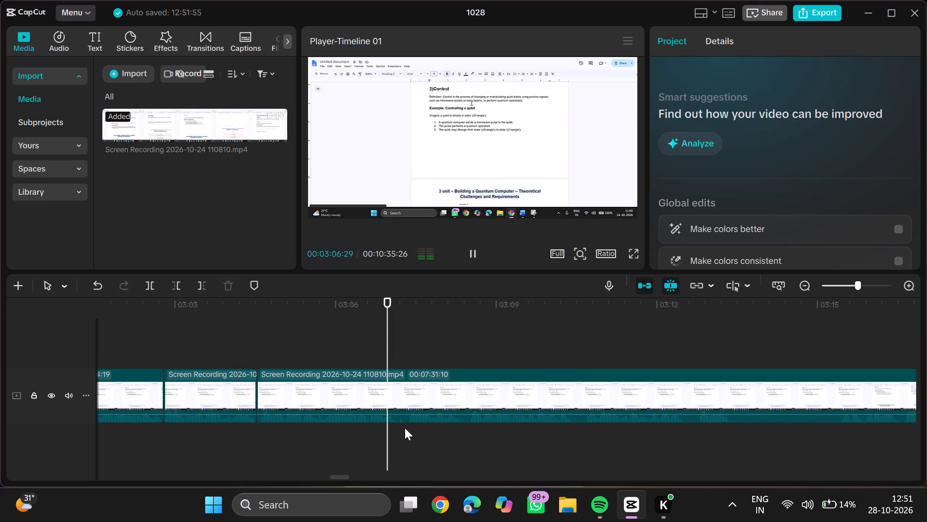
scroll(427, 438, "down", 3, "ctrl")
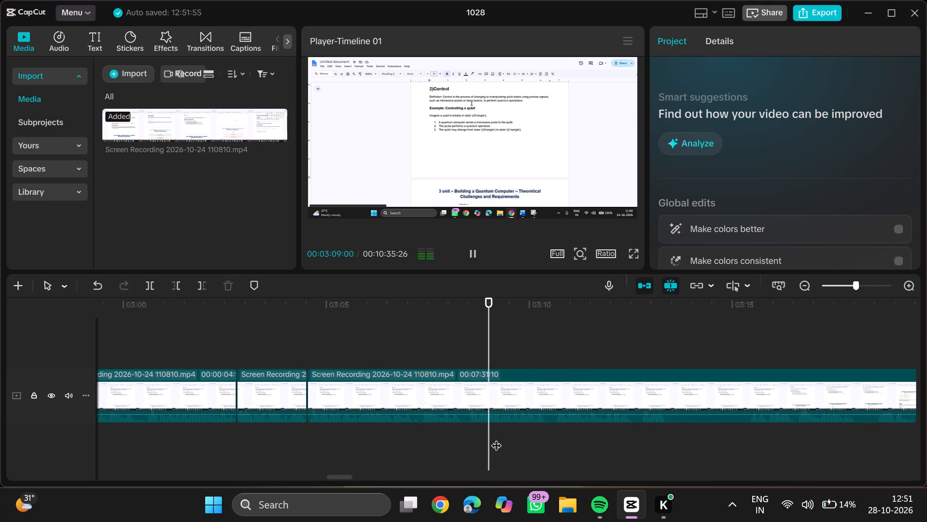
scroll(496, 438, "left", 1)
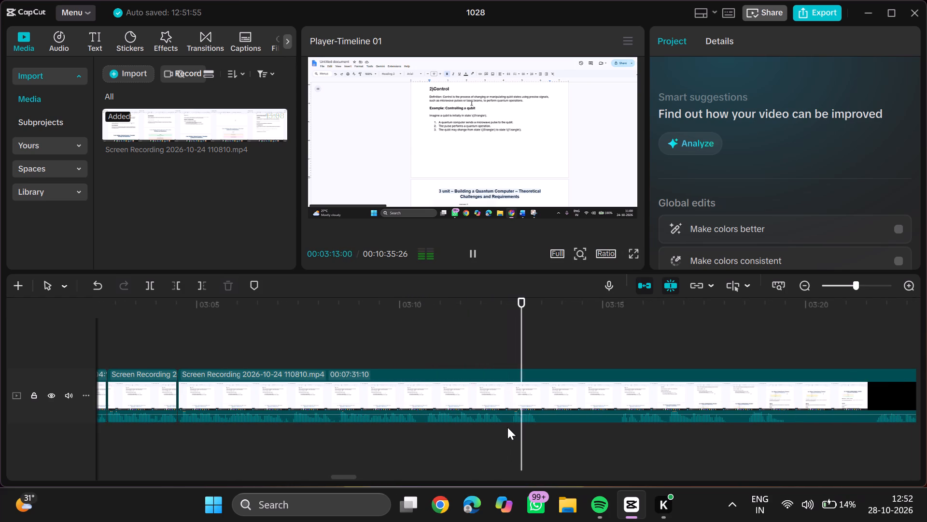
left_click(504, 424)
key("ctrl+b")
left_click(504, 424, "ctrl")
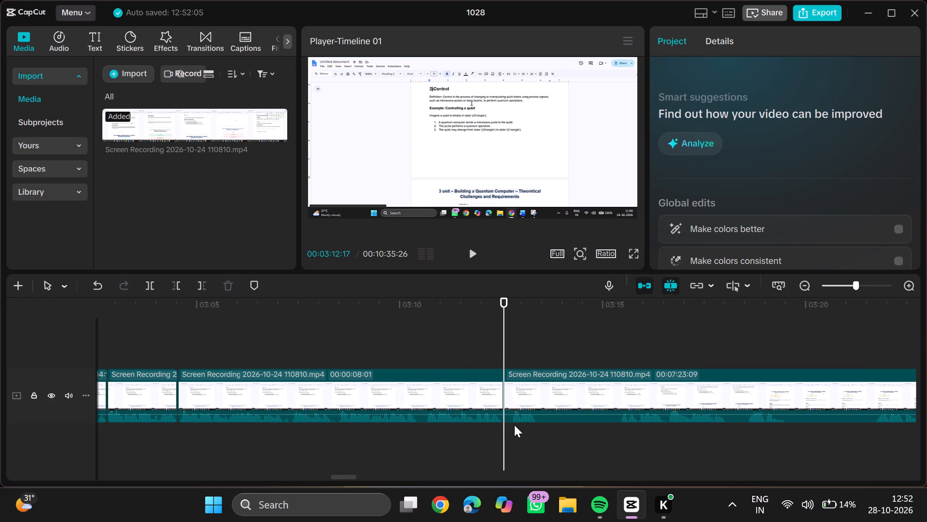
left_click(510, 424)
type("q")
key("space")
Split the remaining recording at 00:03:13:09, trim about 1 second 29 frames off the later part's start, and resume playback.
scroll(510, 424, "left", 1)
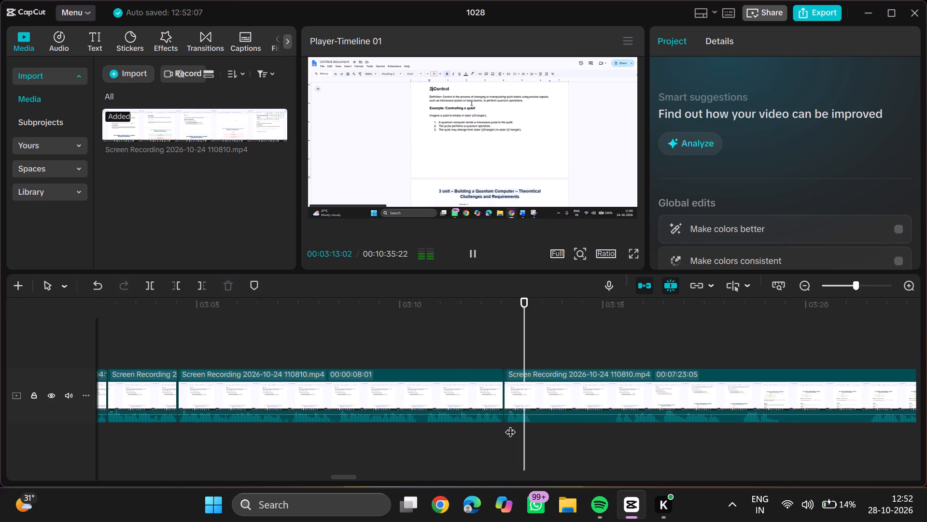
scroll(510, 424, "left", 1)
left_click(379, 423)
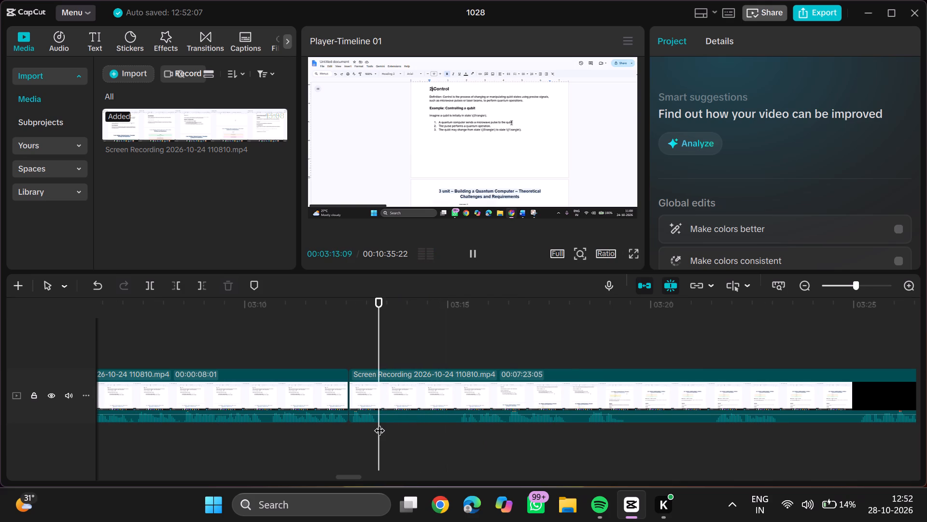
key("ctrl+b")
left_click(379, 423, "ctrl")
left_click(458, 426)
type("q")
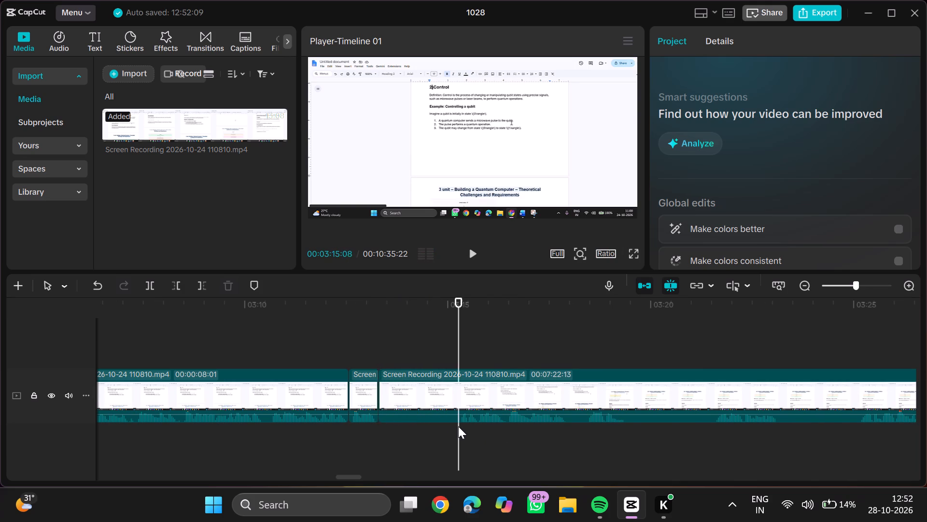
key("space")
Split the remaining recording at 00:03:16:00, trim 13 frames off the later part's start, and resume playback.
scroll(458, 426, "left", 1)
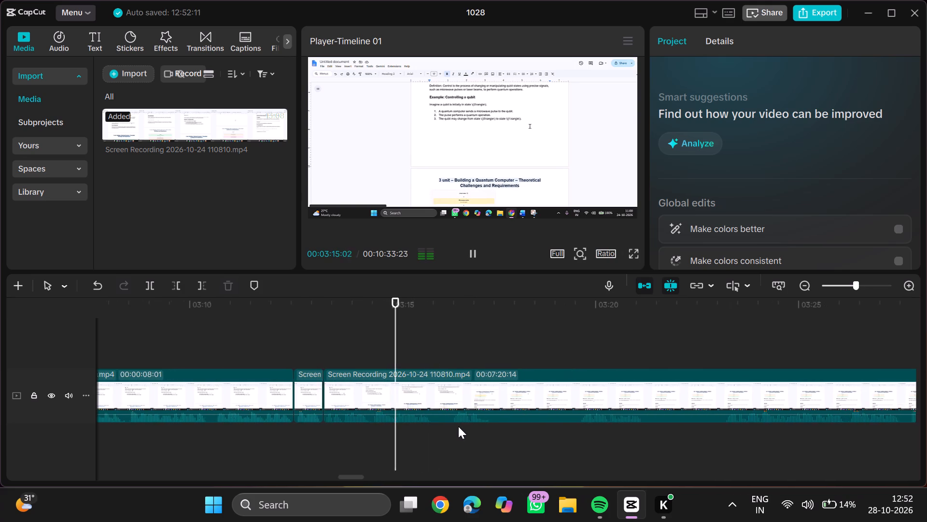
scroll(458, 426, "left", 1)
double_click(397, 424)
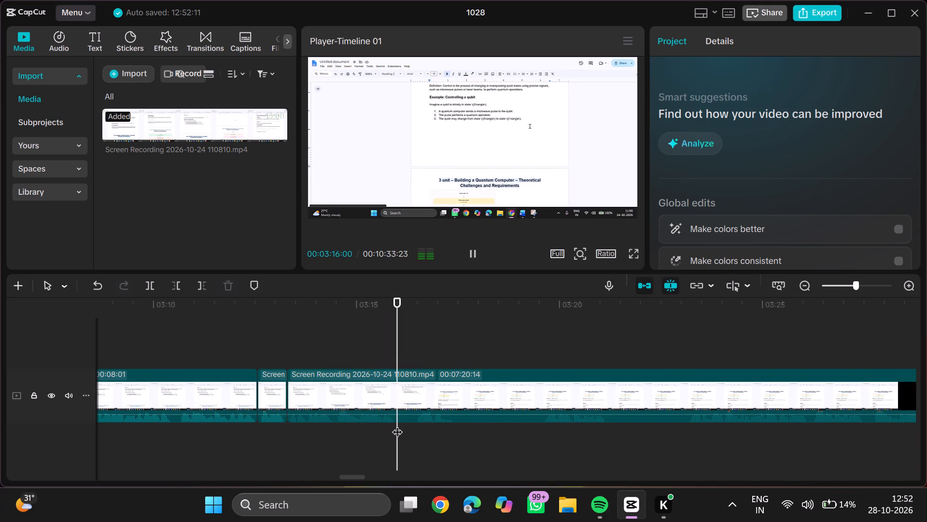
key("ctrl+b")
left_click(397, 424, "ctrl")
left_click(417, 424)
left_click(417, 424)
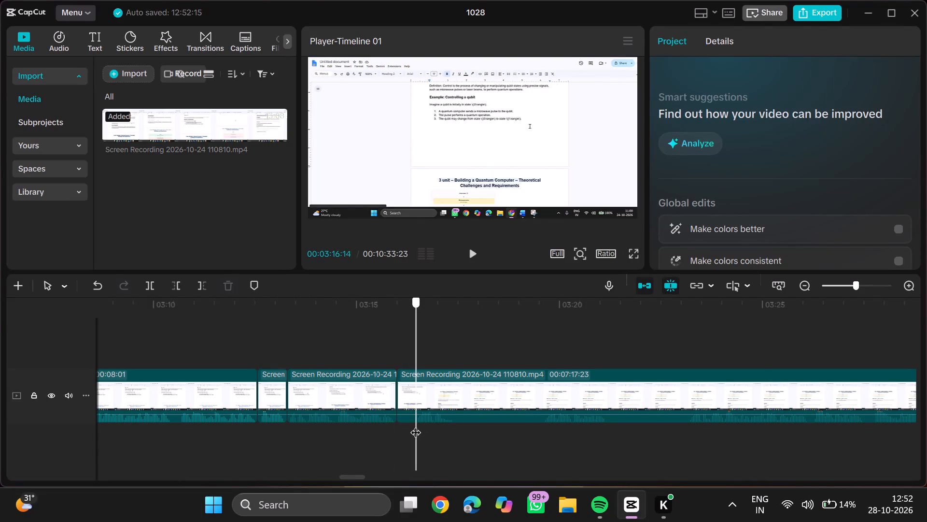
type("q")
key("space")
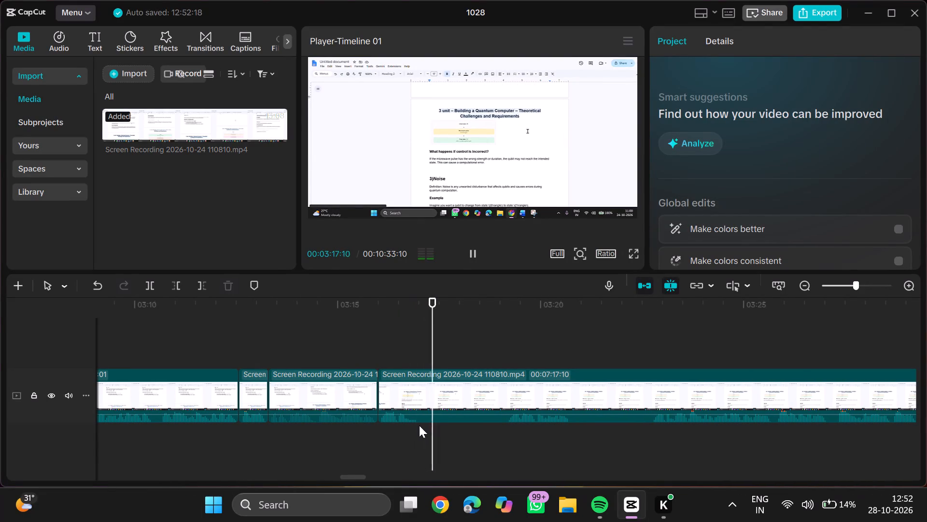
Split the remaining recording at 00:03:17:00, trim about 2 seconds 4 frames off the later part's start, and resume playback.
double_click(419, 425)
key("ctrl+b")
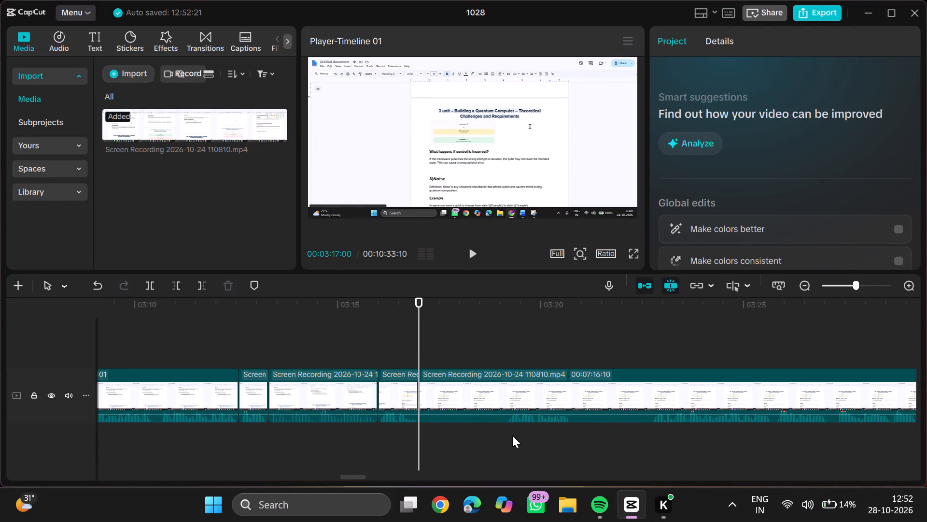
double_click(506, 428)
type("q")
key("space")
Split the remaining recording at 00:03:18:18, trim about 1 second 28 frames off the later part's start, and resume playback.
scroll(506, 428, "left", 1)
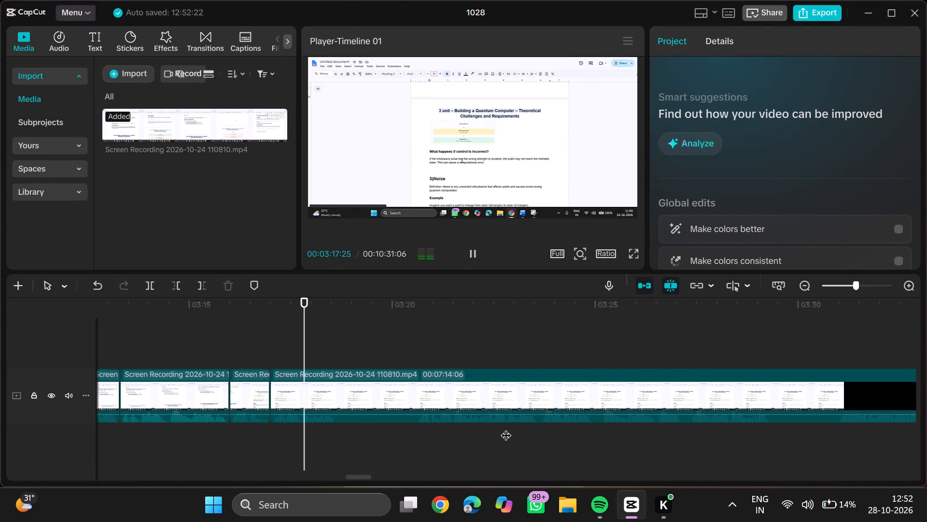
left_click(336, 424)
key("ctrl+b")
left_click(336, 424, "ctrl")
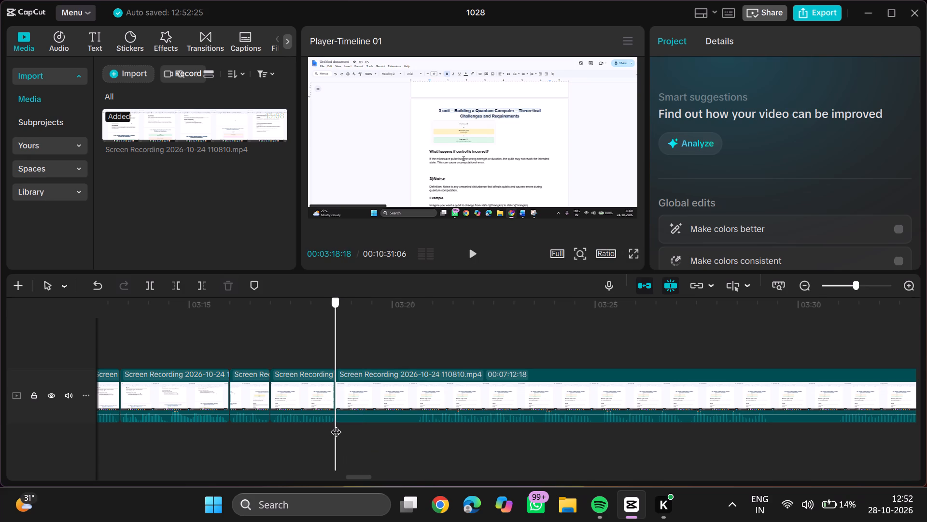
left_click(413, 427)
type("q")
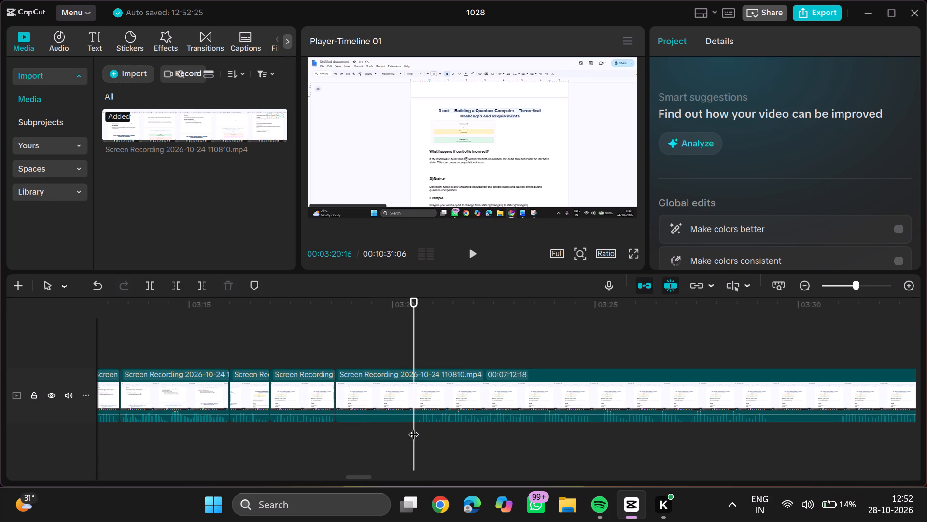
key("space")
Play on, split the remaining recording at 00:03:27:10, and trim about 1 second 22 frames off the later part's start.
scroll(413, 427, "left", 1)
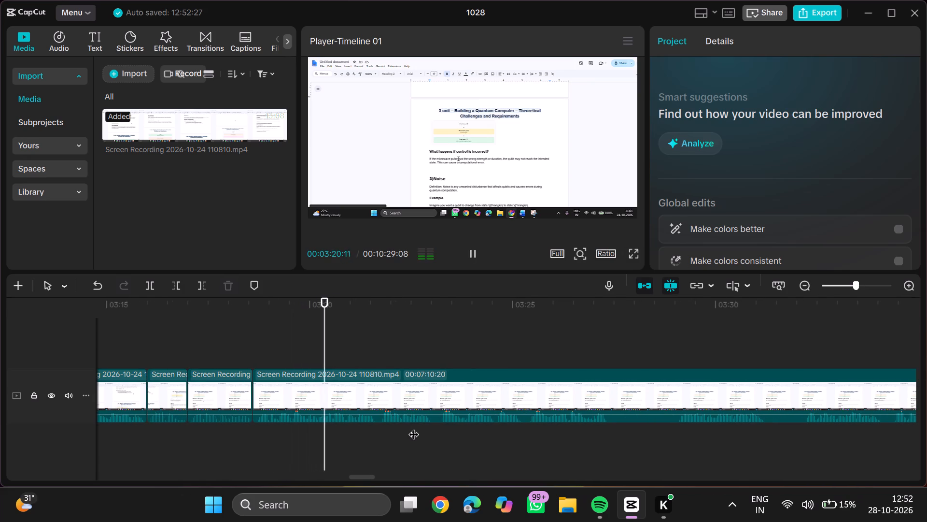
scroll(425, 419, "down", 1, "ctrl")
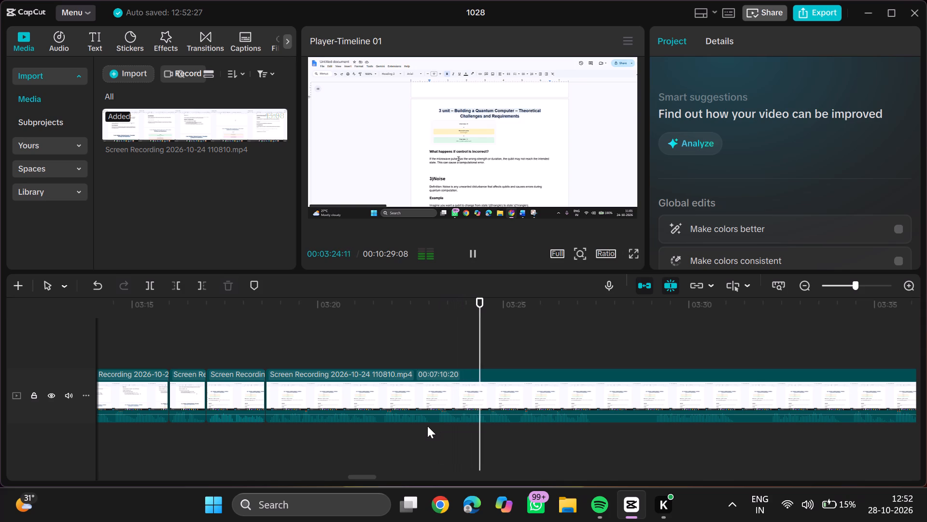
scroll(431, 425, "left", 1)
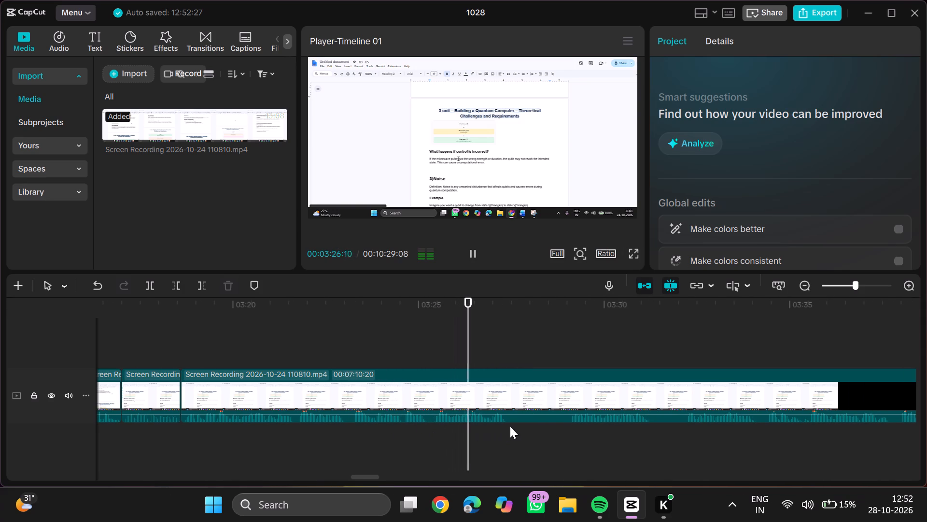
left_click(506, 425)
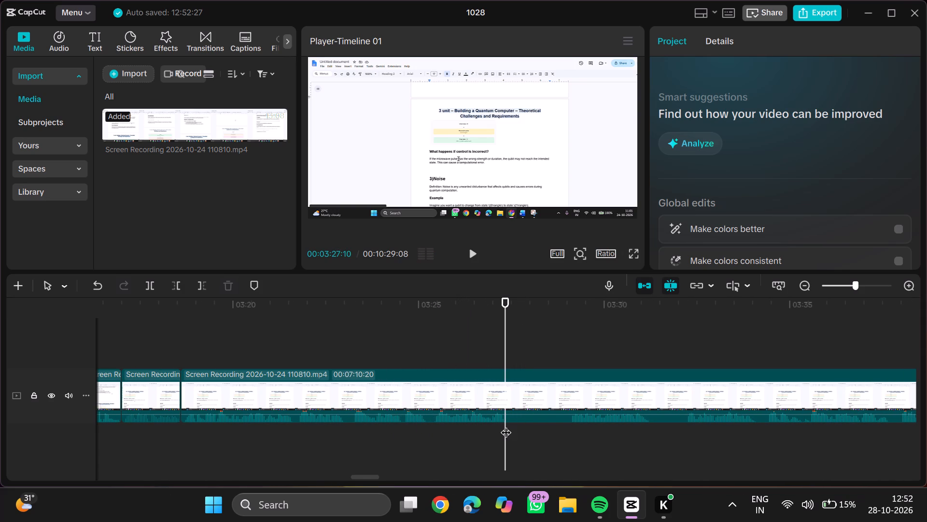
key("ctrl+b")
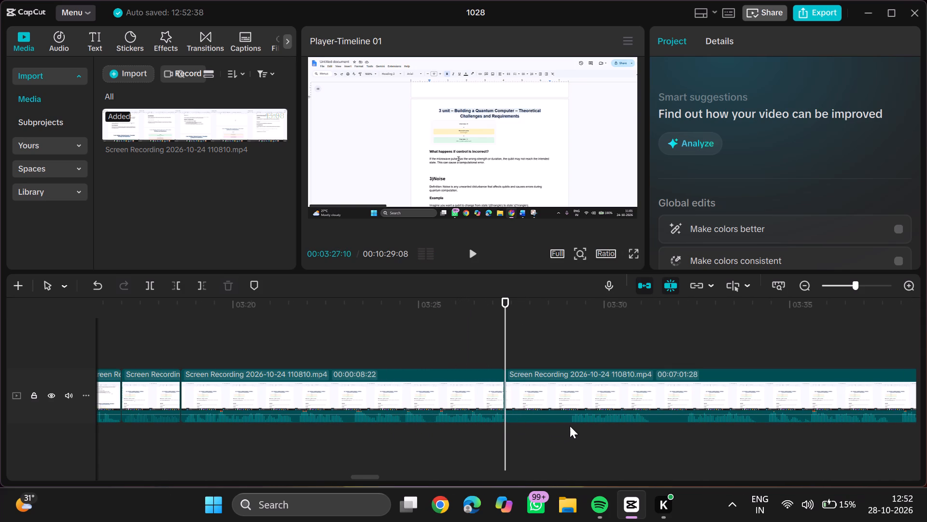
left_click(569, 426)
type("q")
key("space")
Split the remaining recording at 00:03:29:18, trim 25 frames off the later part's start, and resume playback.
scroll(569, 426, "left", 1)
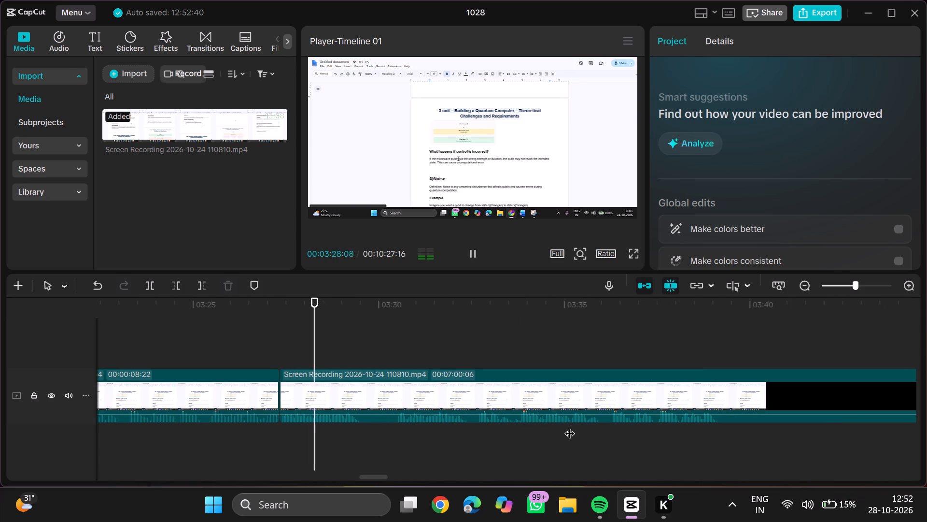
left_click(364, 425)
key("ctrl+b")
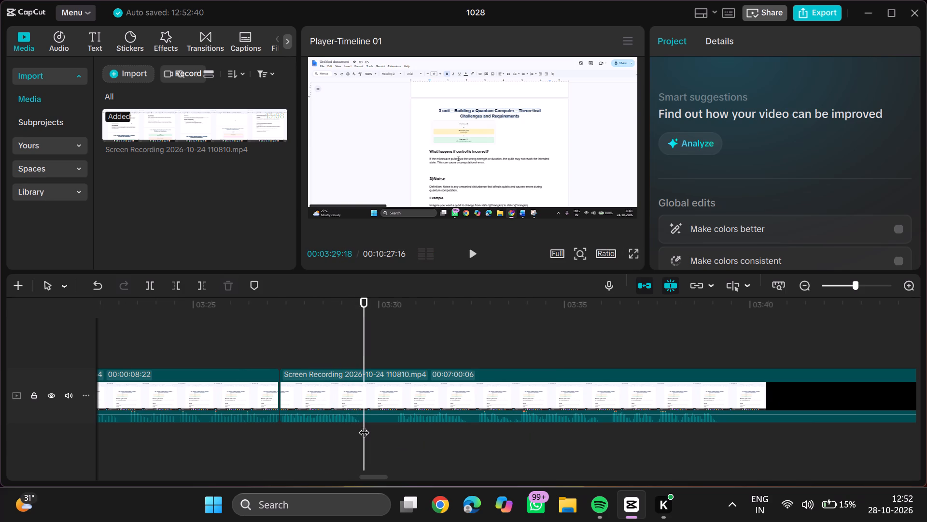
left_click(364, 425)
left_click(395, 425)
type("q")
key("space")
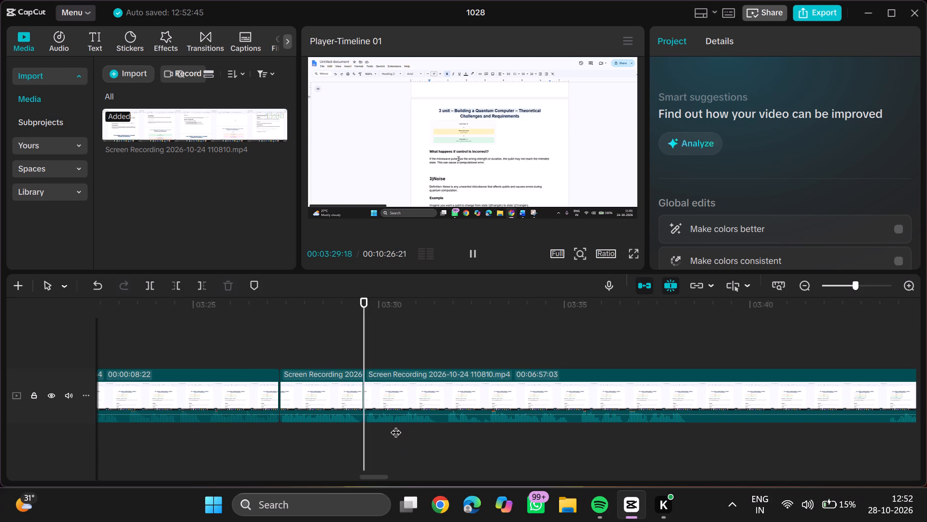
Play on, split the remaining recording at 00:03:36:19, trim about 7 seconds 2 frames off the later part's start, and resume playback.
scroll(395, 425, "down", 4, "ctrl")
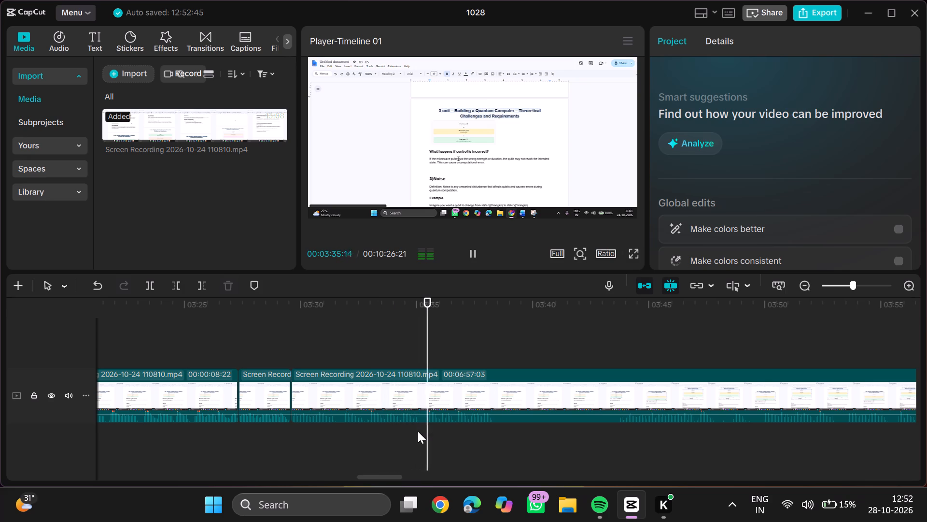
left_click(478, 427)
left_click_drag(478, 427, 409, 433)
key("space")
scroll(409, 433, "up", 10, "ctrl")
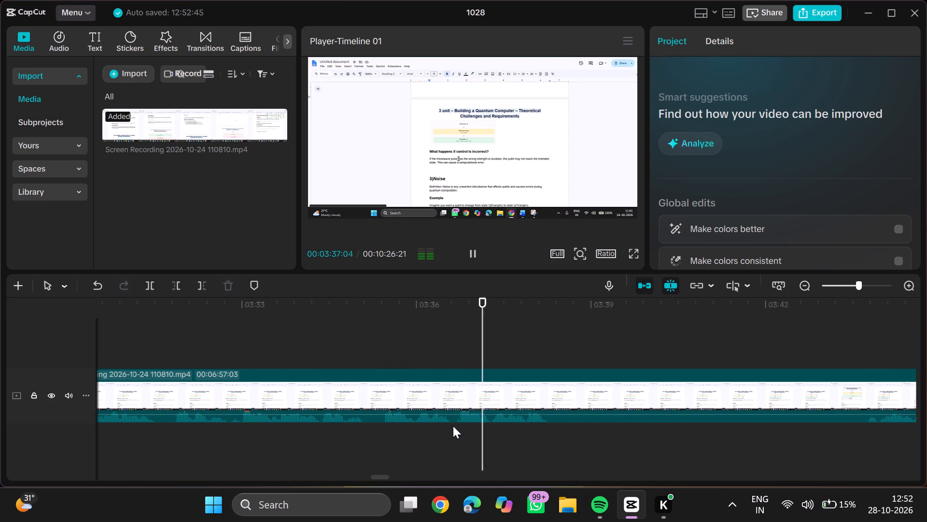
left_click(453, 426)
key("ctrl+b")
scroll(453, 426, "down", 4, "ctrl")
scroll(587, 428, "left", 1)
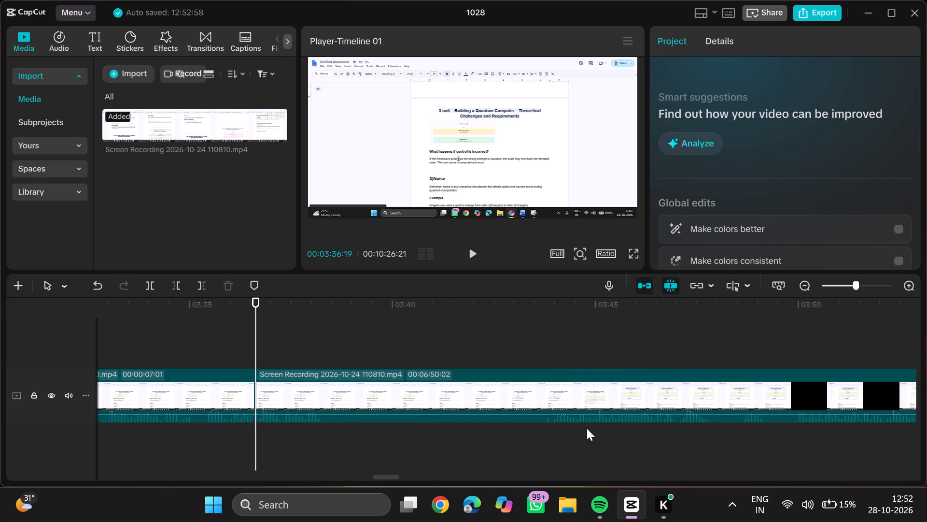
double_click(542, 427)
type("q")
key("space")
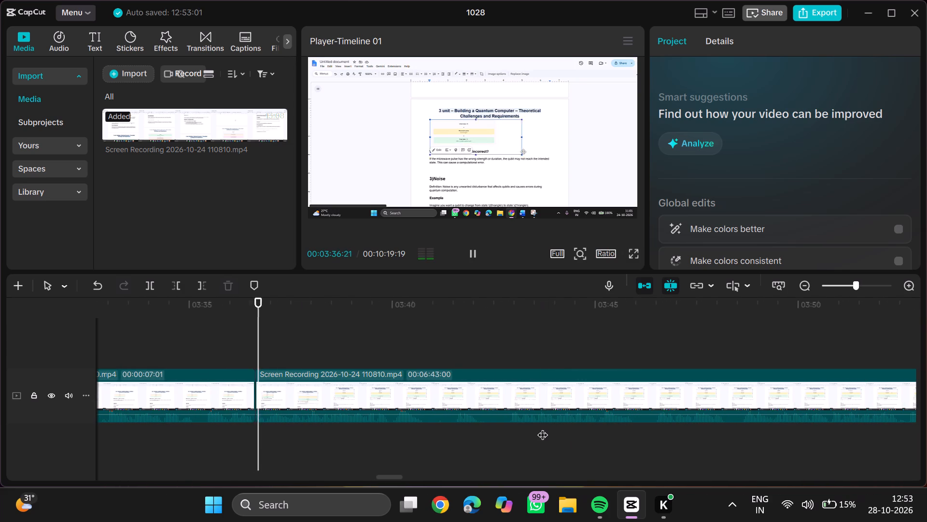
Play on, split the remaining recording at 00:03:40:25, trim 20 frames off the later part's start, and resume playback.
scroll(542, 427, "down", 2, "ctrl")
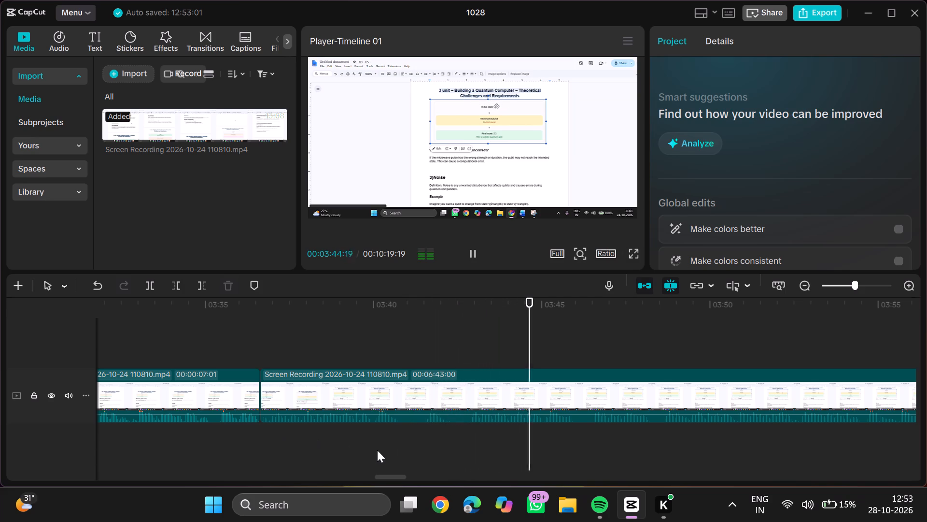
left_click(402, 430)
key("ctrl+b")
left_click(402, 430)
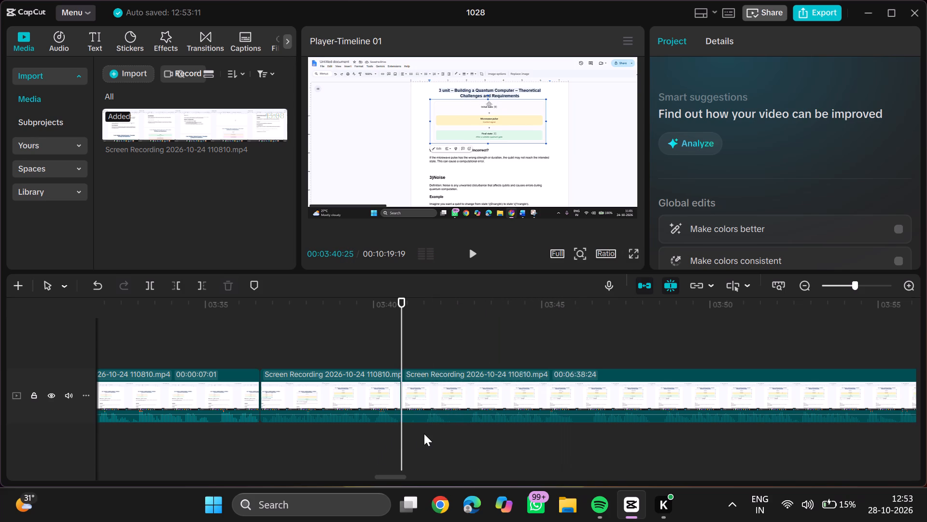
left_click(424, 423)
type("q")
key("space")
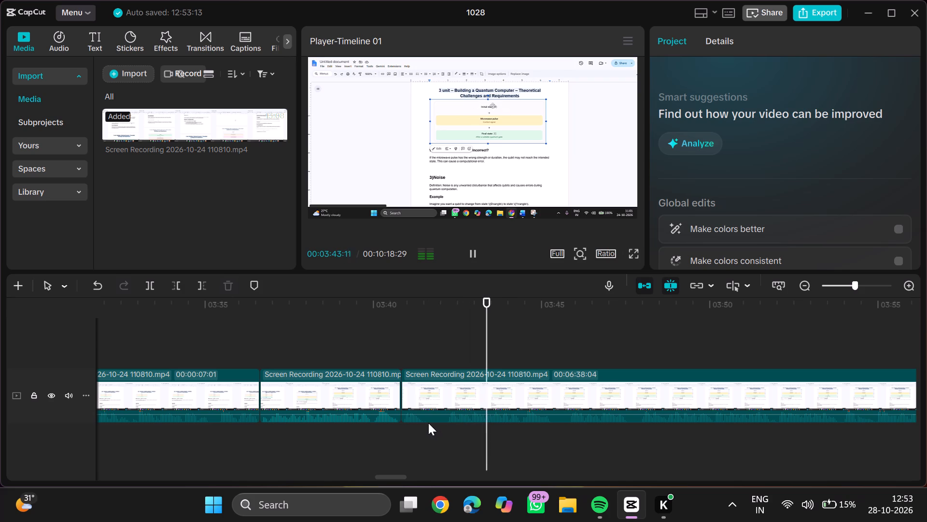
Trim about 1 second 9 frames more off the later part's start and replay across the cut at 00:03:40:25.
left_click(445, 425)
key("q")
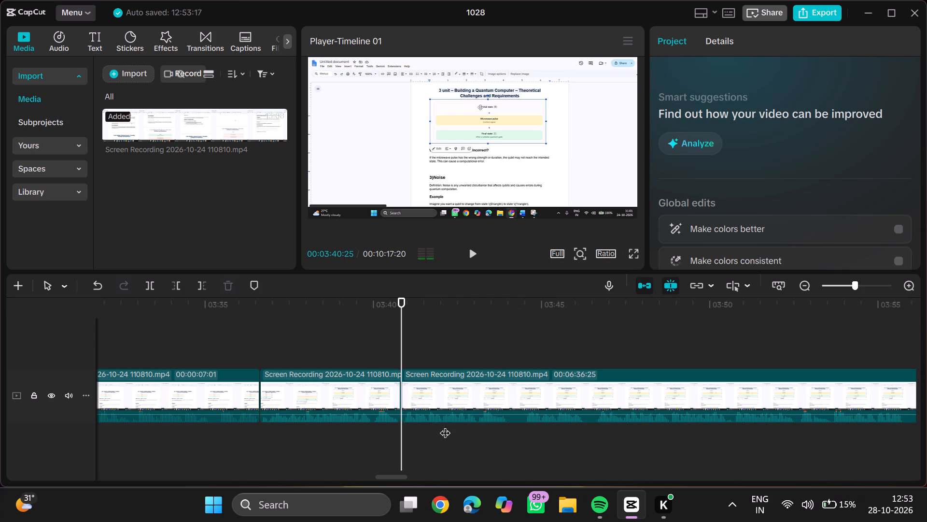
left_click(206, 434)
key("space")
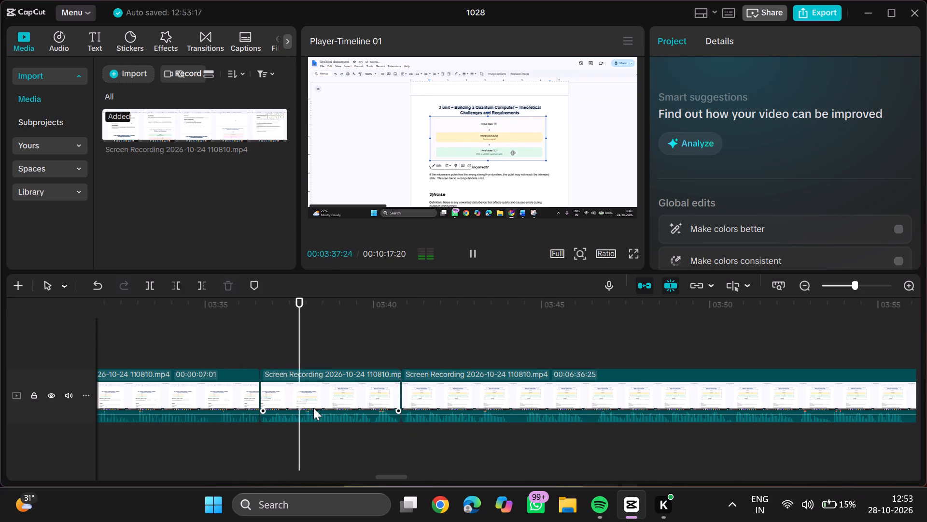
key("BackSpace")
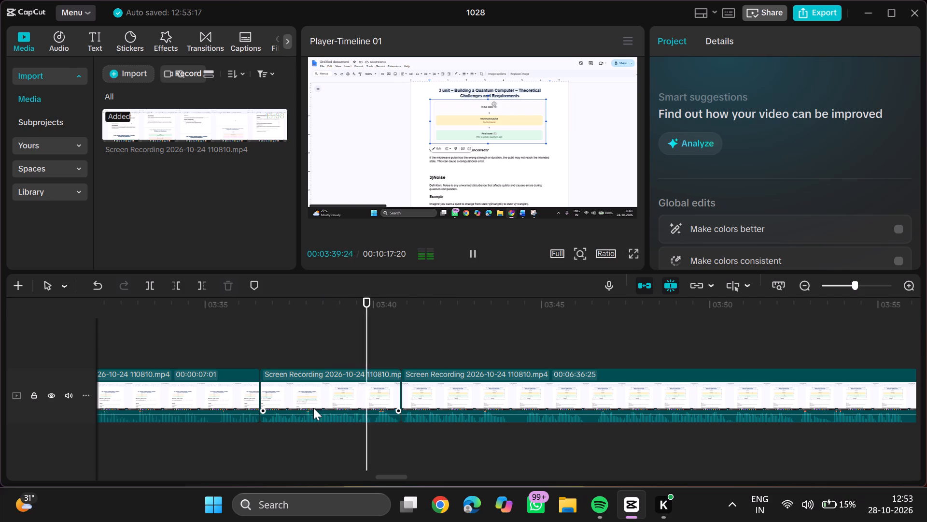
left_click(374, 428)
key("space")
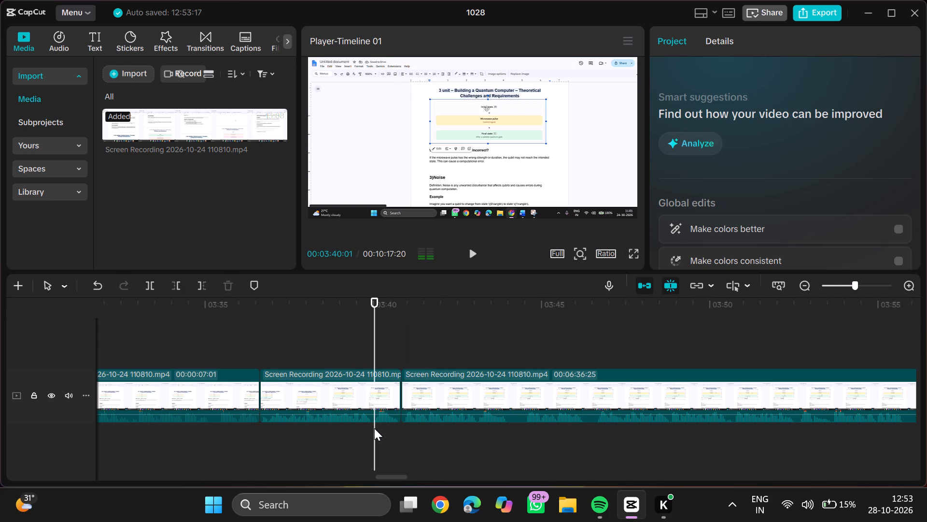
key("space")
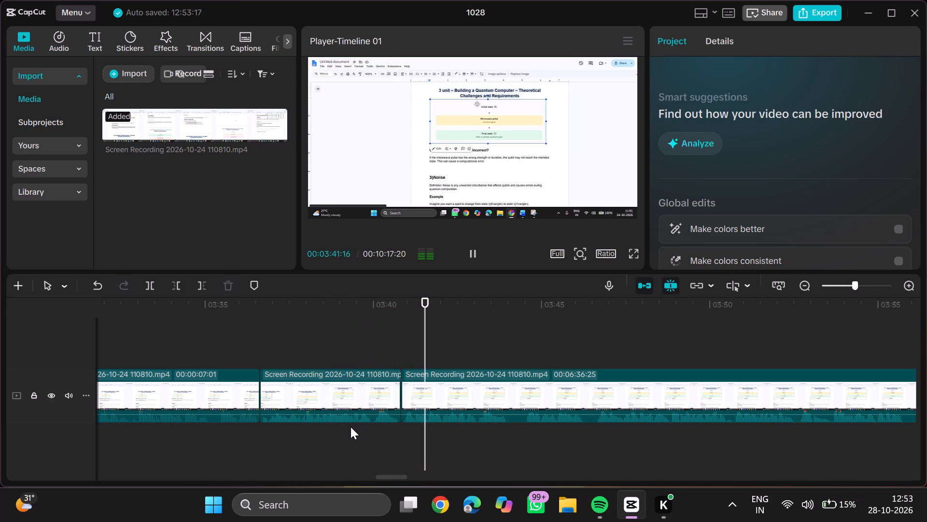
Split the remaining recording at 00:03:44:03, trim 13 frames off the later part's start, and resume playback.
scroll(397, 430, "left", 1)
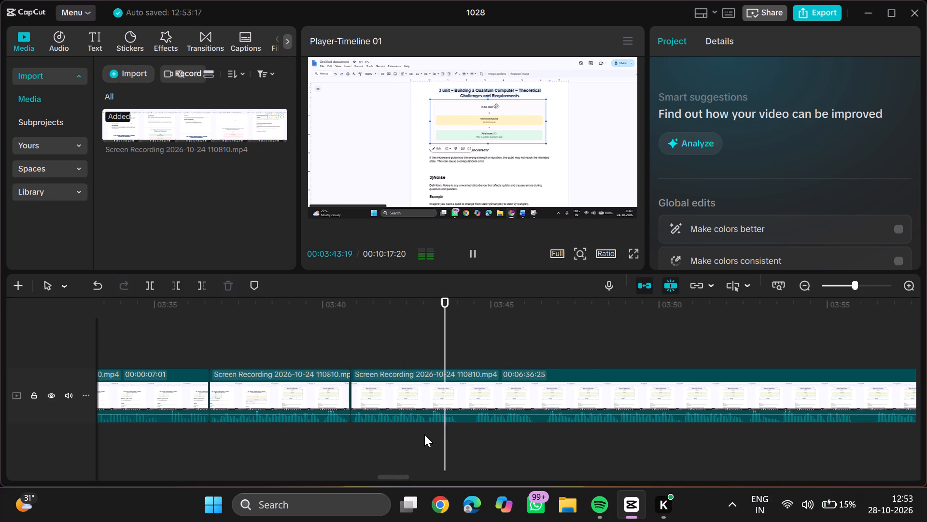
left_click(461, 425)
key("ctrl+b")
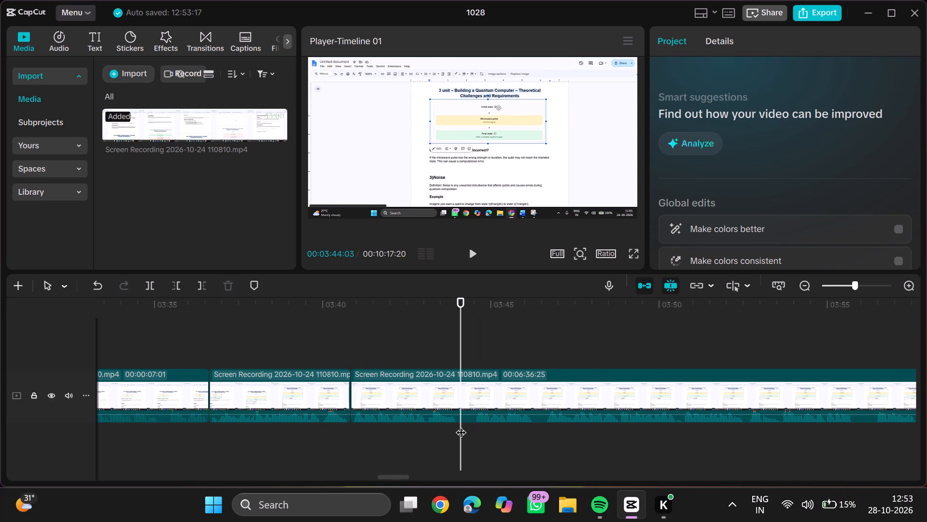
left_click(475, 426)
type("q")
key("space")
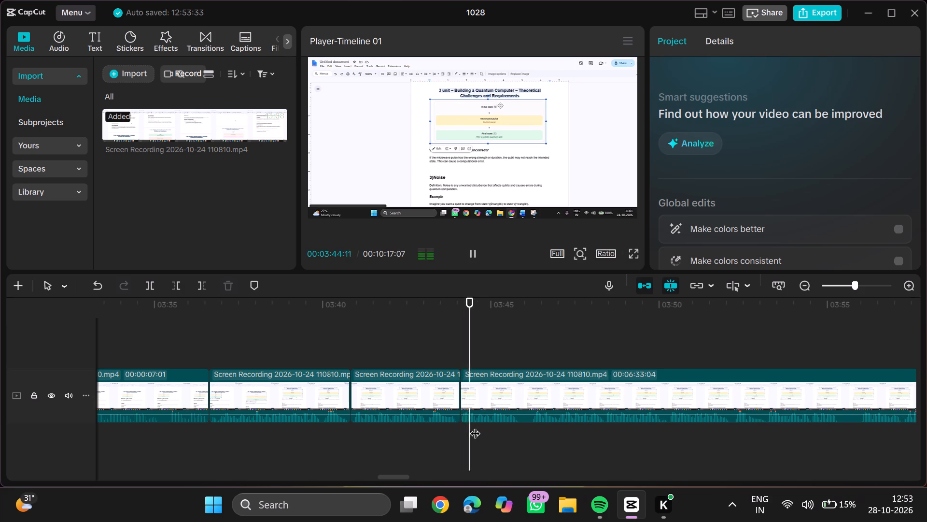
Split the remaining recording at 00:03:45:26, trim 9 frames off the later part's start, and resume playback.
scroll(475, 426, "left", 1)
left_click(385, 421)
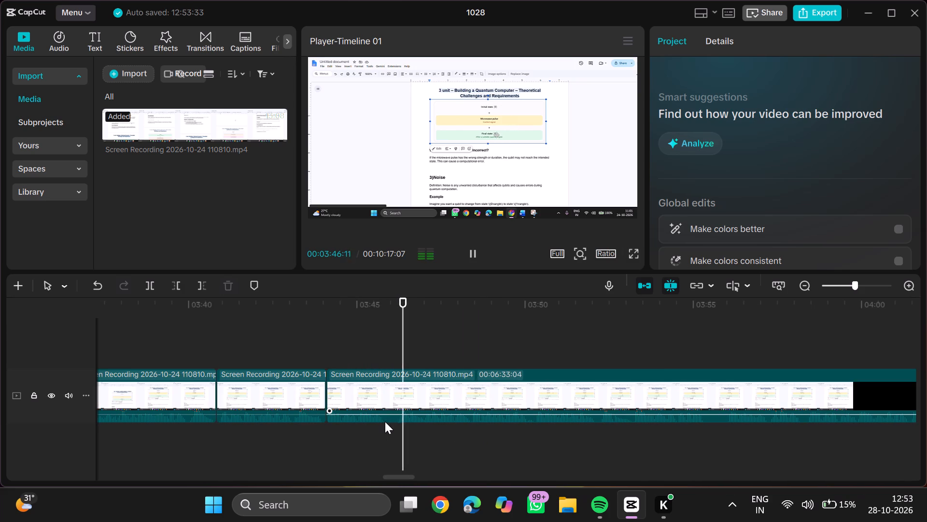
left_click(386, 424)
key("ctrl+b")
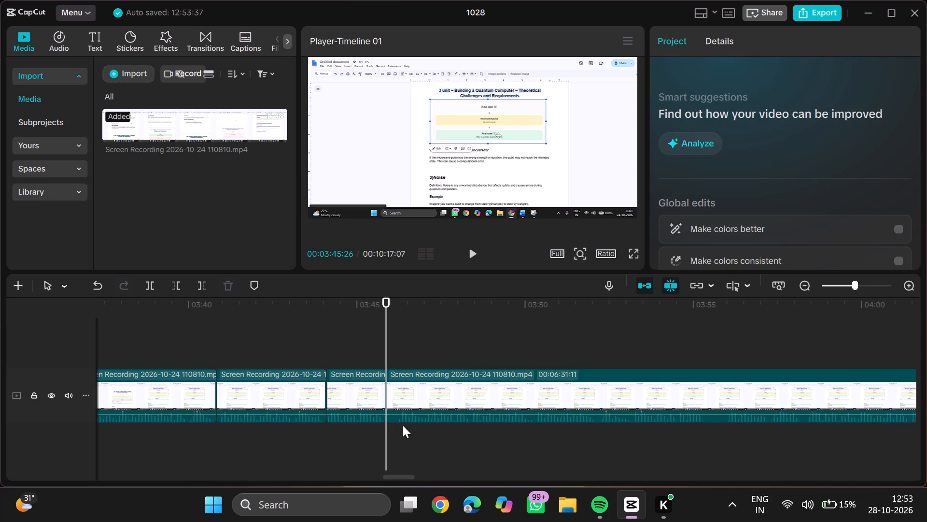
left_click(396, 426)
type("q")
key("space")
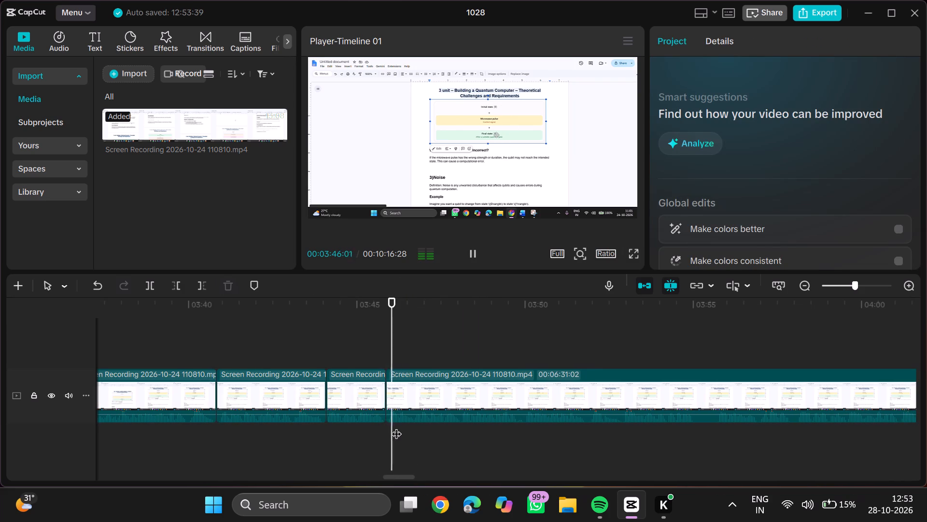
Play on, split the remaining recording at 00:03:55:04, trim 15 frames off the later part's start, and resume playback.
scroll(396, 426, "down", 3, "ctrl")
scroll(396, 426, "left", 1)
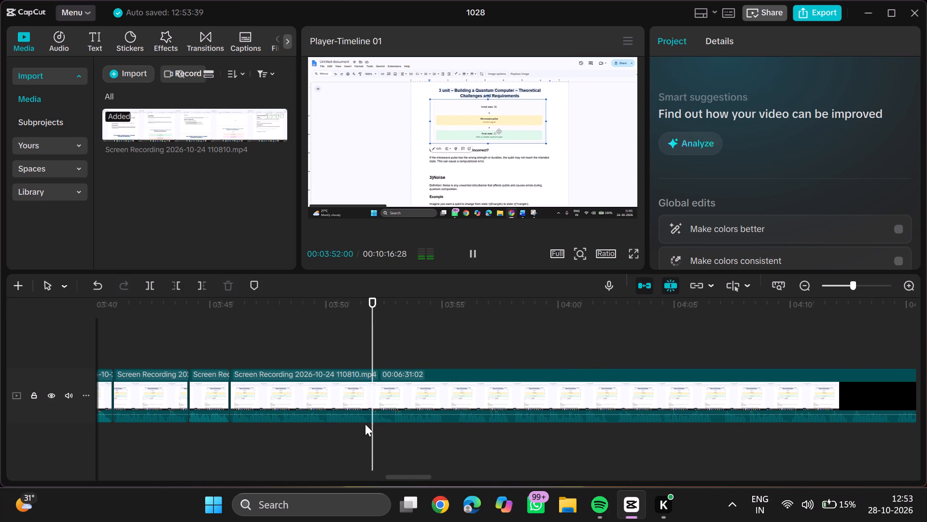
left_click(426, 425)
key("ctrl+b")
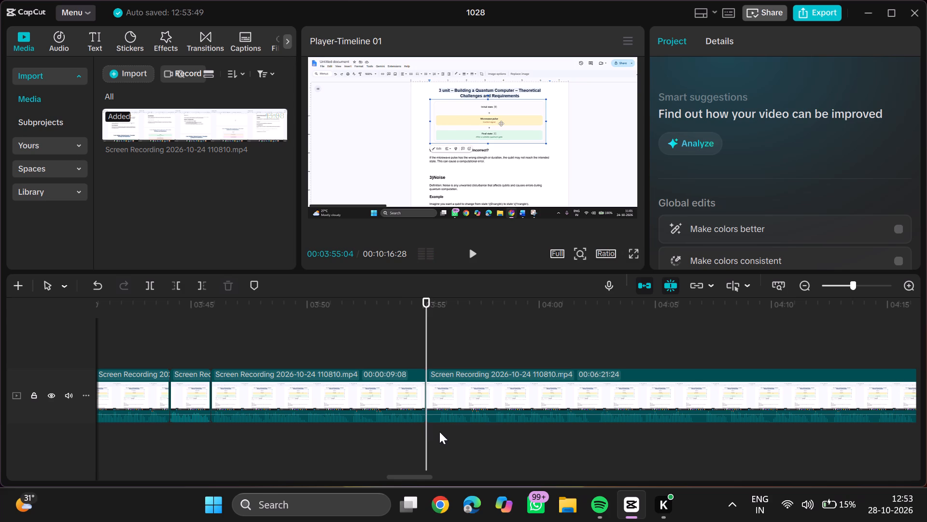
left_click(438, 425)
type("q")
key("space")
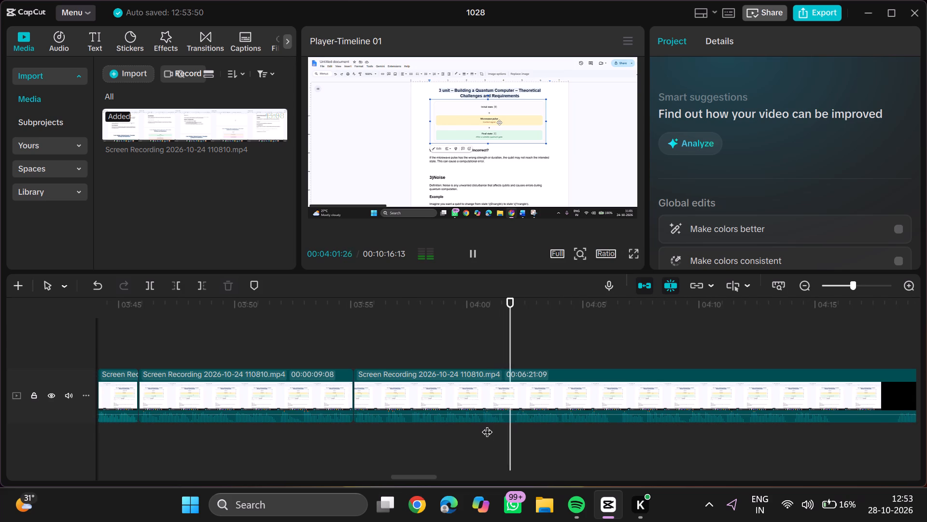
Trim about 6 seconds 27 frames more off the later part's start and replay across the cut at 00:03:55:04.
left_click(506, 424)
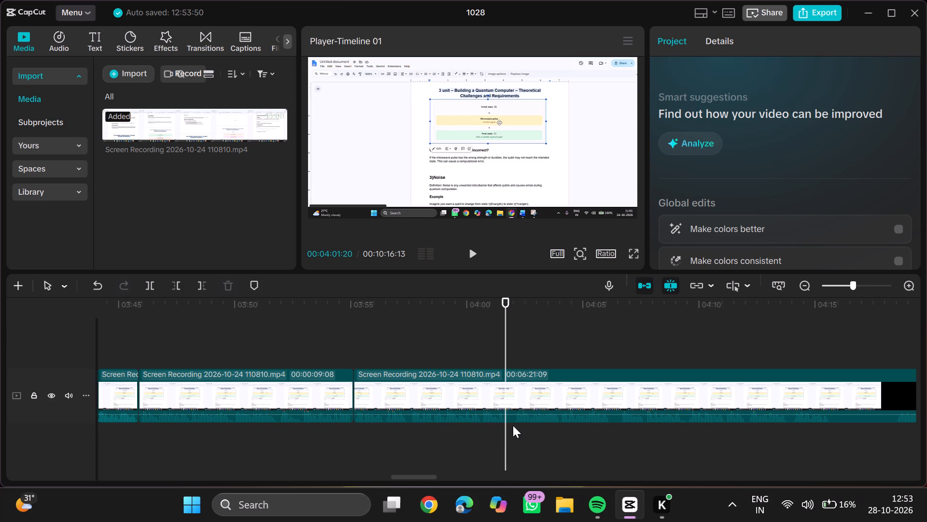
left_click(514, 425)
type("q")
key("space")
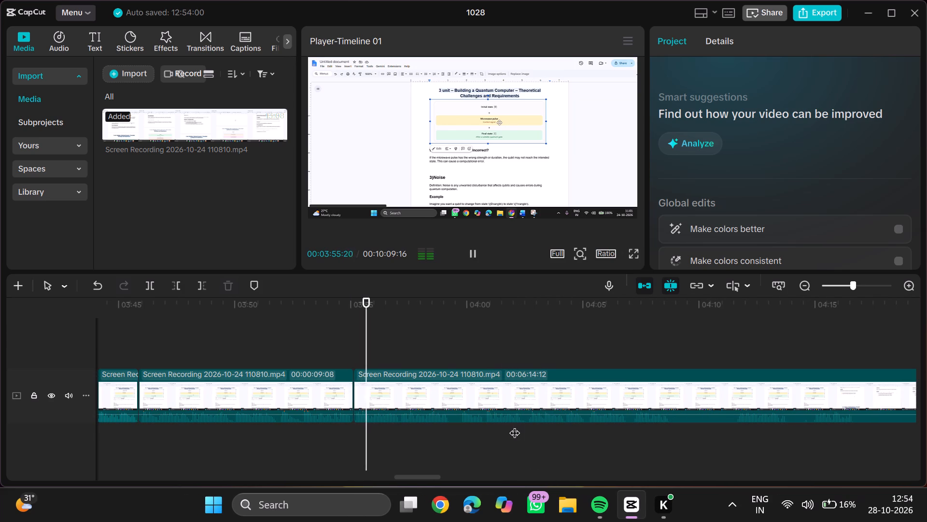
left_click(282, 437)
key("space")
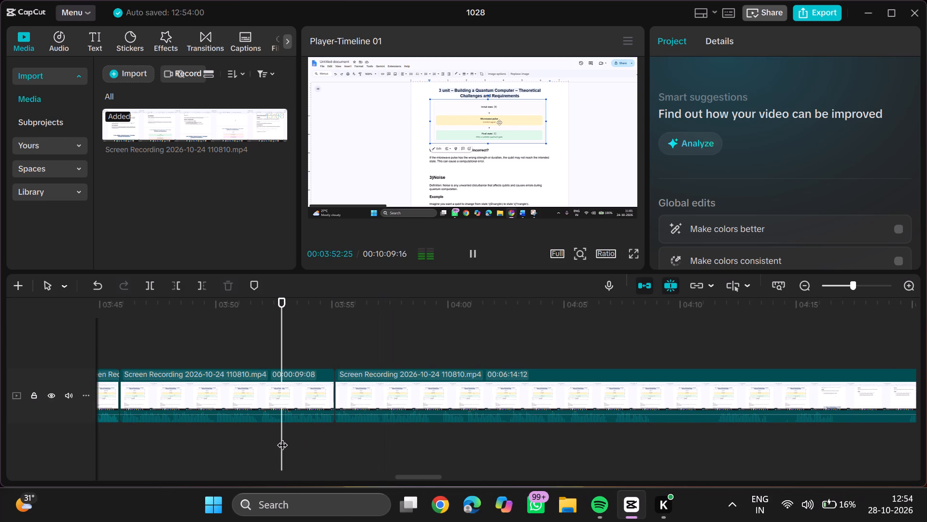
key("space")
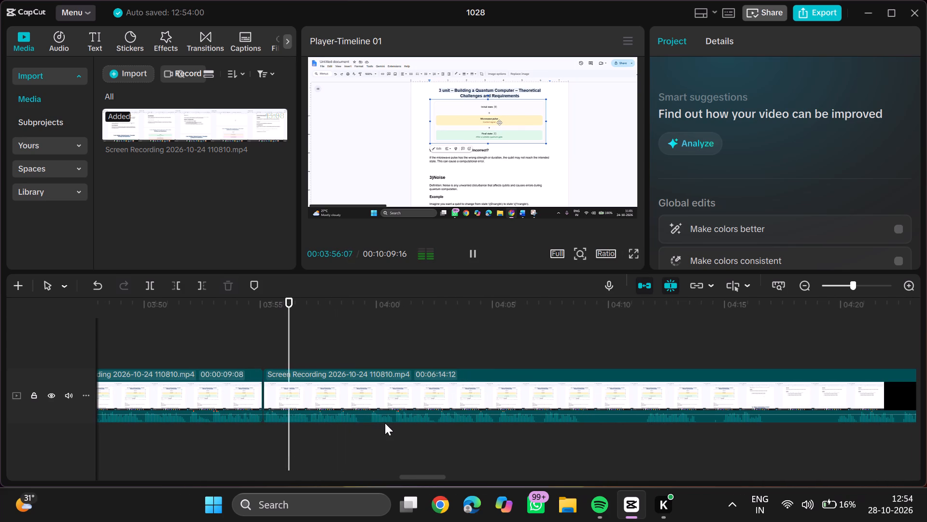
Split the remaining recording at 00:03:59:09, trim 12 frames off the later part's start, and resume playback.
left_click(360, 423)
key("ctrl+b")
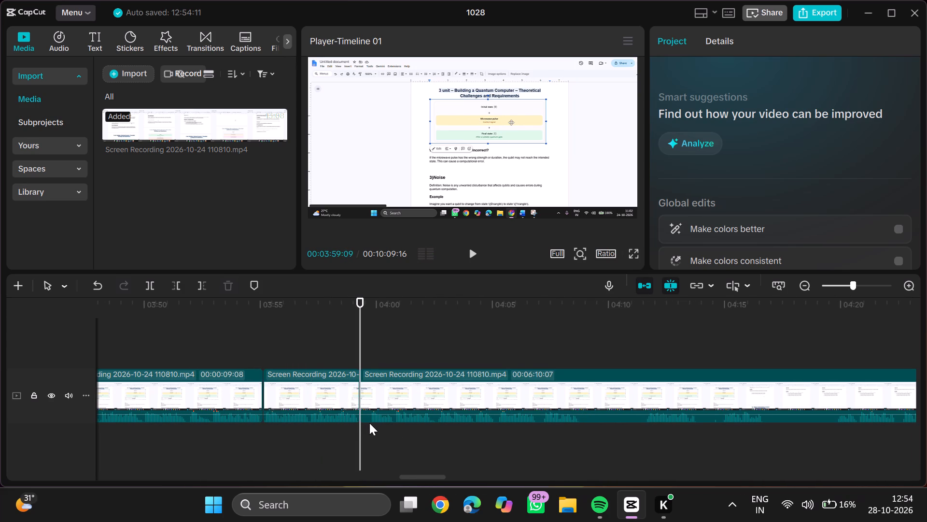
left_click(369, 423)
type("q")
key("space")
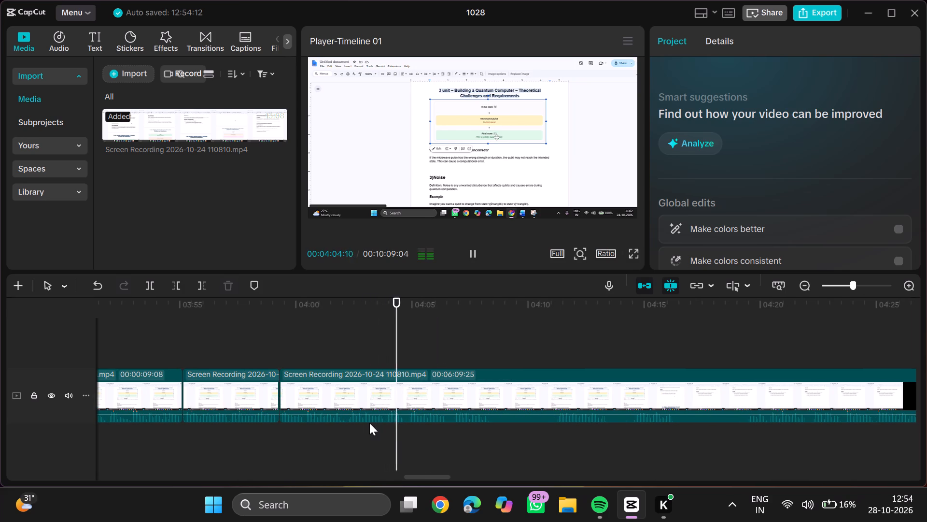
Play on, split the remaining recording at 00:04:08:15, trim about 2 seconds 19 frames off the later part's start, and resume playback.
right_click(425, 428)
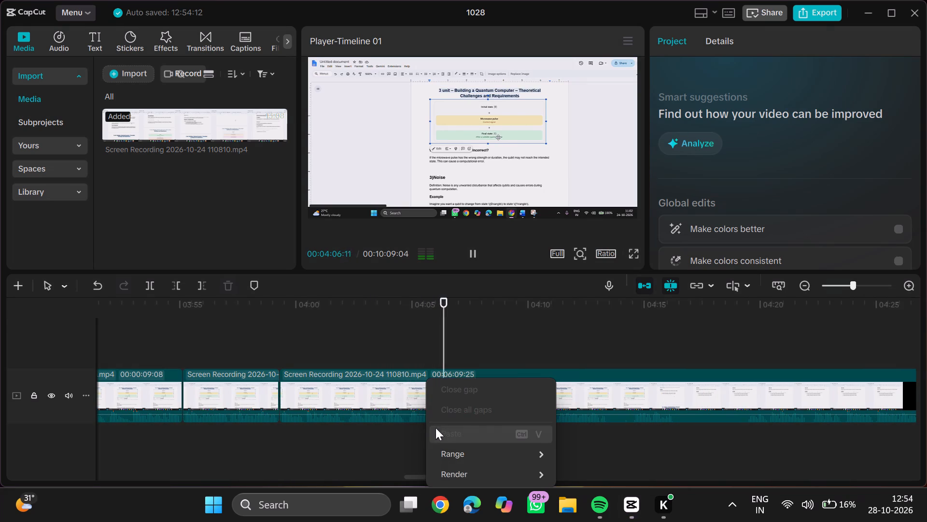
left_click(379, 442)
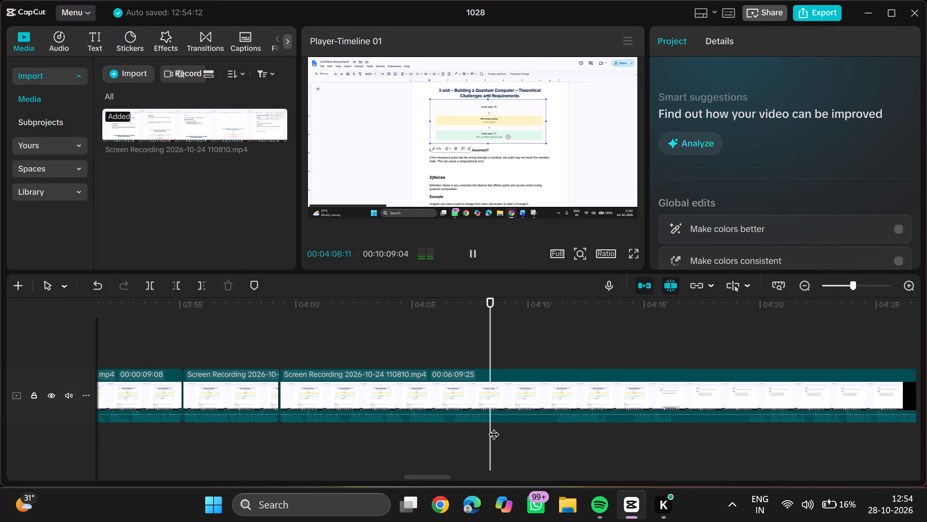
left_click(493, 427)
key("ctrl+b")
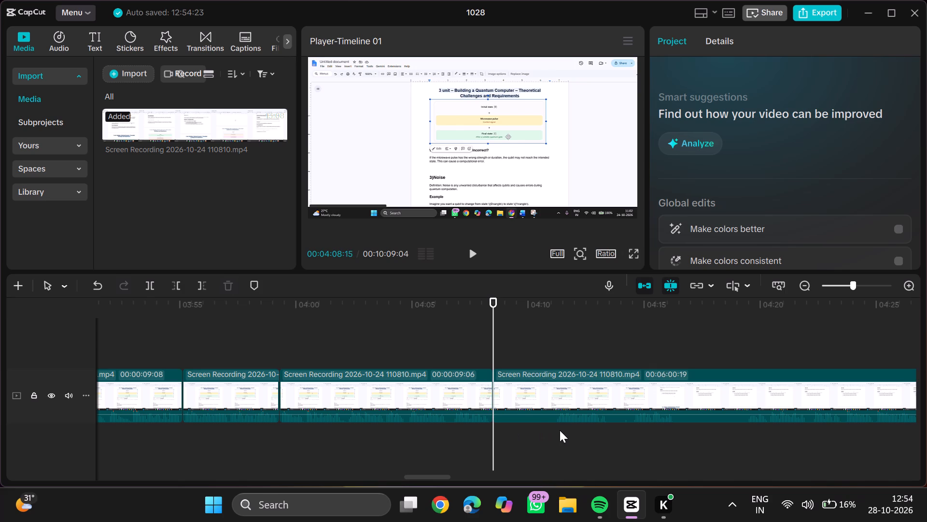
left_click(554, 428)
type("q")
key("space")
scroll(554, 428, "down", 3, "ctrl")
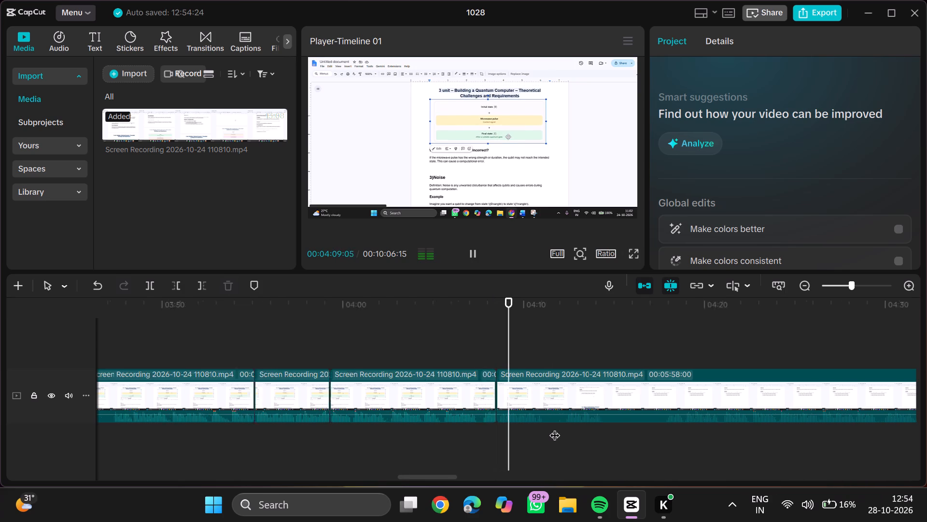
Split the remaining recording at 00:04:11:01, trim 21 frames off the later part's start, and resume playback.
left_click(538, 424)
key("ctrl+b")
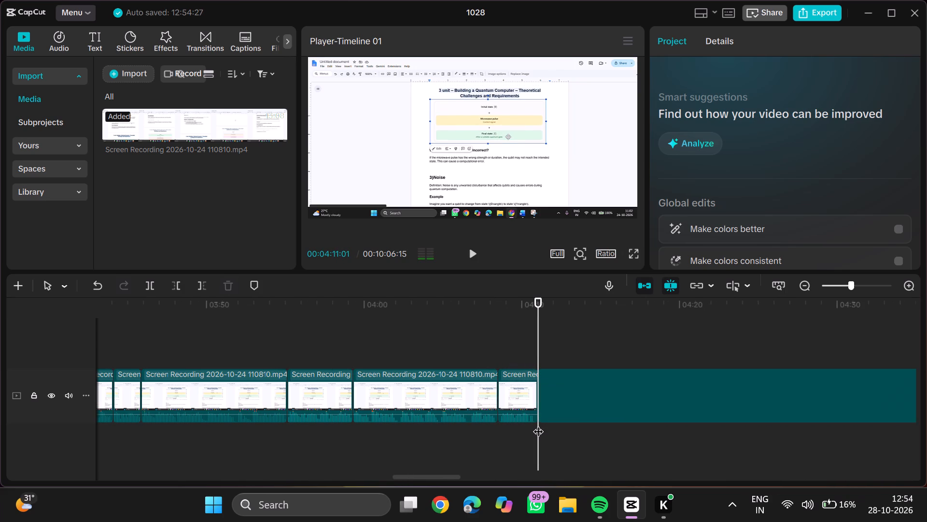
double_click(548, 425)
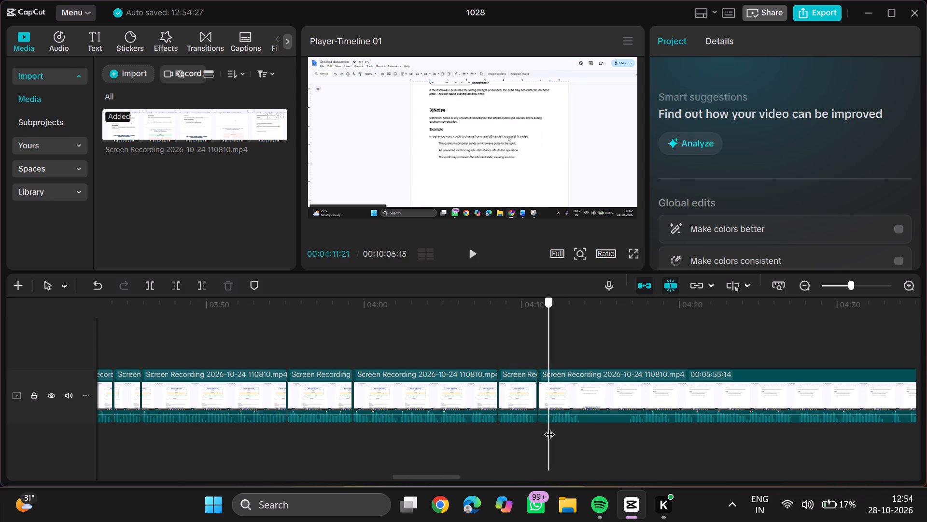
type("q")
key("space")
scroll(549, 427, "down", 1, "ctrl")
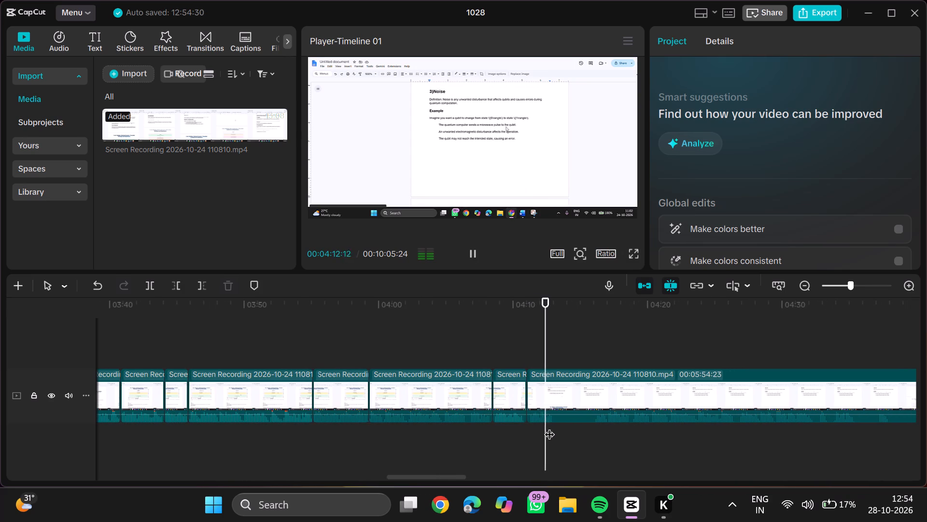
Split the remaining recording at 00:04:13:01, trim about 2 seconds 27 frames off the later part's start, and resume playback.
double_click(554, 423)
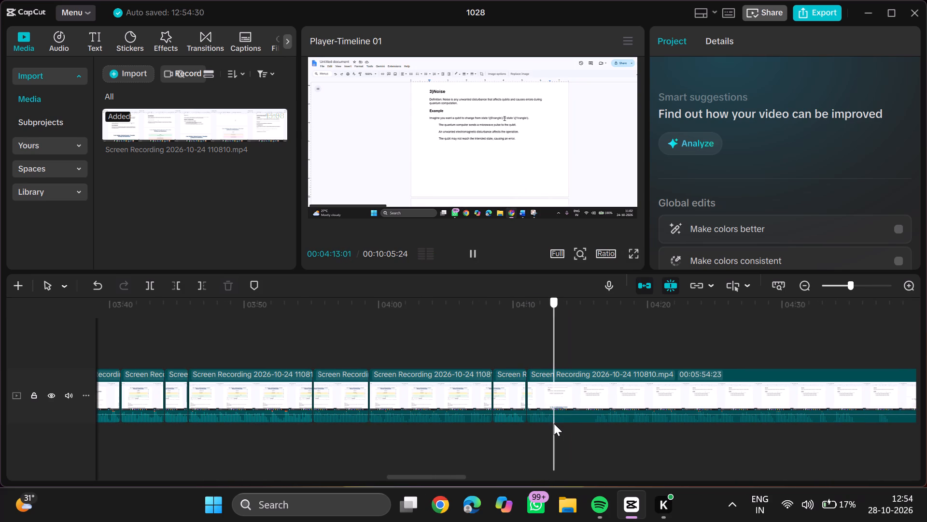
left_click(554, 423, "ctrl")
key("ctrl+b")
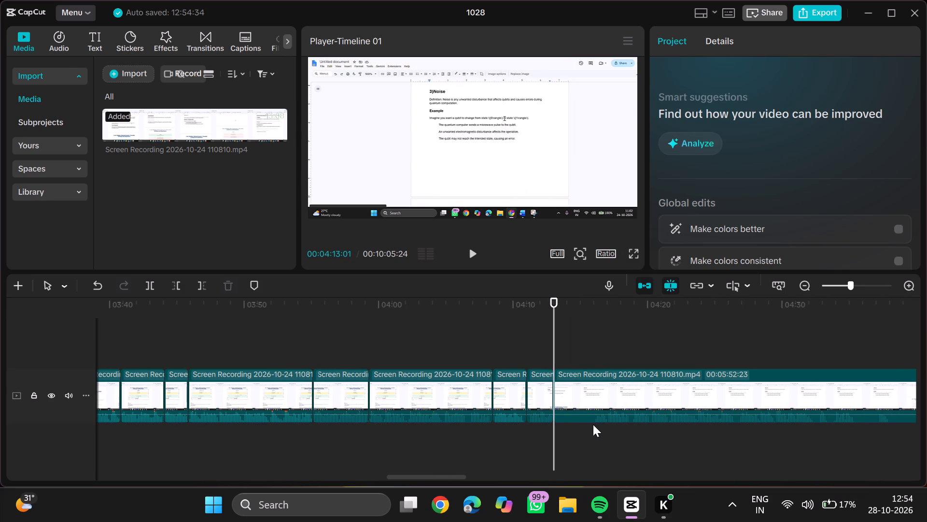
left_click(593, 424)
type("q")
key("space")
Play on, split the remaining recording at about 00:04:17:11, trim about 1 second 10 frames off the later part's start, and resume playback.
scroll(593, 424, "down", 2, "ctrl")
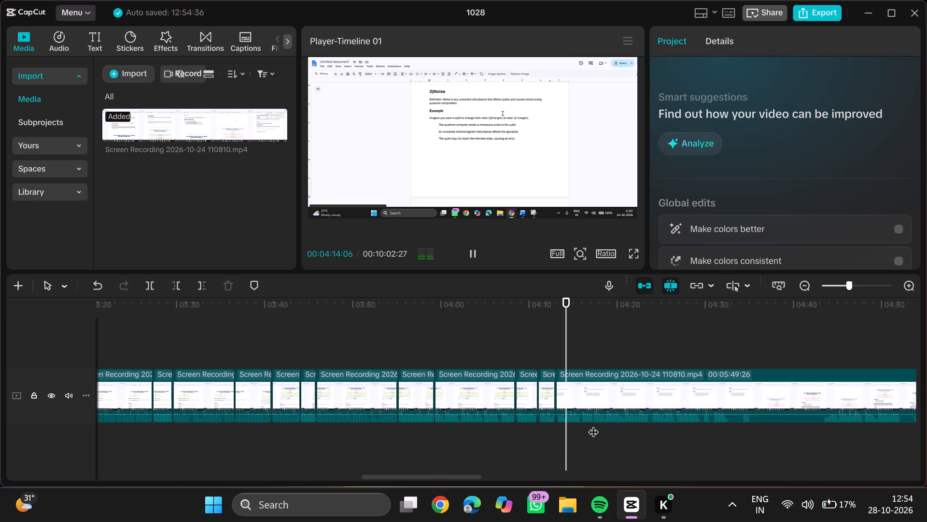
scroll(593, 424, "left", 1)
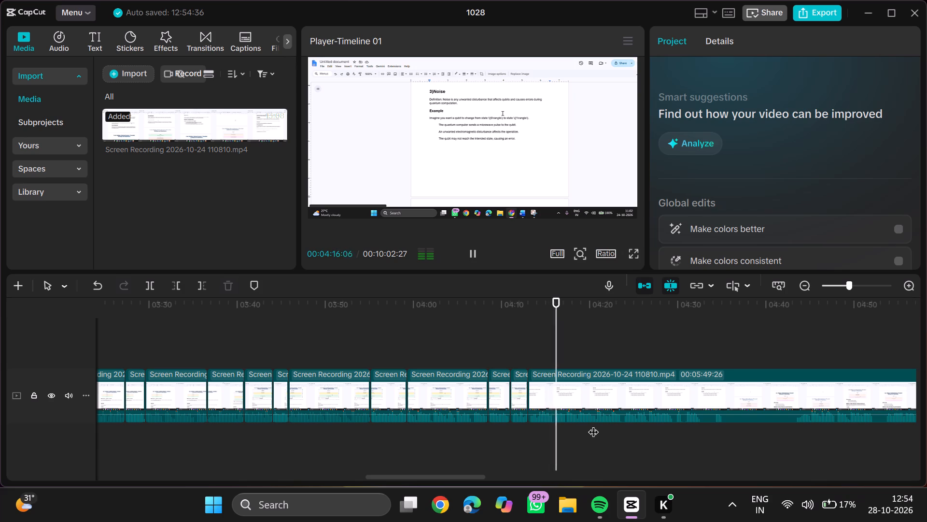
scroll(593, 424, "left", 1)
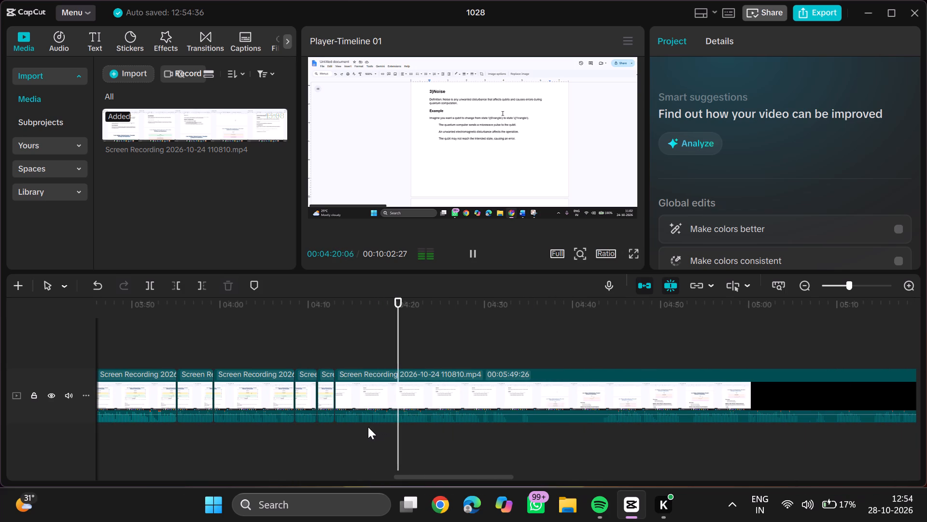
scroll(368, 427, "up", 8, "ctrl")
left_click(260, 430)
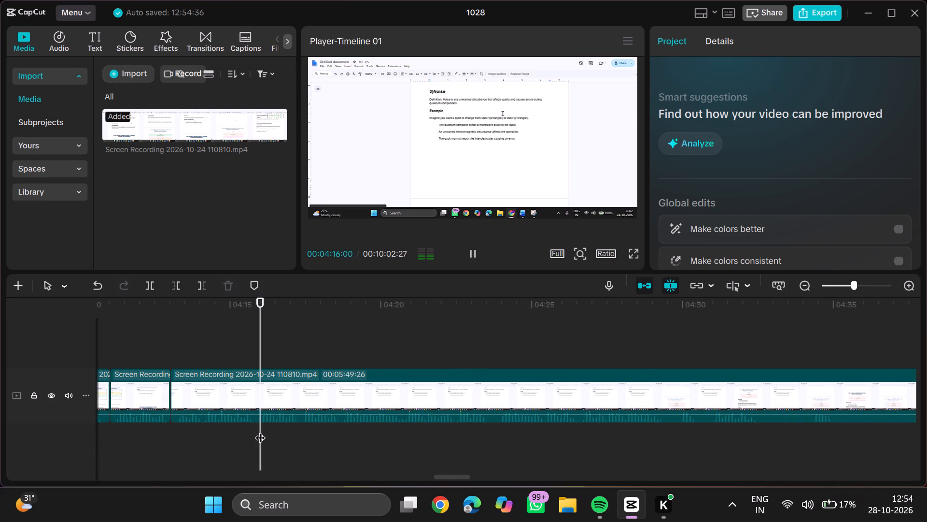
key("space")
scroll(260, 430, "down", 1, "ctrl")
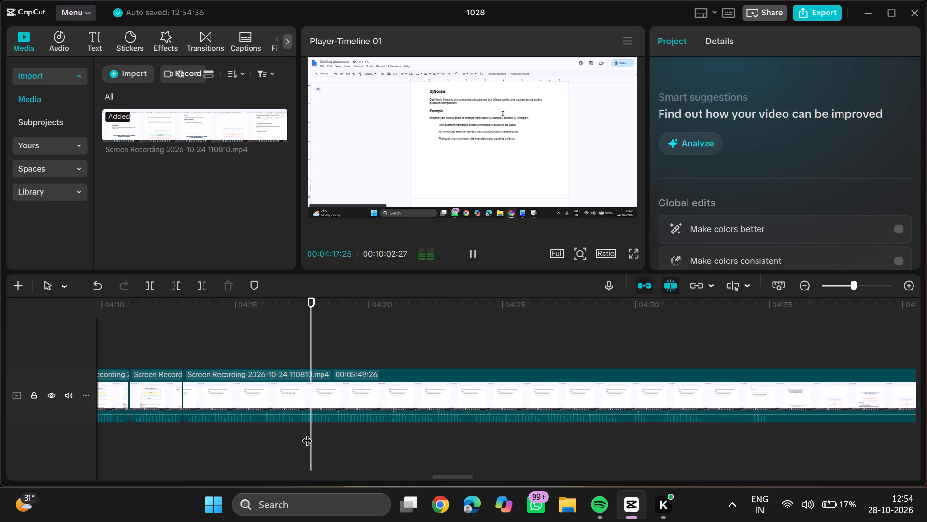
left_click(299, 427)
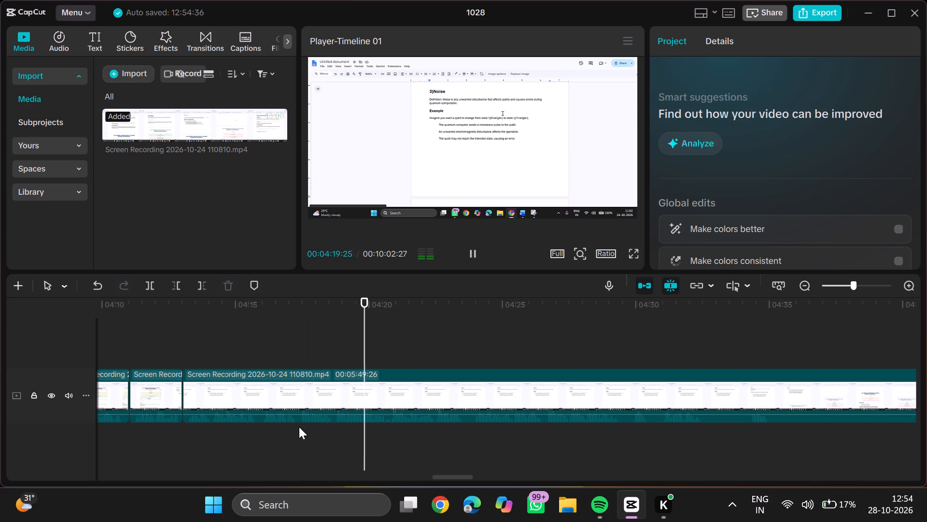
key("ctrl+b")
left_click(334, 424)
type("q")
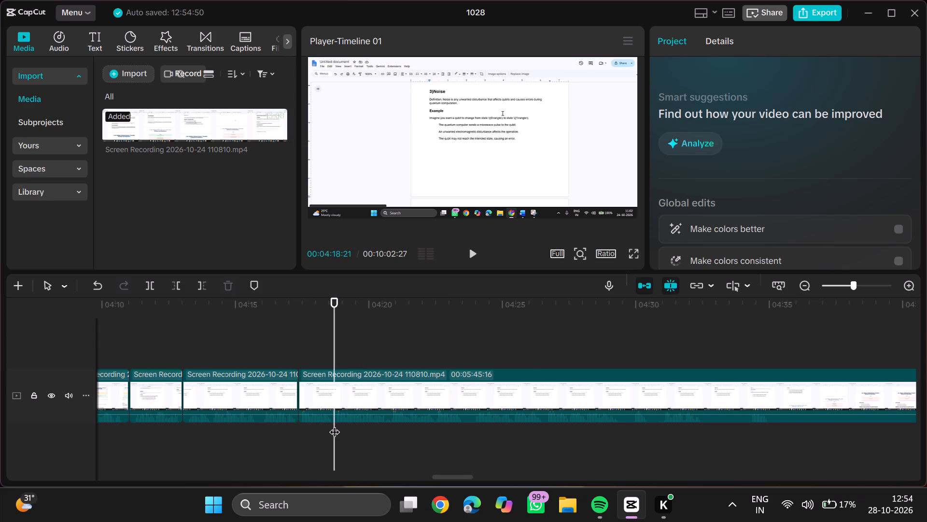
key("space")
Split the remaining recording at 00:04:22:06, trim 9 frames off the later part's start, and resume playback.
scroll(334, 424, "down", 4, "ctrl")
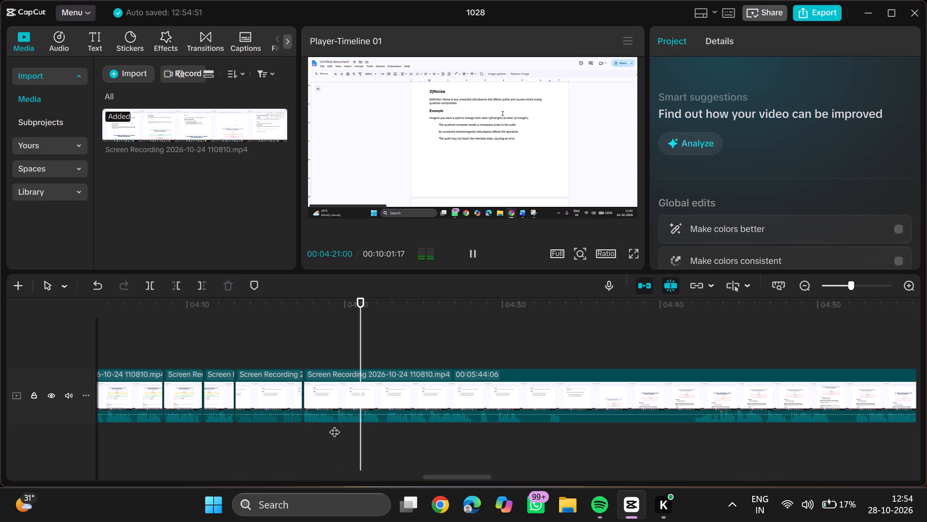
scroll(374, 416, "up", 4, "ctrl")
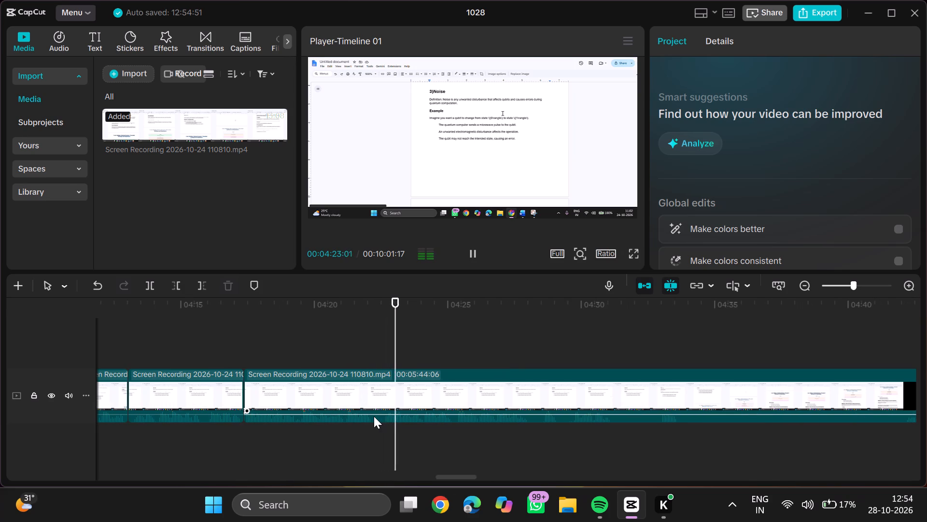
left_click(373, 425)
key("ctrl+b")
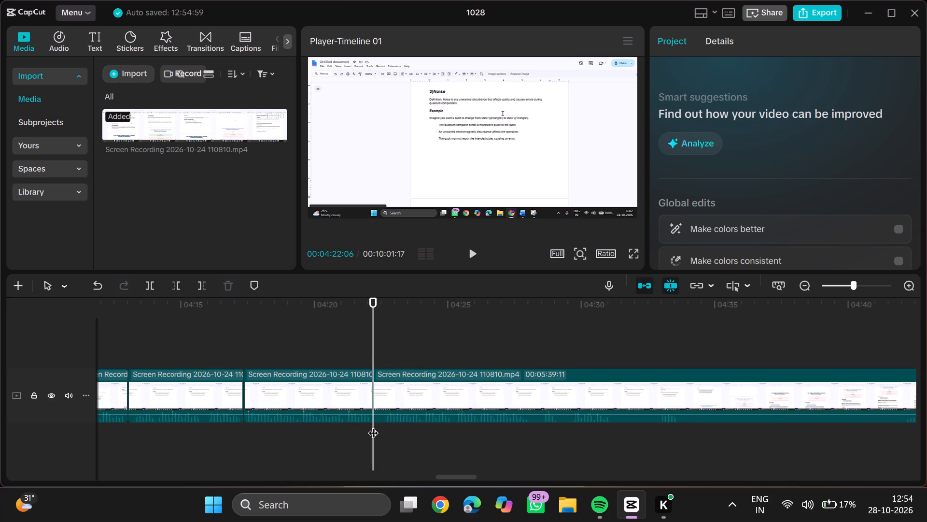
left_click(381, 427)
type("q")
key("space")
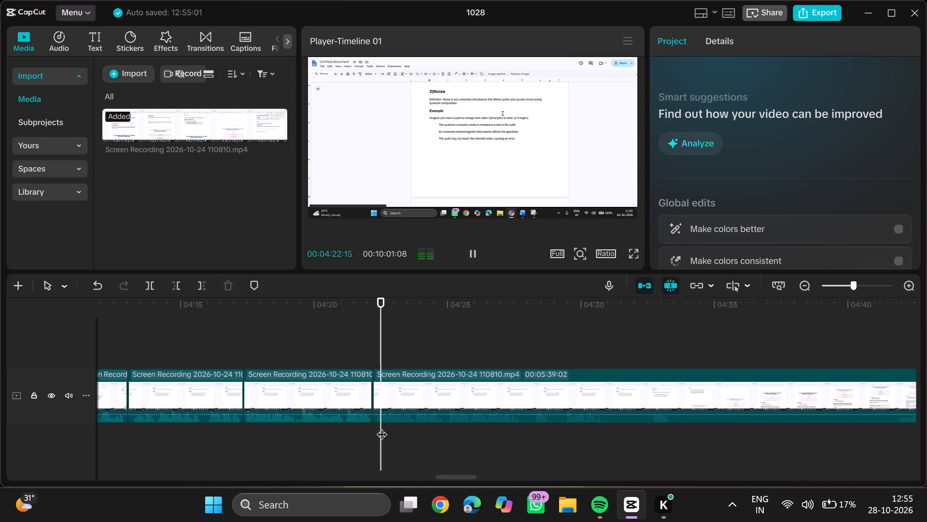
Split the remaining recording at 00:04:27:28, trim about 1 second 10 frames off the later part's start, and resume playback.
scroll(381, 427, "down", 5, "ctrl")
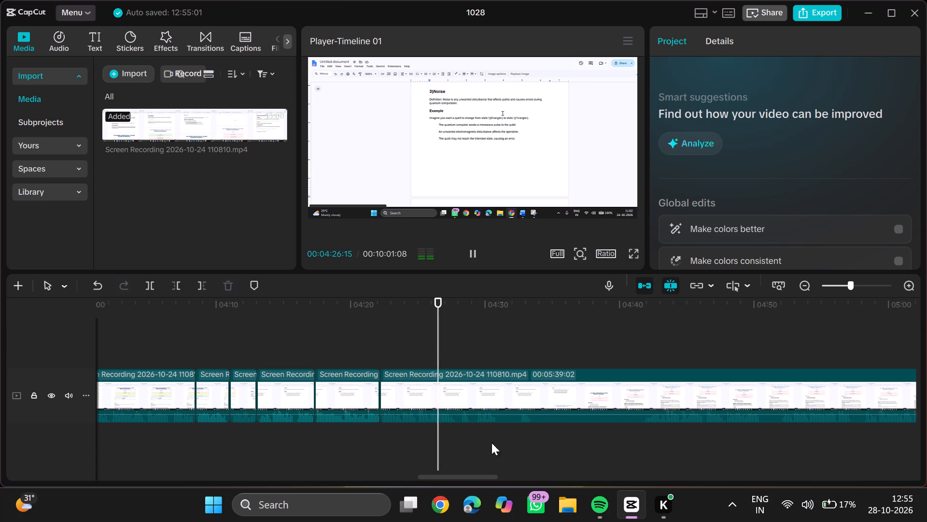
left_click(457, 425)
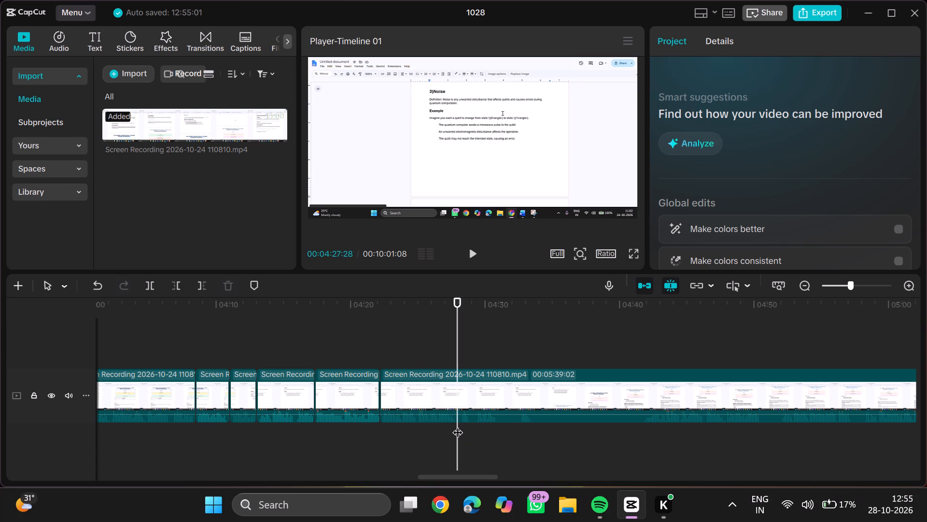
double_click(457, 425)
key("ctrl+n")
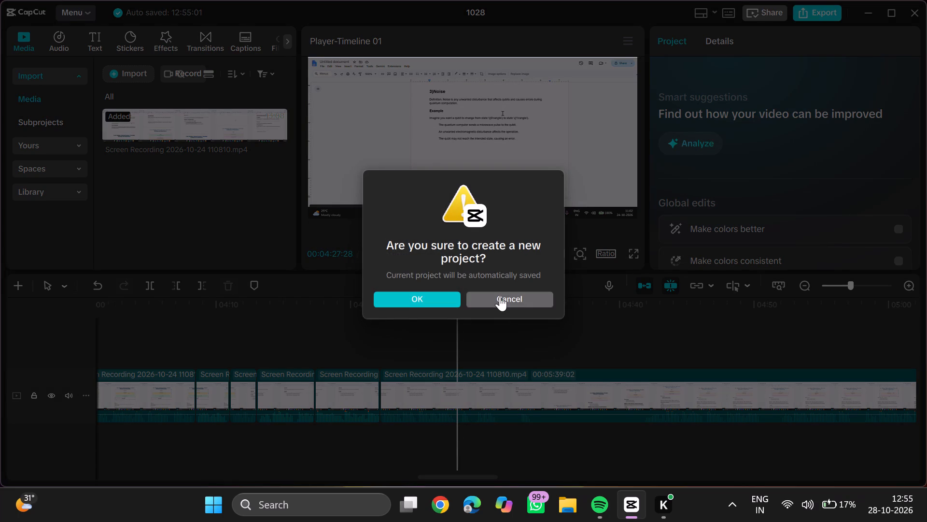
left_click(500, 296)
key("ctrl+b")
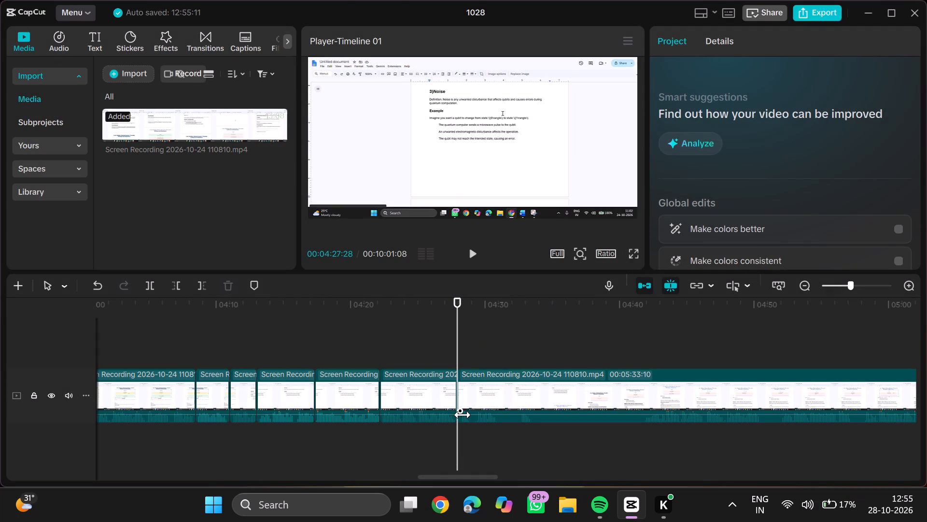
key("space")
scroll(463, 415, "up", 7, "ctrl")
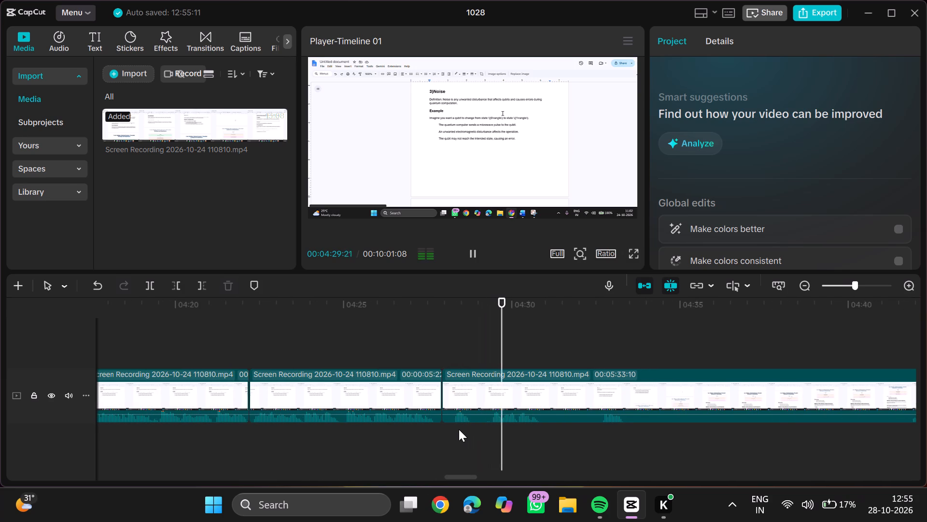
scroll(482, 432, "down", 4, "ctrl")
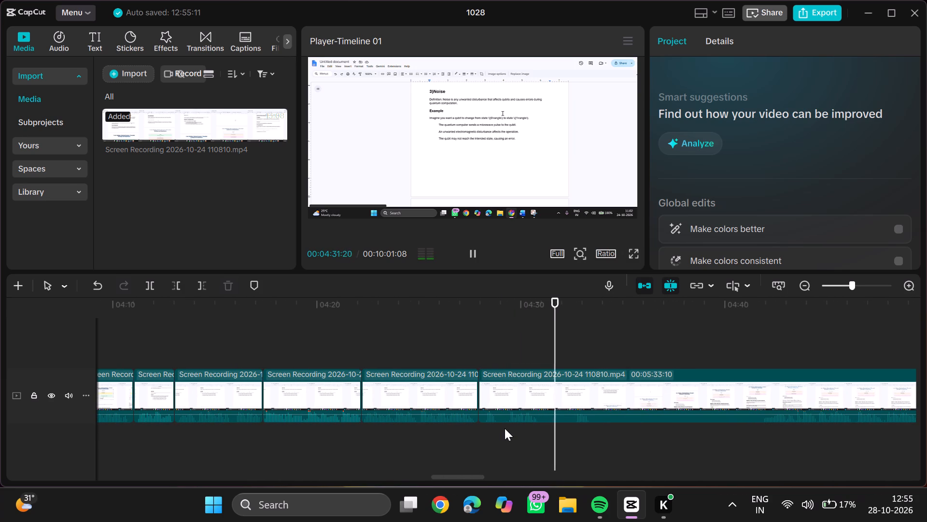
triple_click(507, 425)
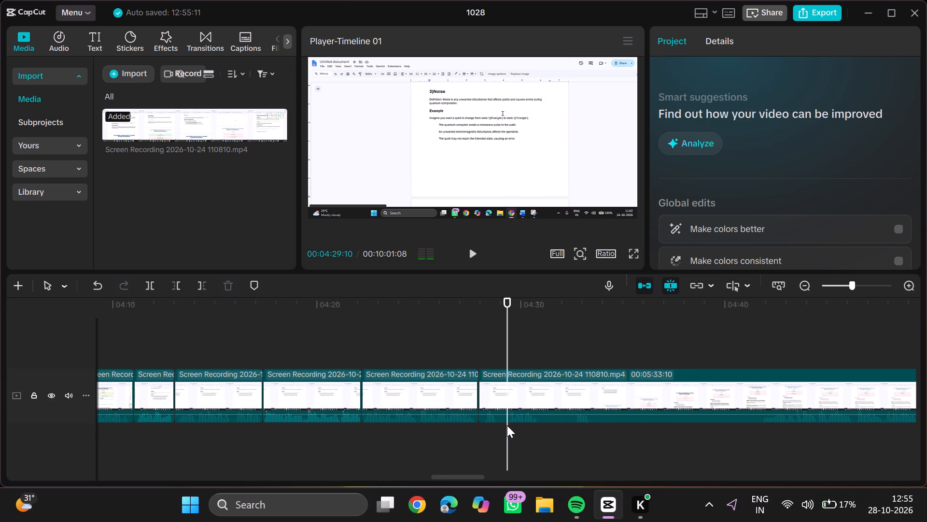
left_click(507, 425)
type("q")
key("space")
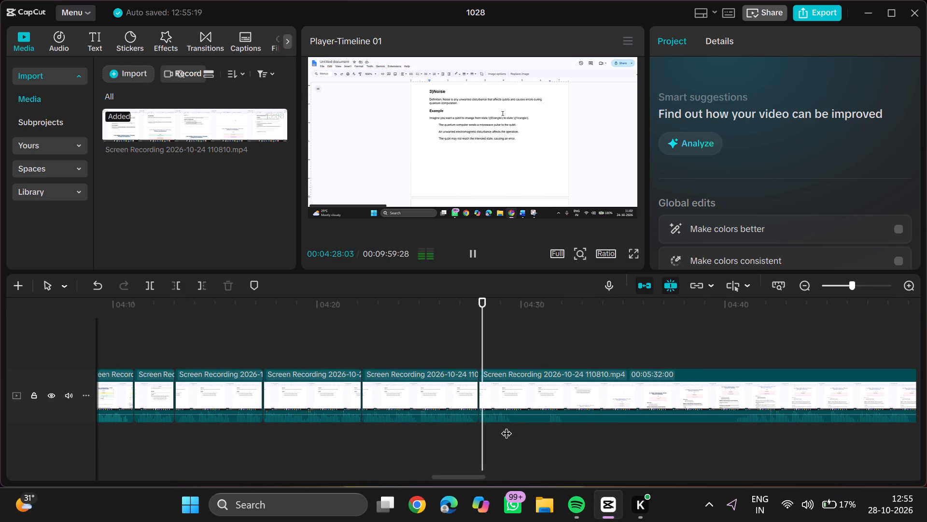
Split the remaining recording at about 00:04:29:21, trim about 1 second 17 frames off the later part's start, and resume playback.
left_click(515, 424)
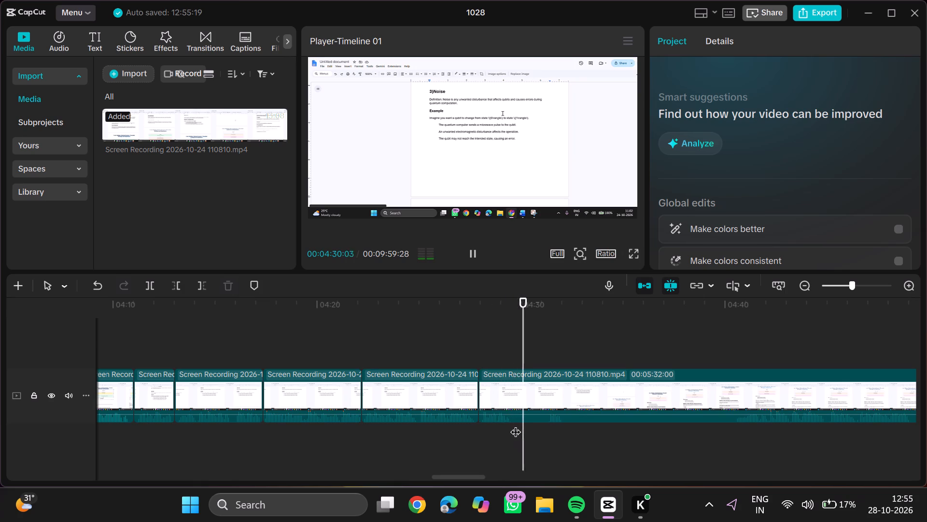
key("ctrl+b")
left_click(547, 428)
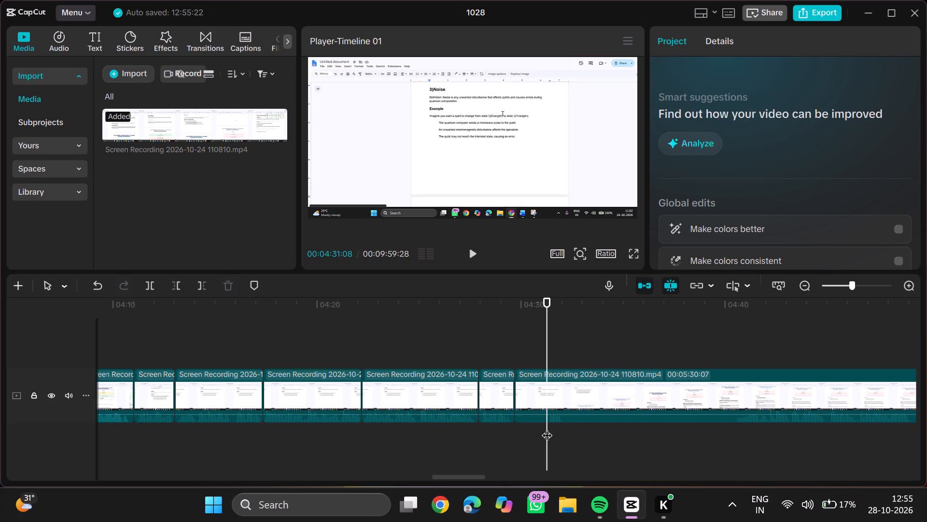
type("q")
key("space")
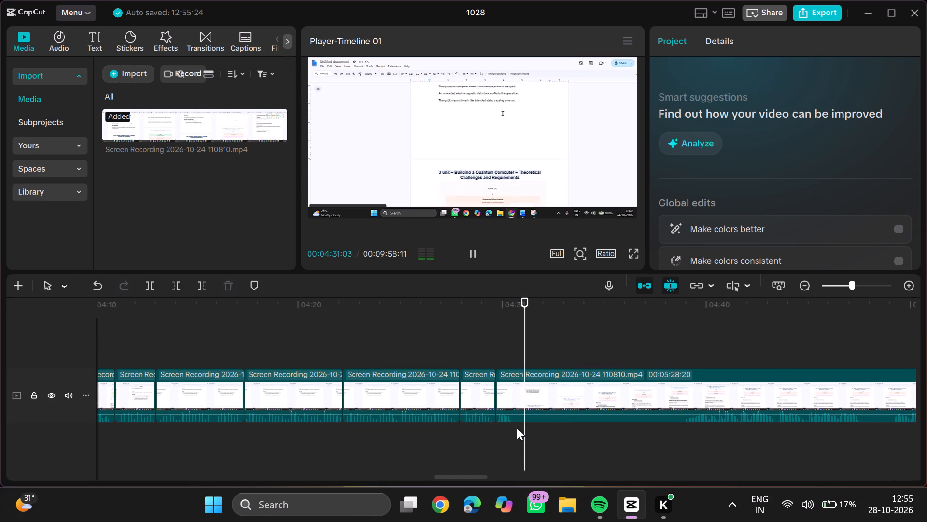
Split the remaining recording at 00:04:30:18, trim about 8 seconds 7 frames off the later part's start, and resume playback.
left_click(515, 424)
key("ctrl+b")
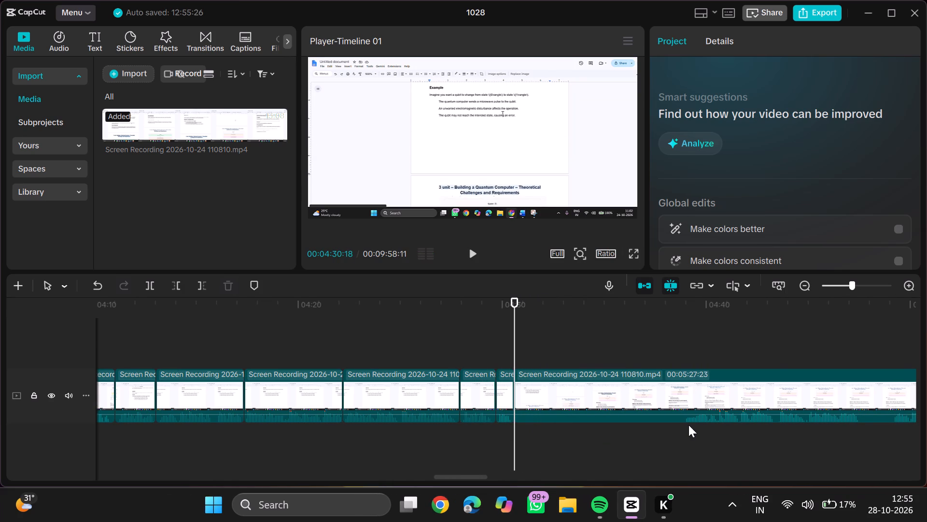
left_click(683, 425)
type("q")
key("space")
Play on, split the remaining recording at 00:04:39:12, trim about 1 second 9 frames off the later part's start, and resume playback.
scroll(683, 425, "down", 2, "ctrl")
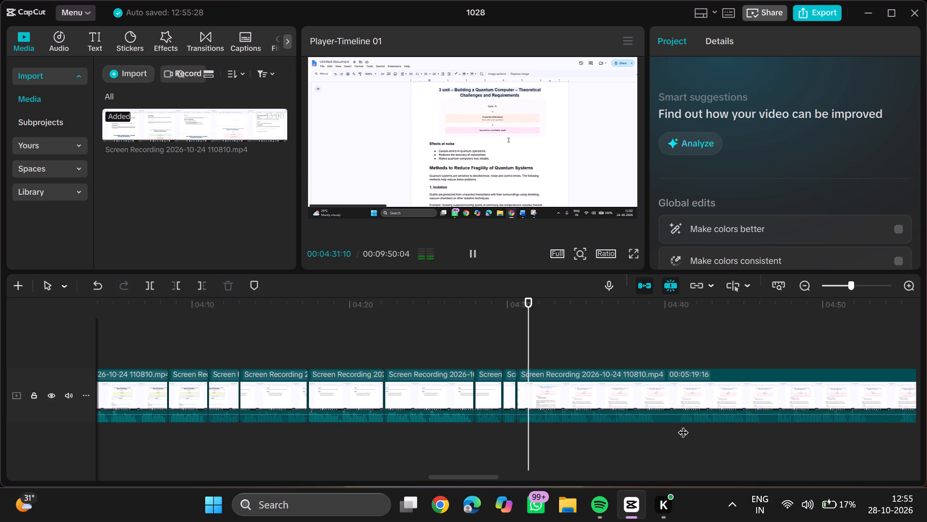
scroll(683, 425, "left", 1)
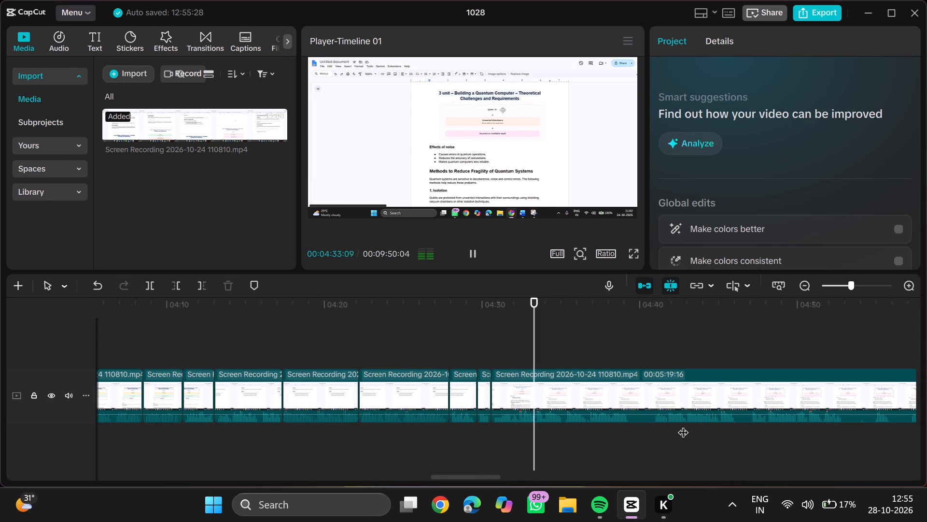
scroll(683, 425, "left", 1)
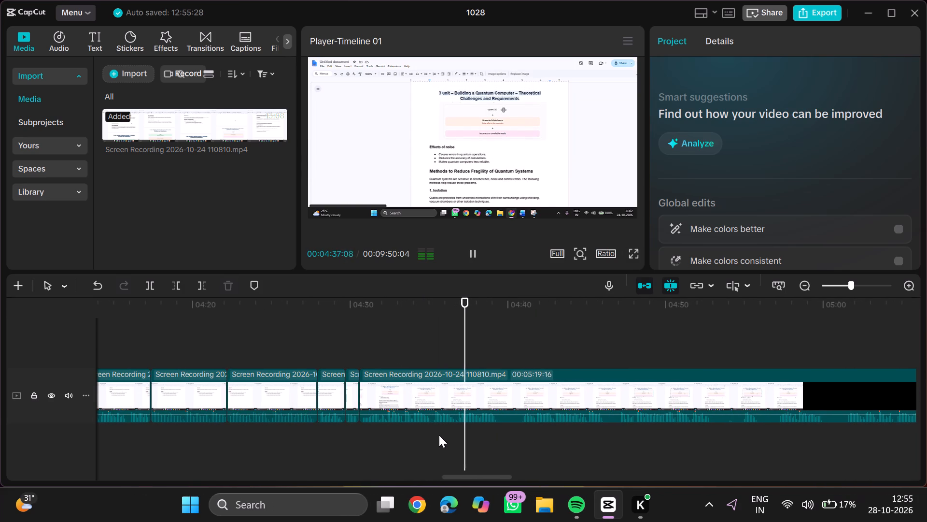
key("space")
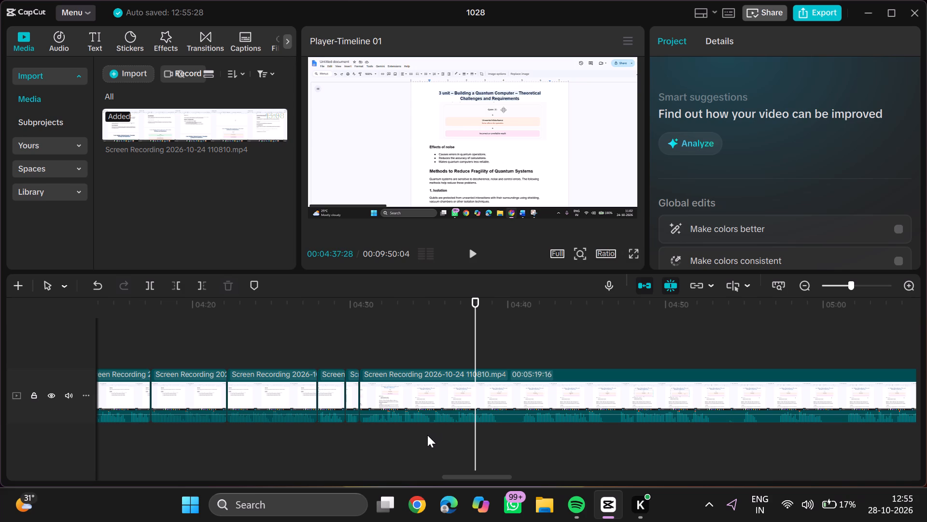
left_click(426, 435)
key("space")
scroll(426, 435, "left", 1)
left_click(411, 427)
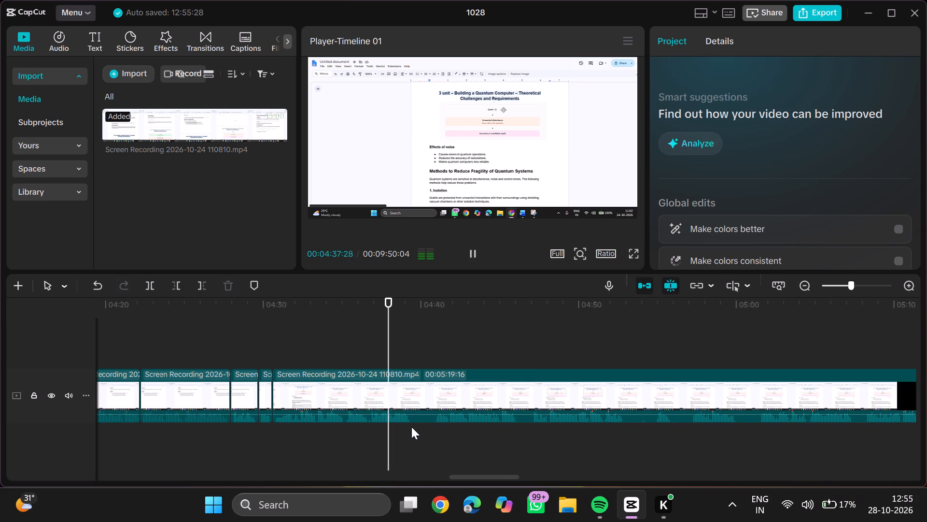
key("ctrl+b")
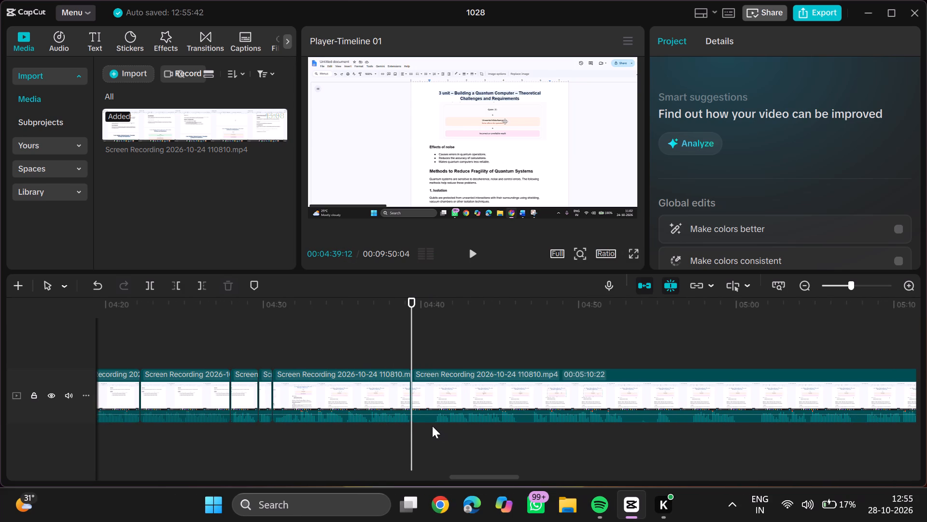
left_click(432, 426)
type("q")
key("space")
Trim about 2 seconds 8 frames more off the later part's start and play on from the cut at 00:04:39:12.
scroll(432, 426, "down", 2, "ctrl")
scroll(432, 426, "left", 1)
scroll(415, 426, "up", 4, "ctrl")
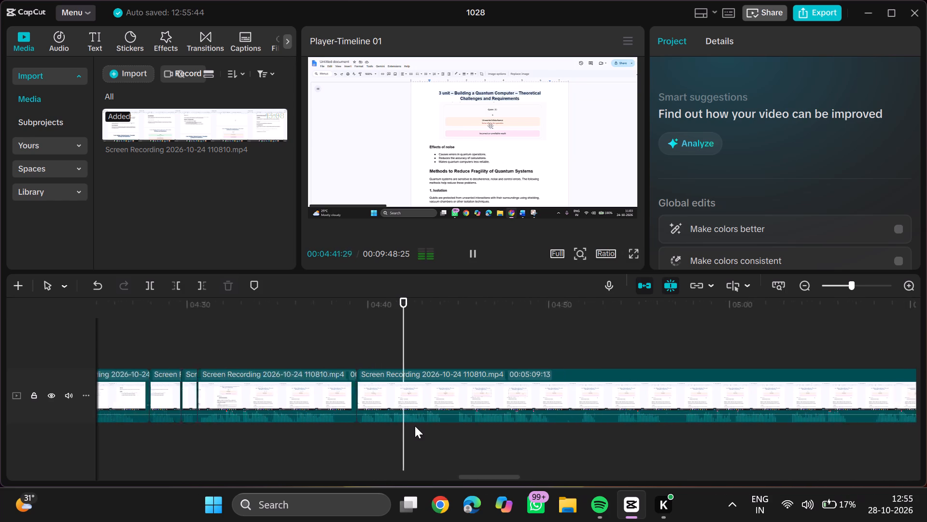
scroll(415, 426, "up", 2, "ctrl")
left_click(394, 425)
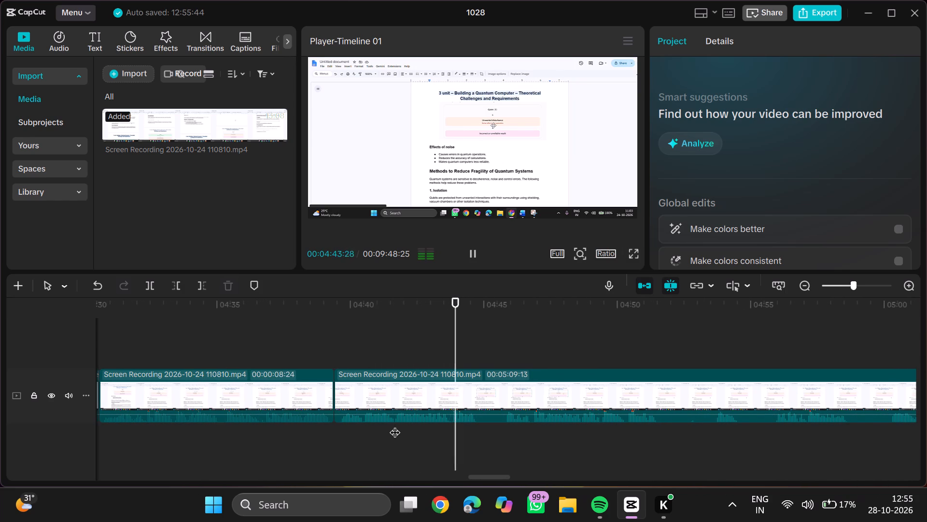
type("q")
key("space")
key("space")
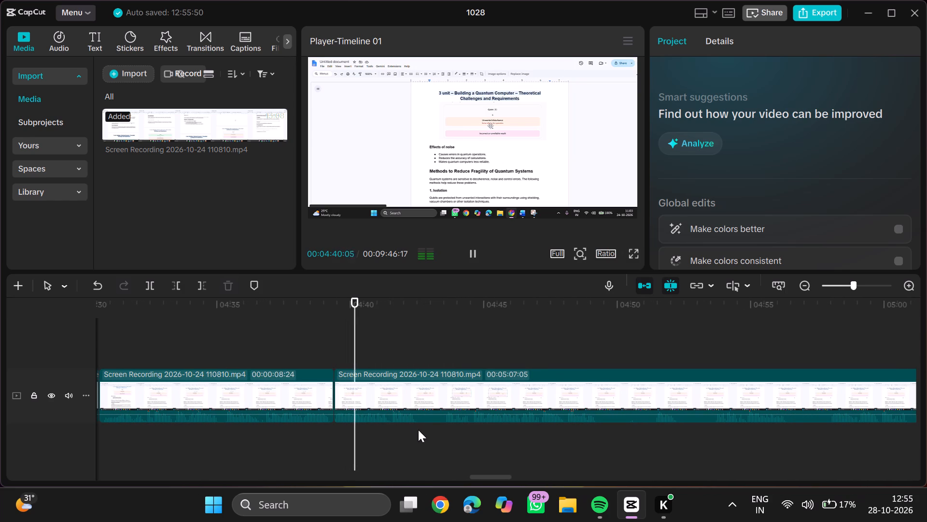
Split the remaining recording at 00:04:42:15, trim about 28 frames off the later part's start, and resume playback.
left_click(417, 425)
key("ctrl+b")
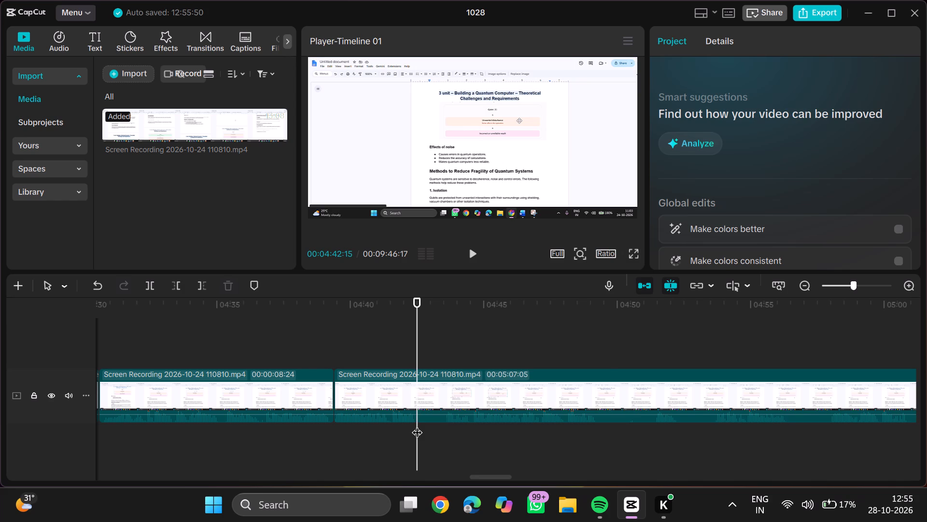
left_click(442, 425)
type("q")
key("space")
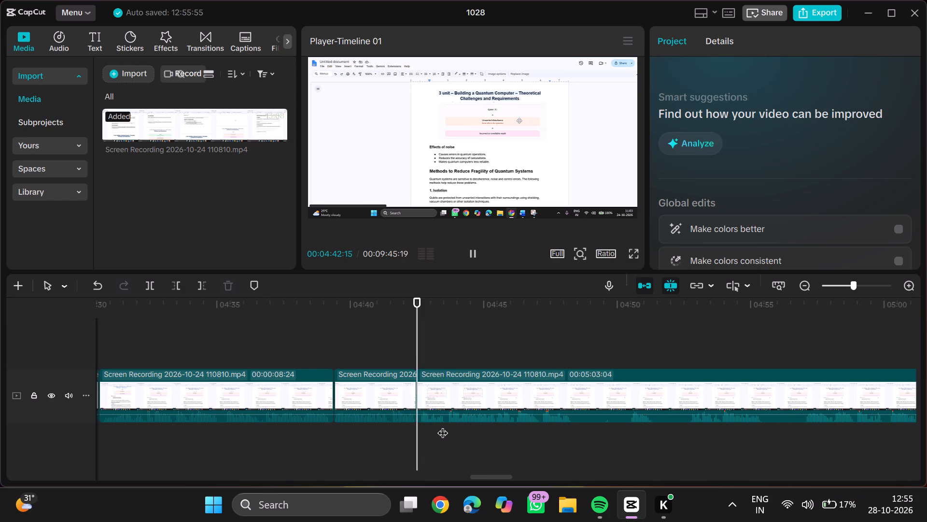
Play on, split the remaining recording at 00:04:48:12, trim about 2 seconds off the later part's start, and resume playback.
scroll(442, 425, "down", 1, "ctrl")
scroll(449, 421, "up", 2, "ctrl")
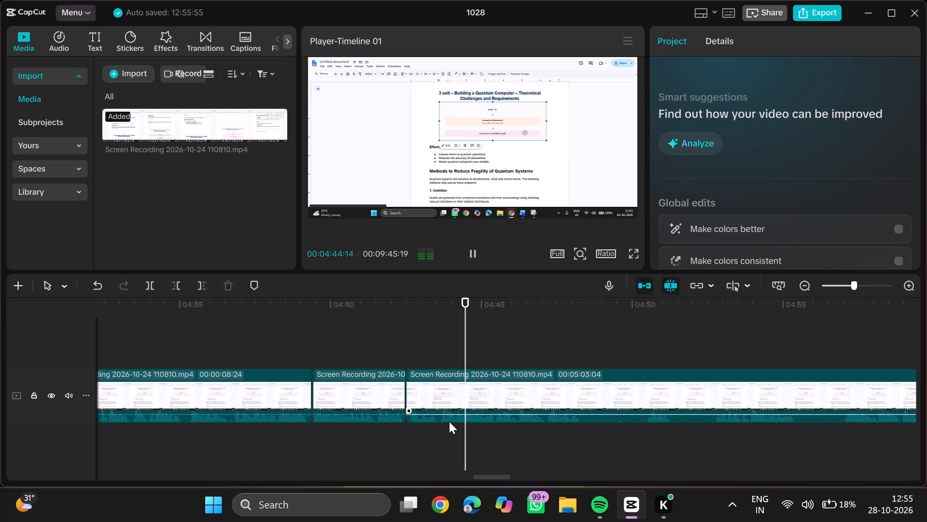
scroll(449, 421, "left", 1)
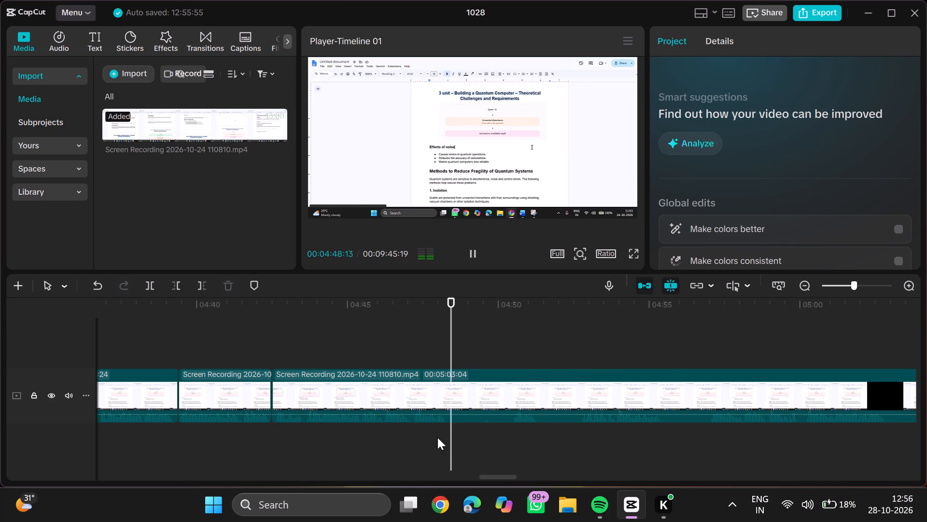
left_click(450, 427)
key("ctrl+b")
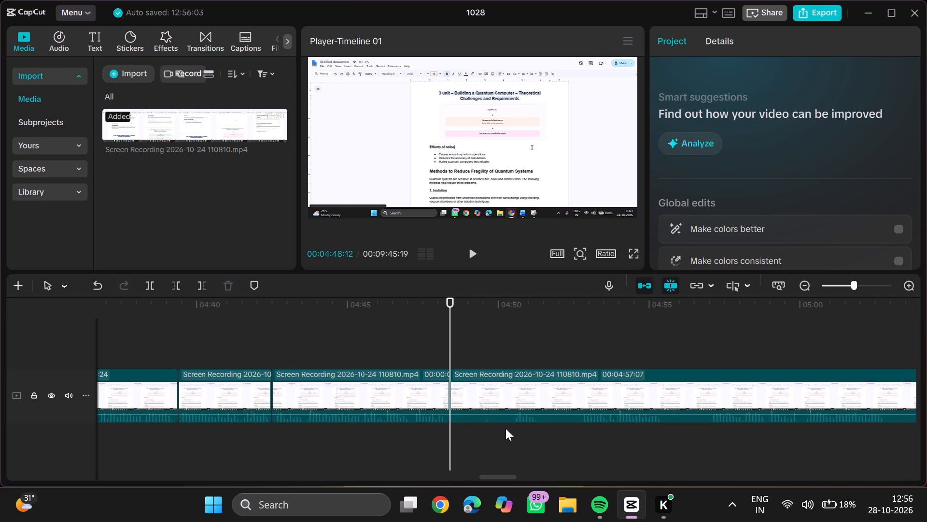
left_click(511, 426)
type("q")
key("space")
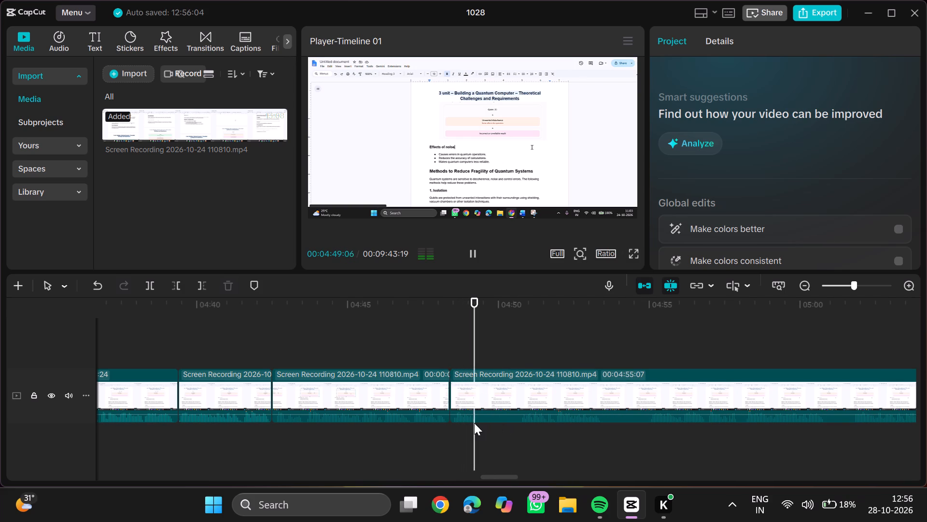
Split the remaining recording at 00:04:49:12, trim about 1 second 9 frames off the later part's start, and resume playback.
left_click(480, 426)
key("ctrl+b")
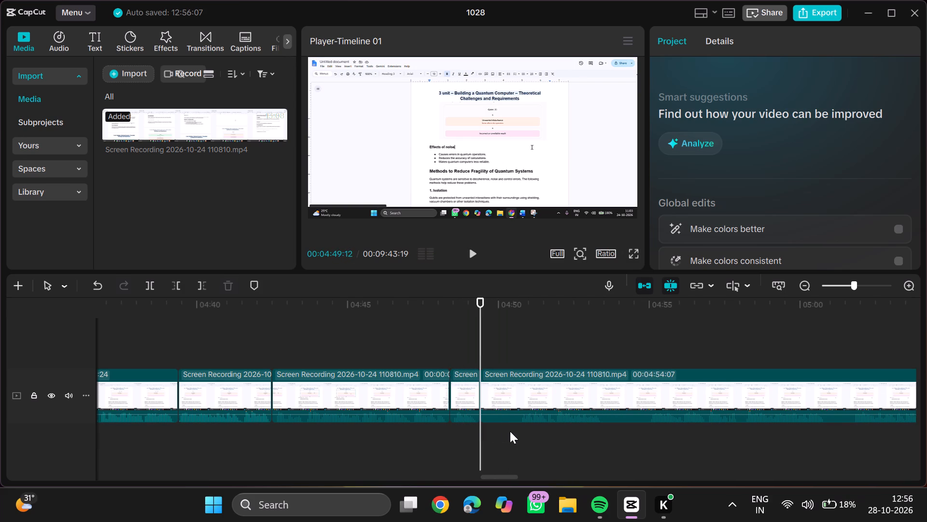
left_click(522, 426)
left_click(522, 426)
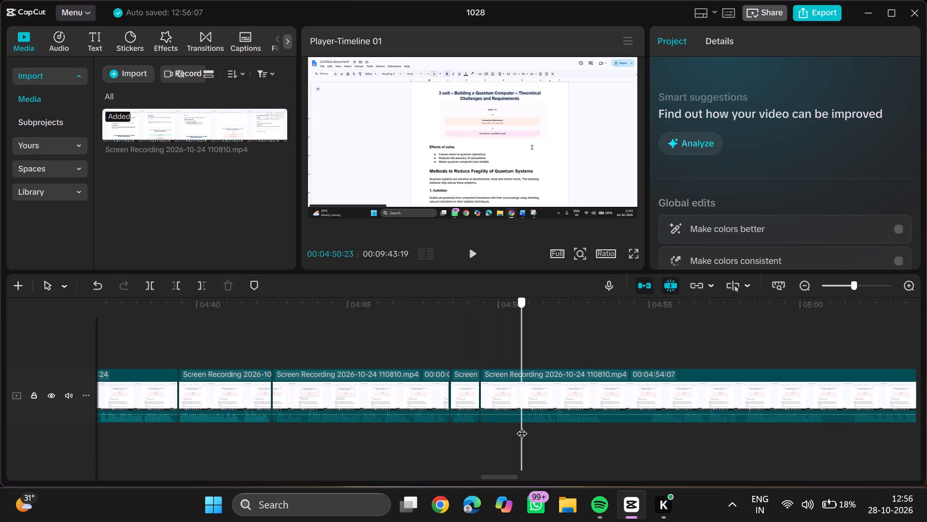
type("q")
key("space")
Play on and trim about 1 second 6 frames more off the start of the part after the cut at 00:04:49:12.
scroll(519, 427, "left", 1)
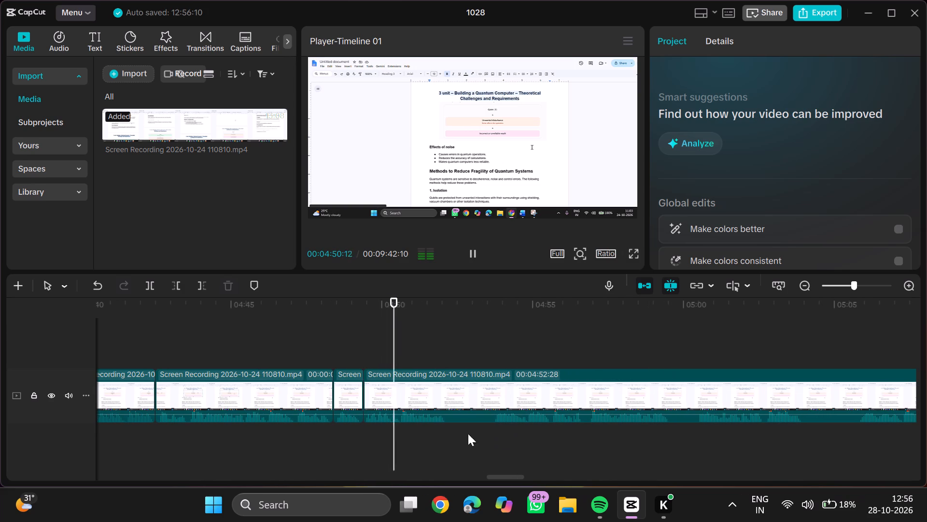
double_click(401, 422)
scroll(401, 422, "up", 4, "ctrl")
scroll(401, 422, "left", 1)
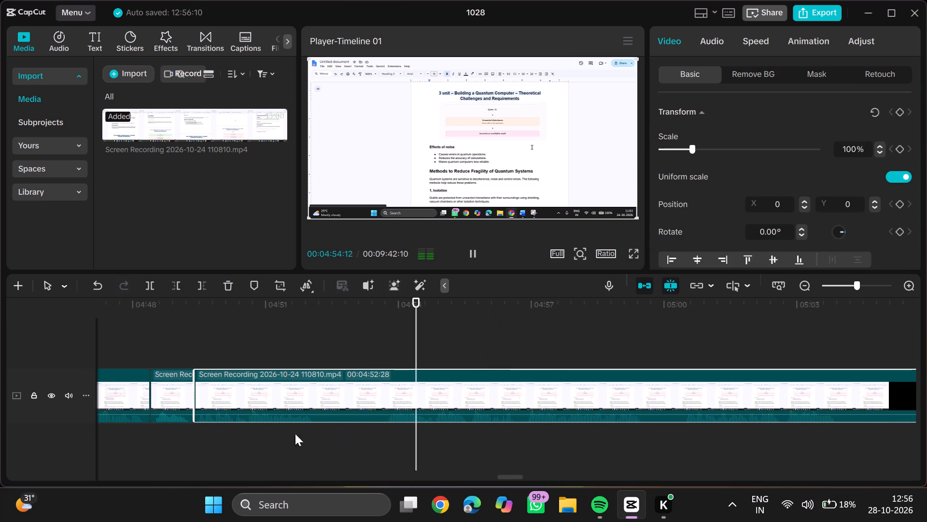
triple_click(249, 429)
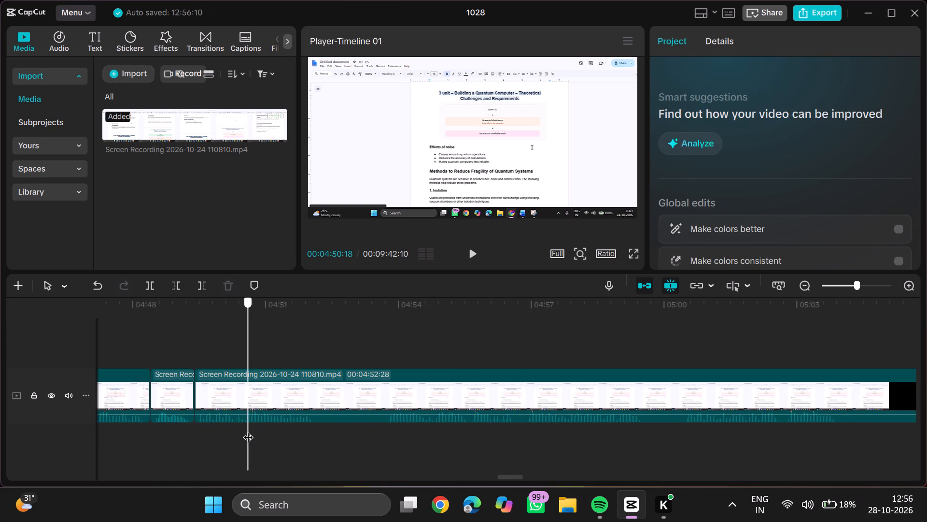
key("q")
Split the remaining recording at 00:04:50:27, play on, trim about 2 seconds 21 frames off the later part's start, and resume playback.
left_click(262, 428)
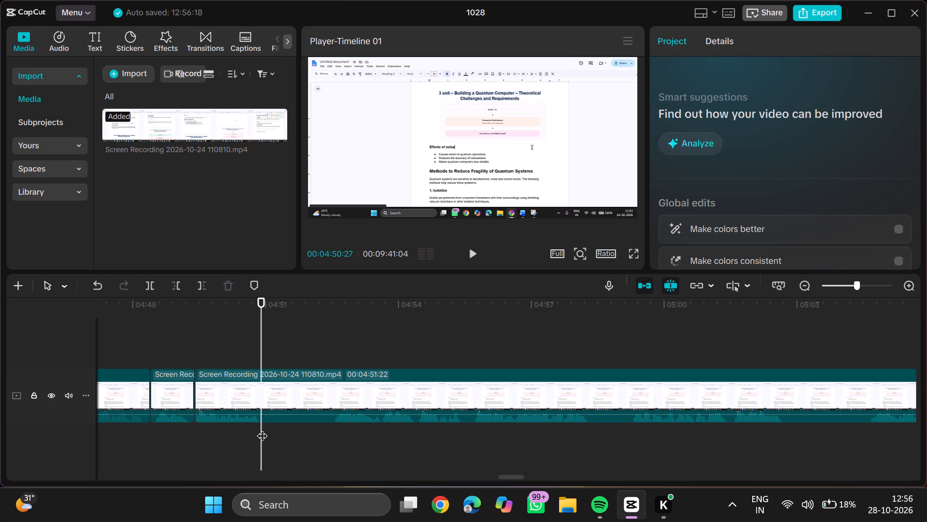
key("ctrl+b")
left_click(332, 431)
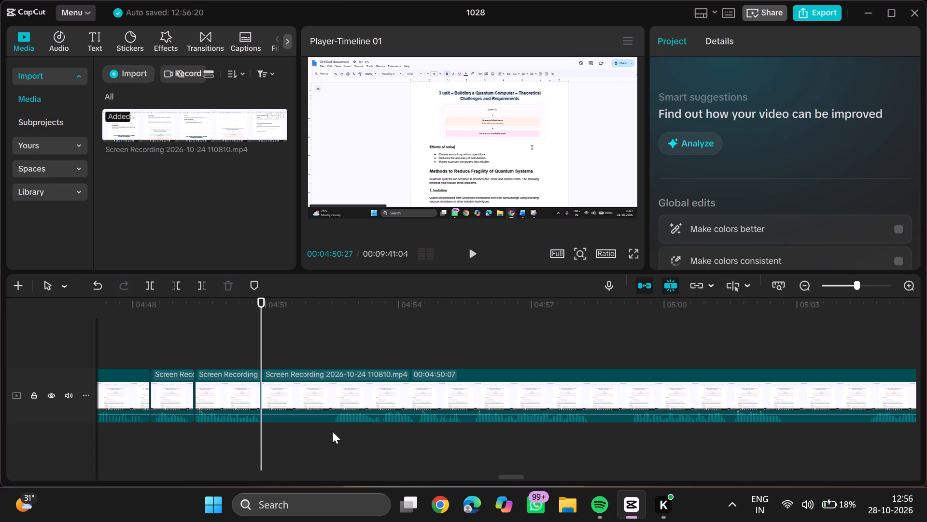
key("space")
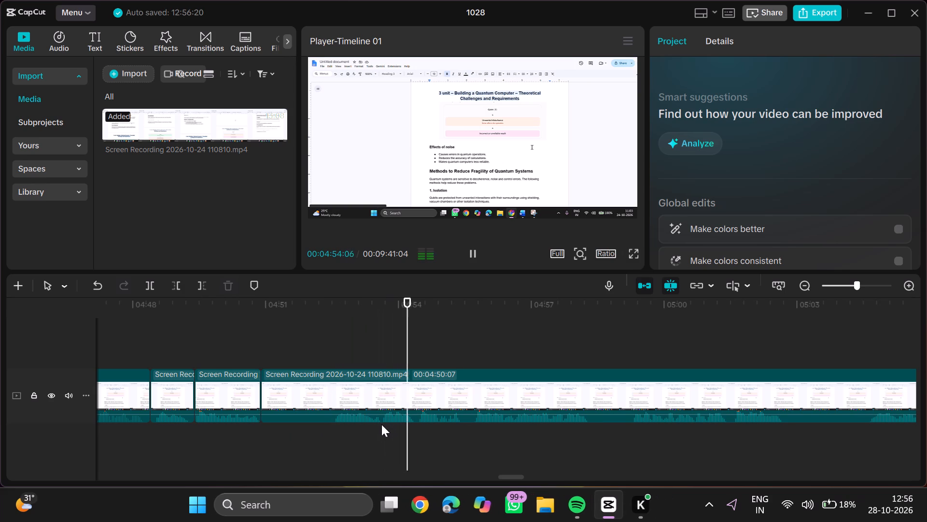
left_click(381, 424)
type("q")
key("space")
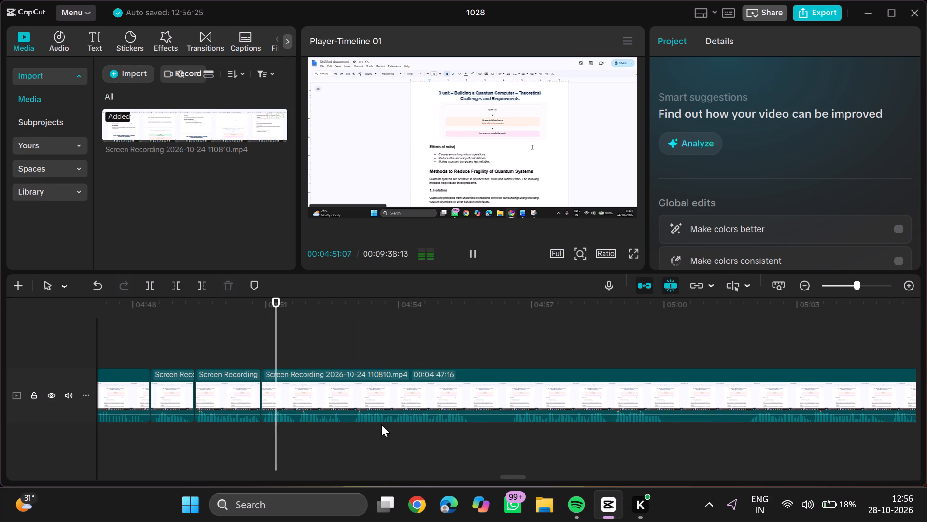
Split the remaining recording at 00:04:52:23, trim about 7 frames off the later part's start, and resume playback.
left_click(341, 423)
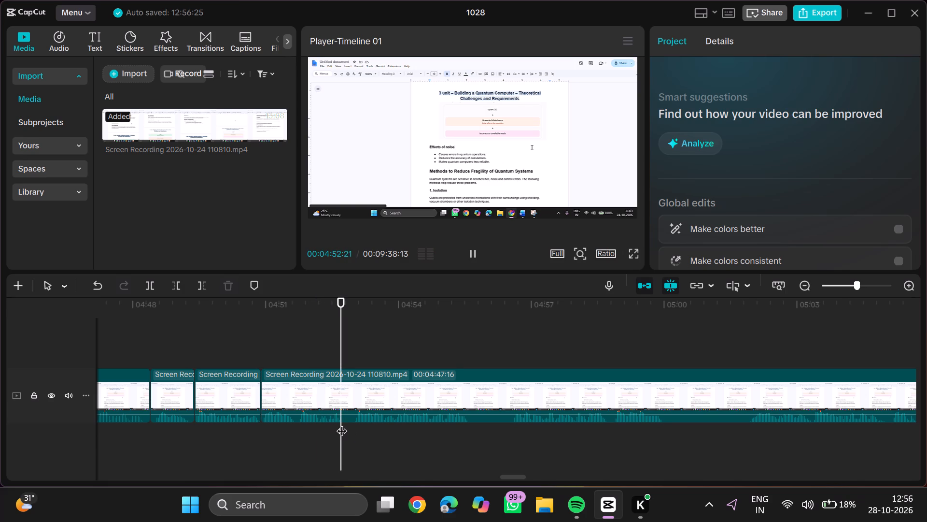
left_click(341, 423)
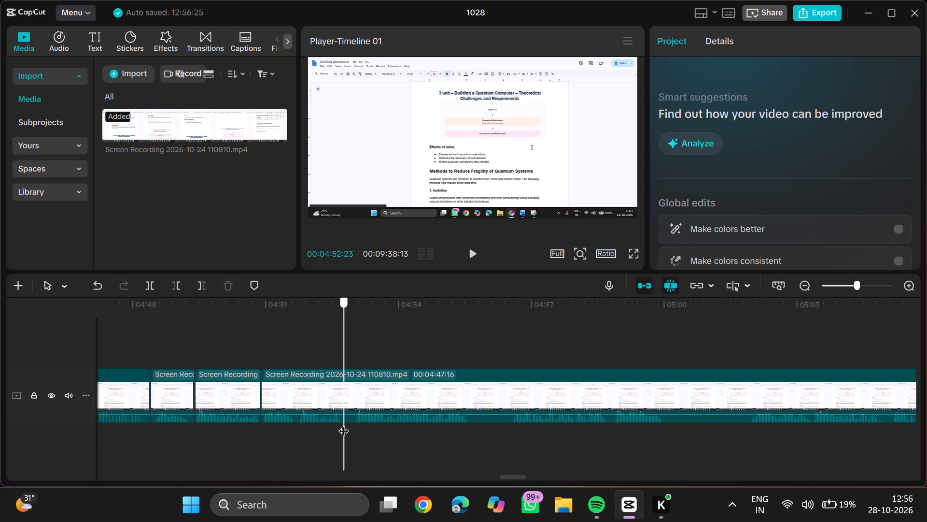
key("ctrl+b")
left_click(355, 424)
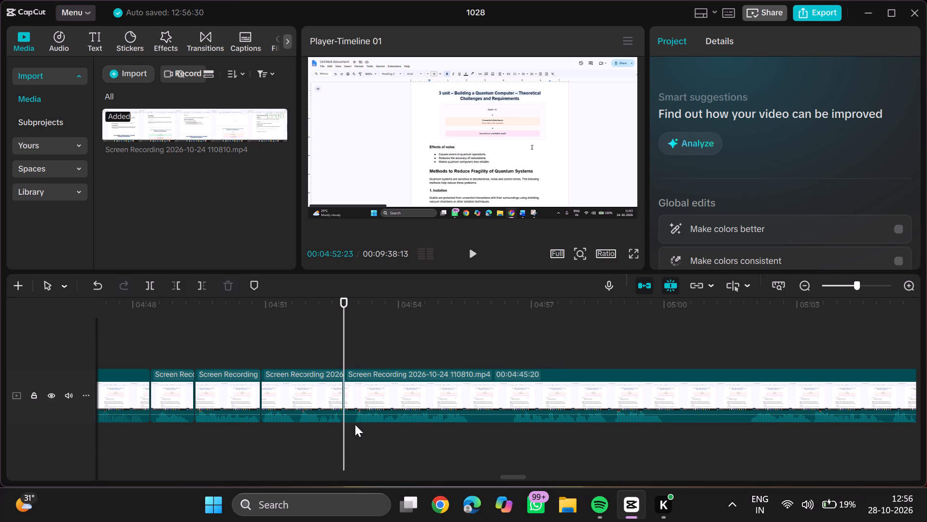
type("q")
key("space")
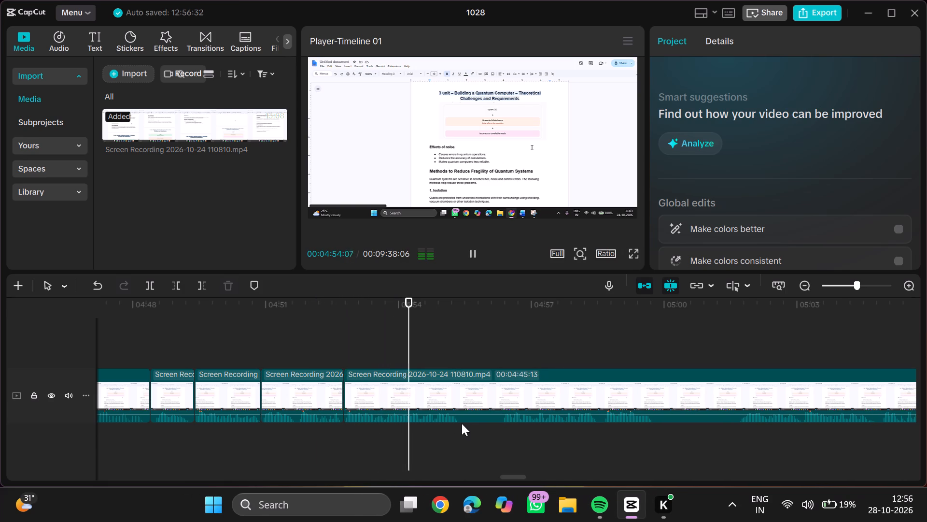
Split the remaining recording at 00:04:55:12.
left_click(461, 423)
key("ctrl+b")
Replay the last cuts, delete the short clip between 00:04:50:27 and 00:04:52:23, and resume playback.
left_click(279, 437)
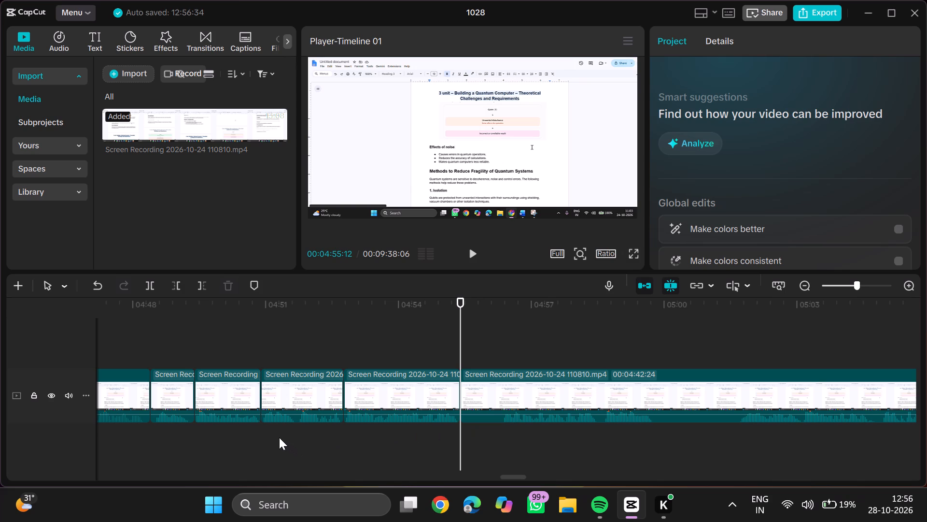
key("space")
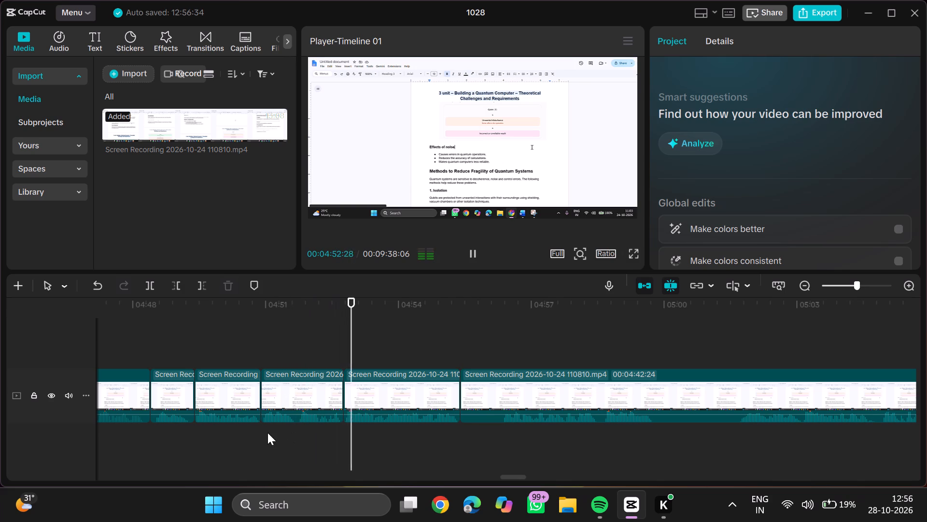
left_click(267, 433)
key("space")
left_click(293, 409)
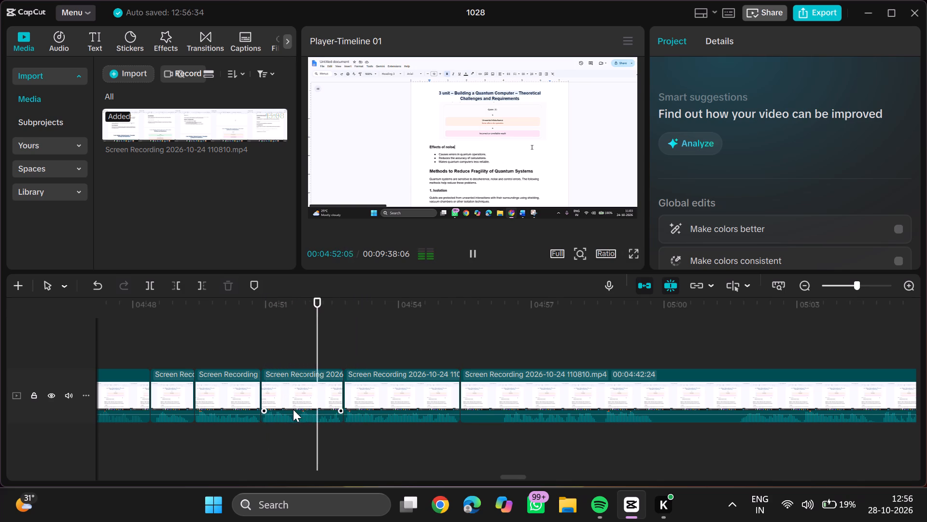
key("BackSpace")
key("space")
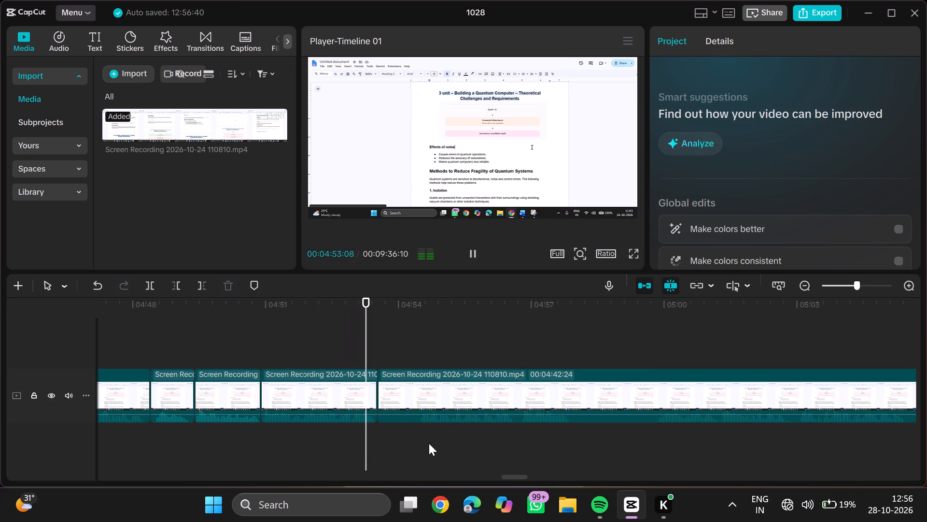
Trim about 28 frames off the start of the remaining recording after the cut at about 00:04:53:16 and resume playback.
left_click(419, 429)
type("q")
key("space")
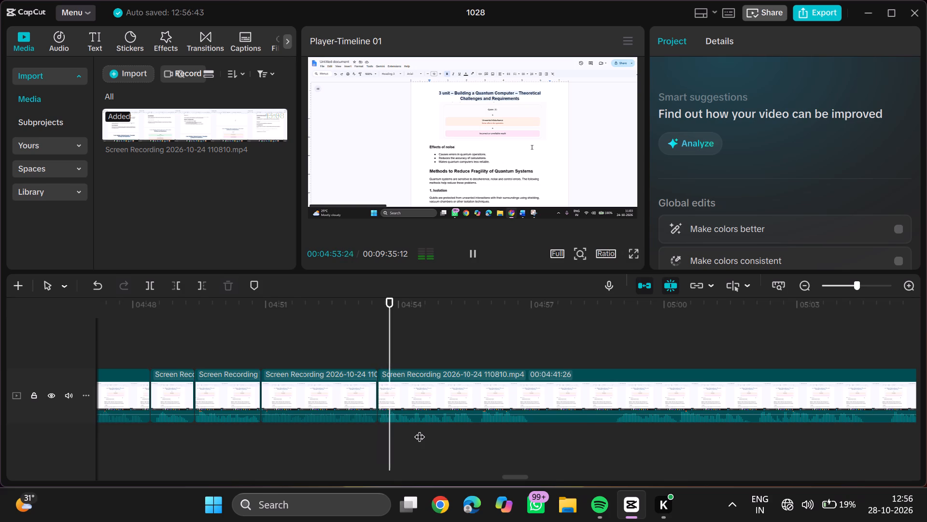
Play on, split the remaining recording at 00:04:57:00, trim about 1 second 26 frames off the later part's start, and resume playback.
scroll(419, 429, "left", 1)
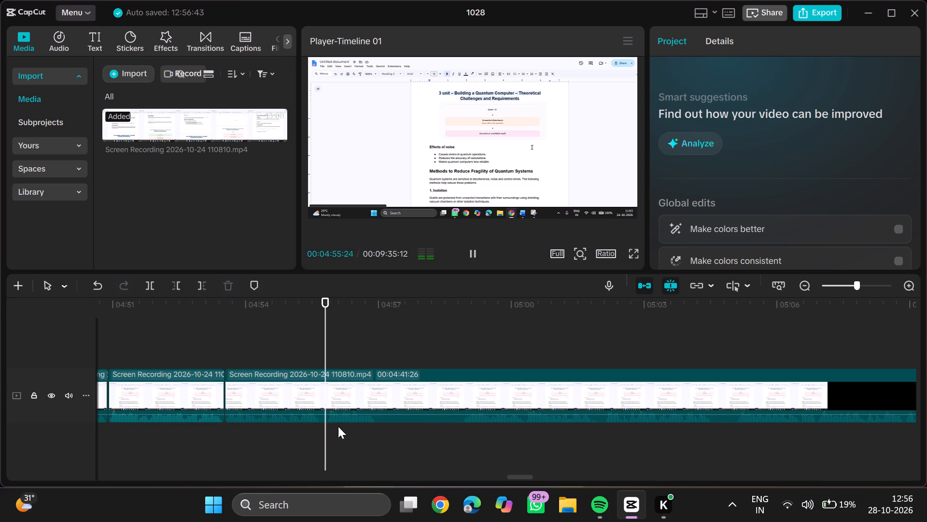
left_click(379, 426)
key("ctrl+b")
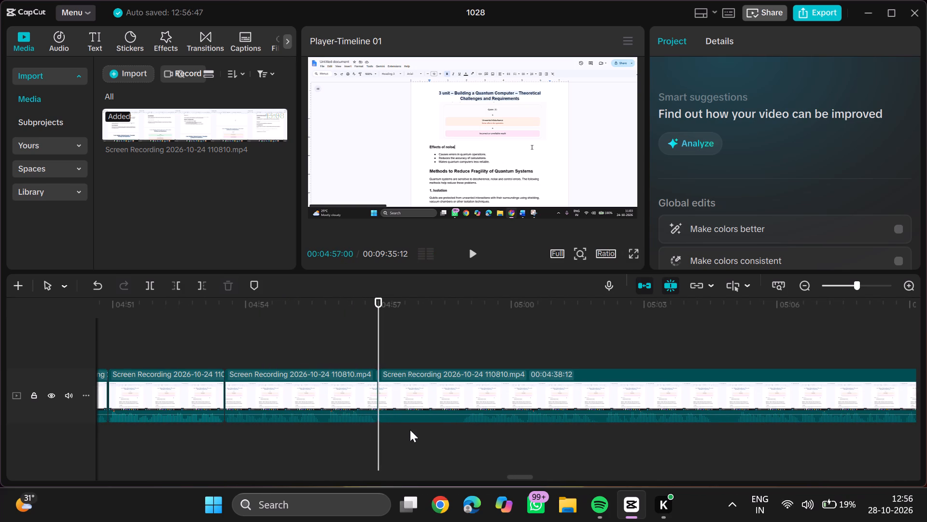
left_click(461, 425)
type("q")
key("space")
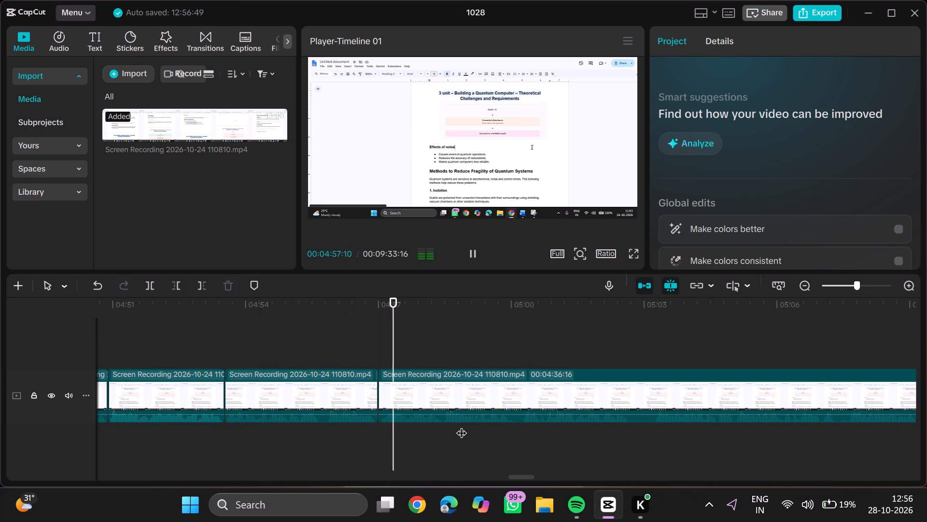
Play on, split the remaining recording at 00:05:02:21, trim about 14 frames off the later part's start, and resume playback.
scroll(461, 425, "left", 1)
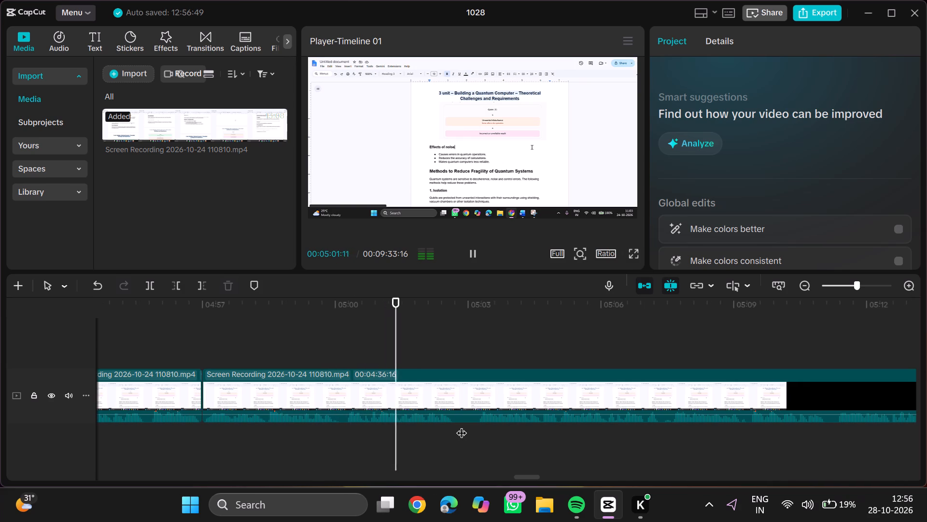
left_click(455, 425)
key("ctrl+b")
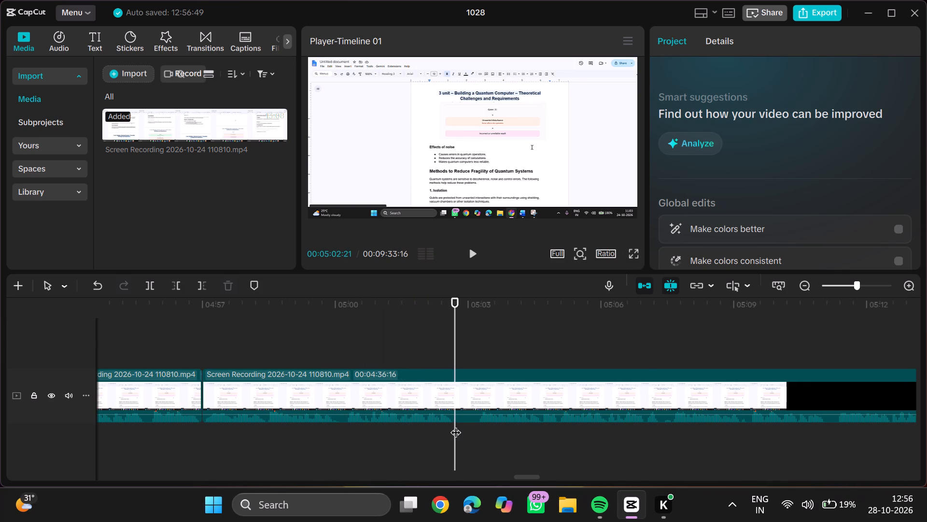
left_click(476, 428)
type("q")
key("space")
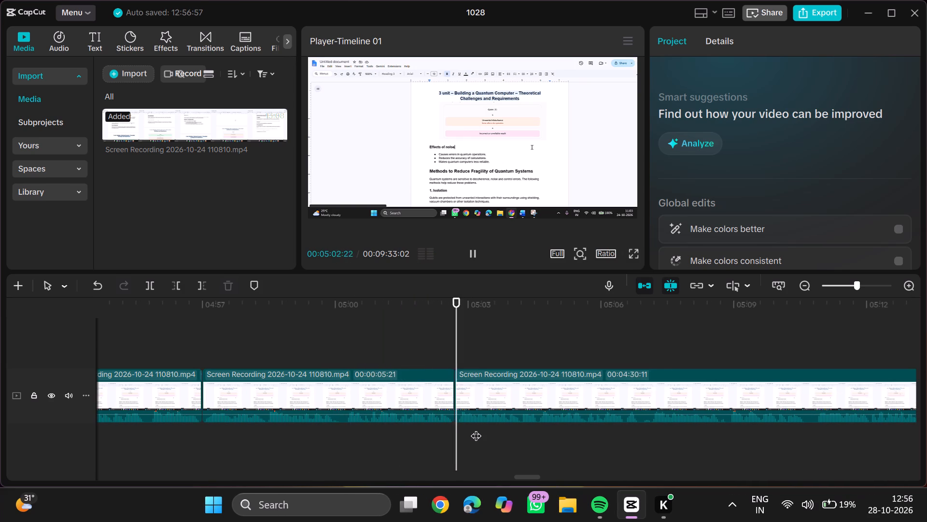
Play on, trim about 4 seconds 13 frames more off the start of the part after the cut at 00:05:02:21, and resume playback.
scroll(476, 428, "left", 1)
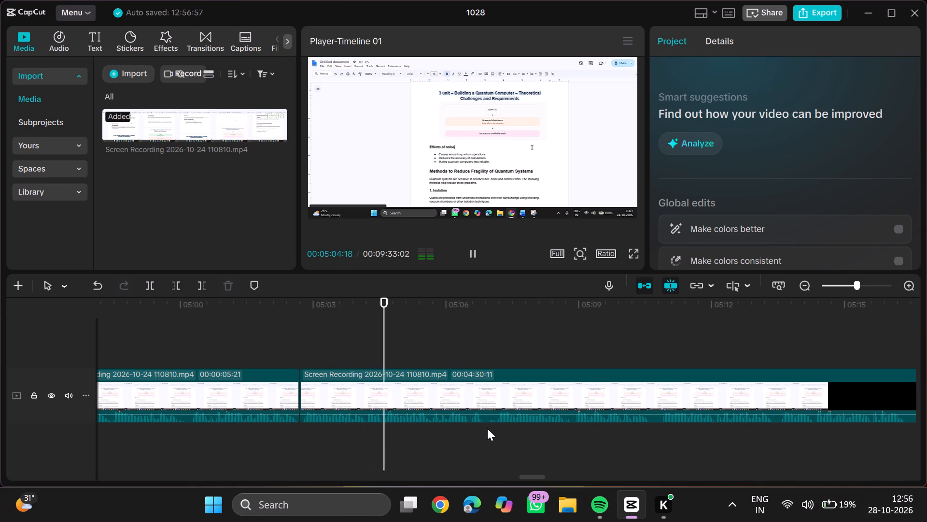
left_click(382, 422)
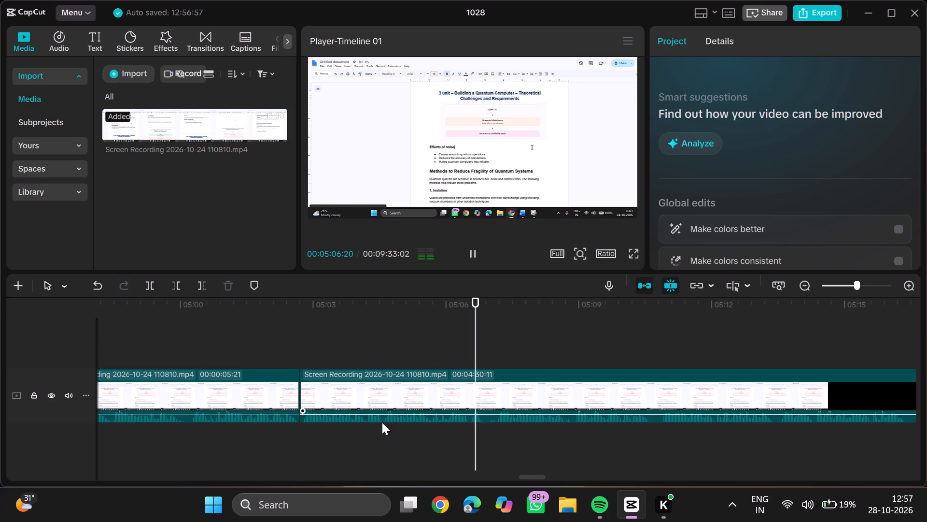
triple_click(498, 426)
type("q")
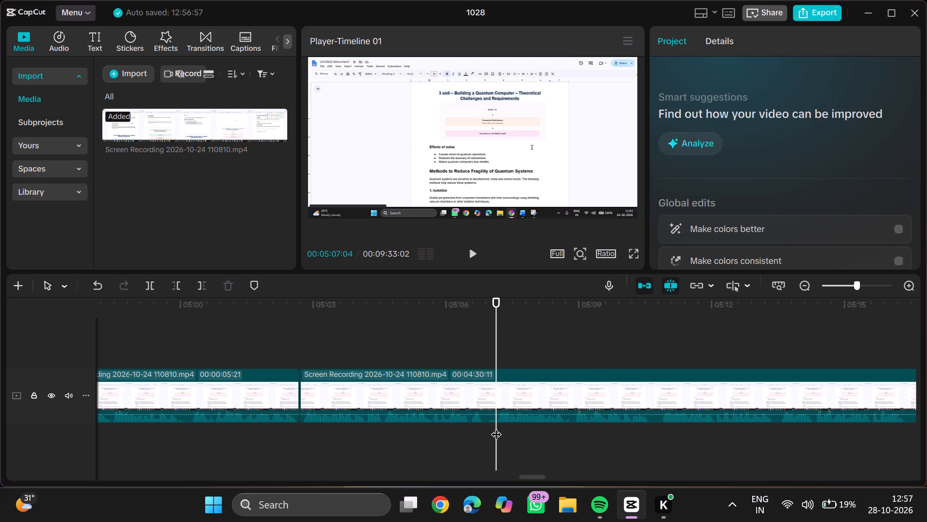
key("space")
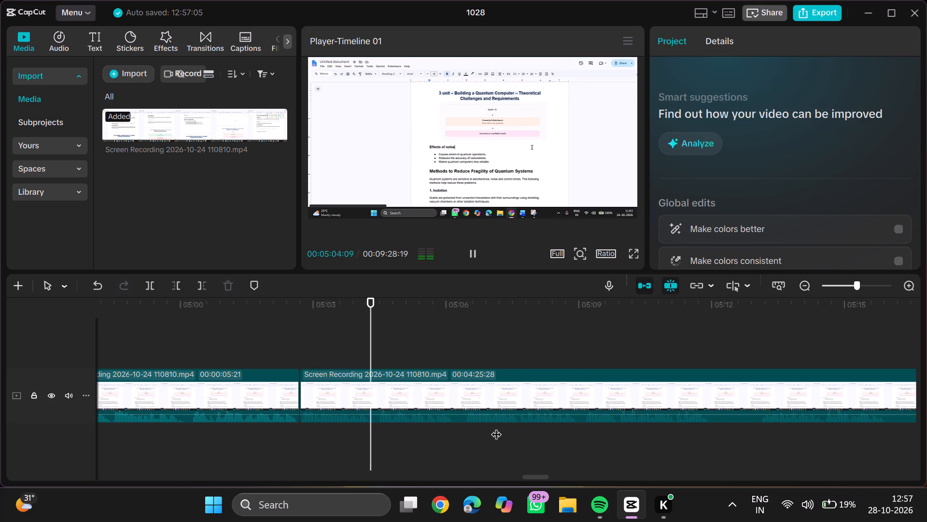
Split the remaining recording at 00:05:06:05, trim about 8 frames off the later part's start, and resume playback.
left_click(453, 427)
key("ctrl+b")
left_click(453, 427, "ctrl")
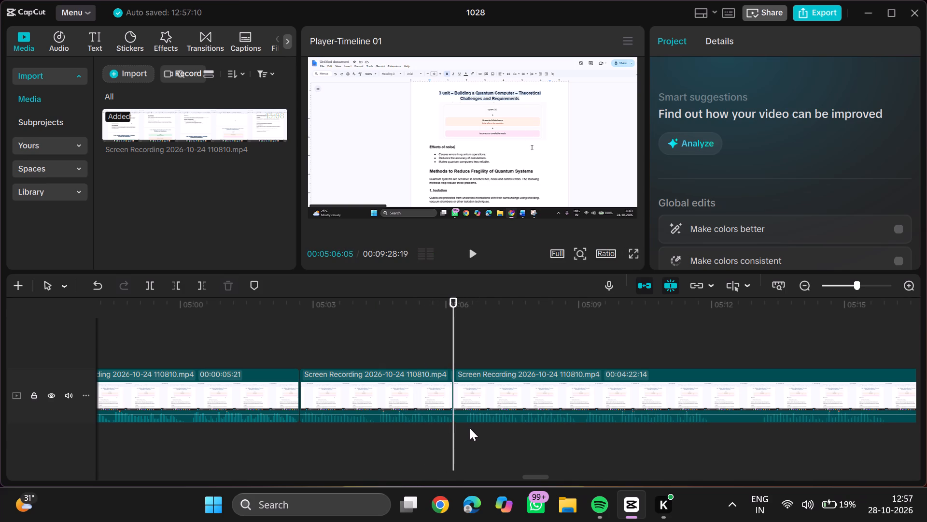
left_click(465, 426)
type("q")
key("space")
Play on, split the remaining recording at about 00:05:08:22, trim about 4 frames off the later part's start, and resume playback.
scroll(465, 426, "down", 2, "ctrl")
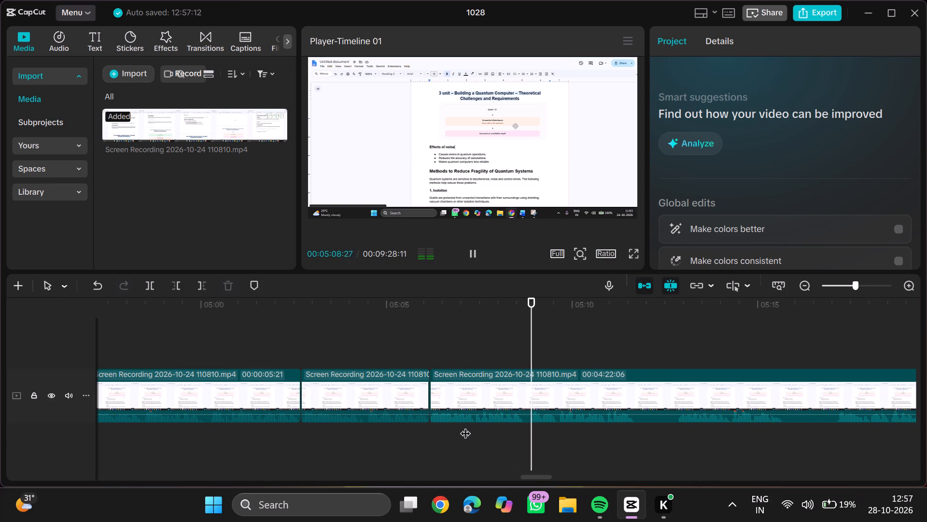
left_click(525, 424)
key("ctrl+b")
left_click(531, 424)
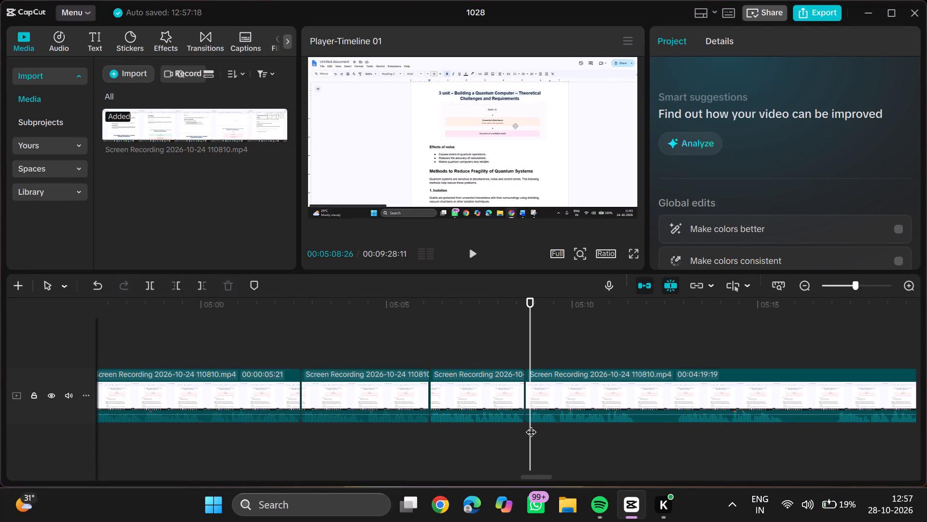
type("aq")
key("space")
Play on, split the remaining recording at 00:05:11:17, trim about 1 second 2 frames off the later part's start, and resume playback.
scroll(531, 424, "down", 1, "ctrl")
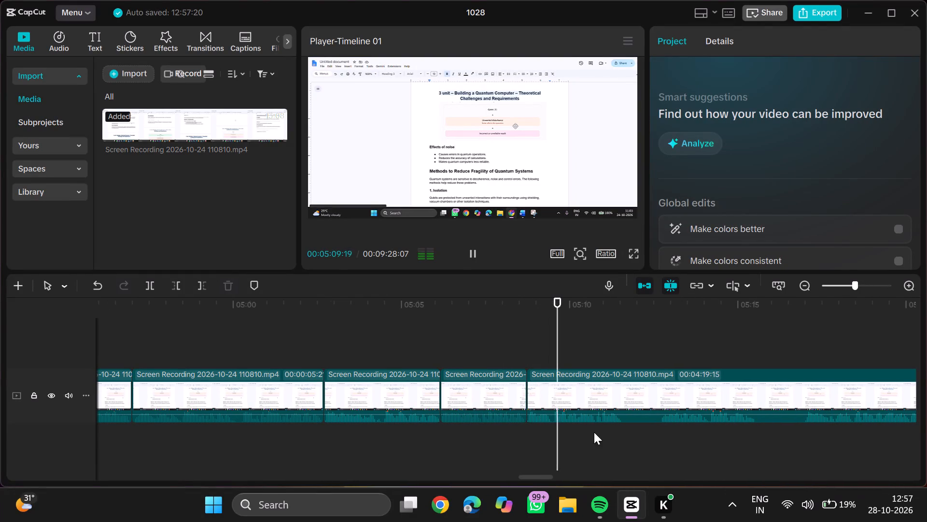
left_click(623, 424)
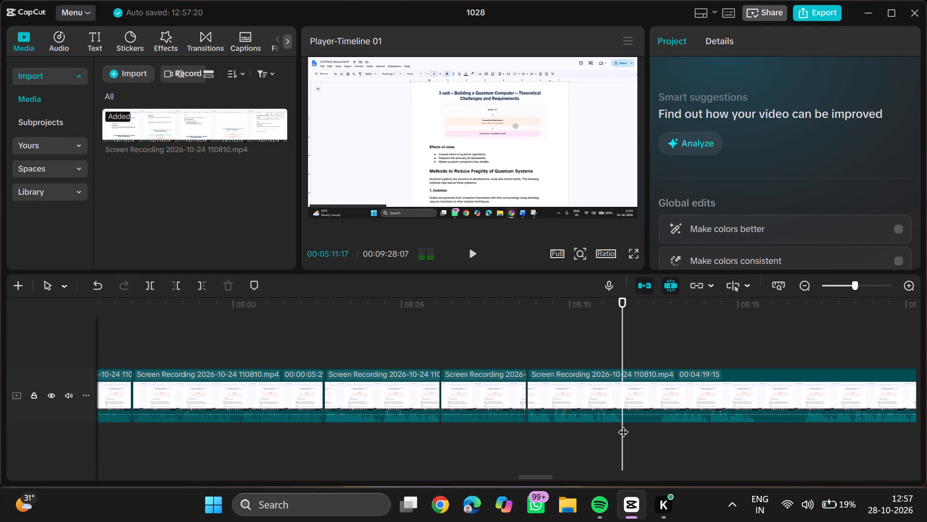
key("ctrl+b")
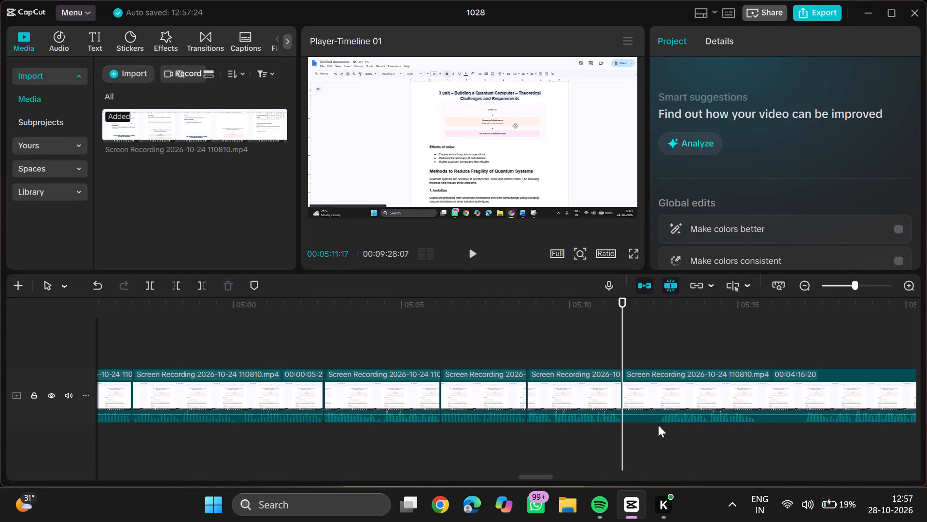
left_click(658, 425)
type("q")
key("space")
Play on, split the remaining recording at 00:05:14:15, trim about 1 second 12 frames off the later part's start, and resume playback.
scroll(658, 425, "left", 1)
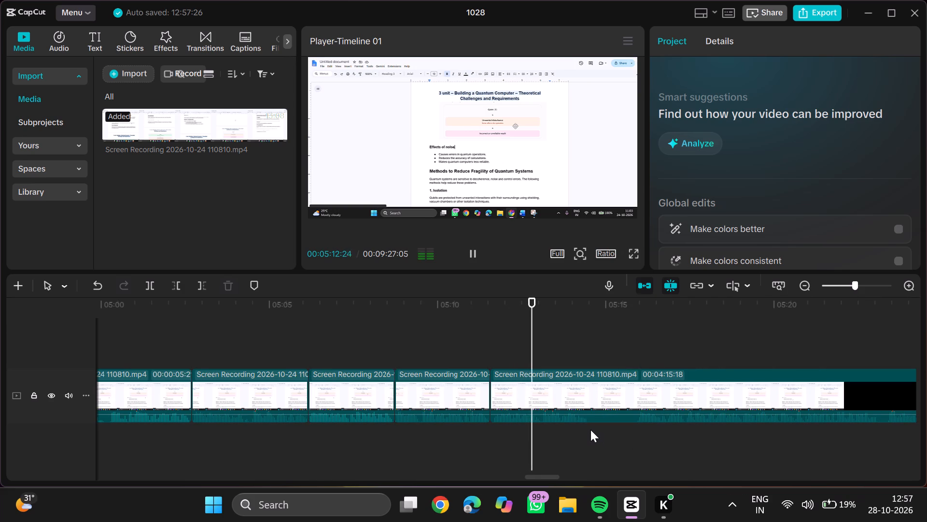
left_click(589, 426)
key("ctrl+b")
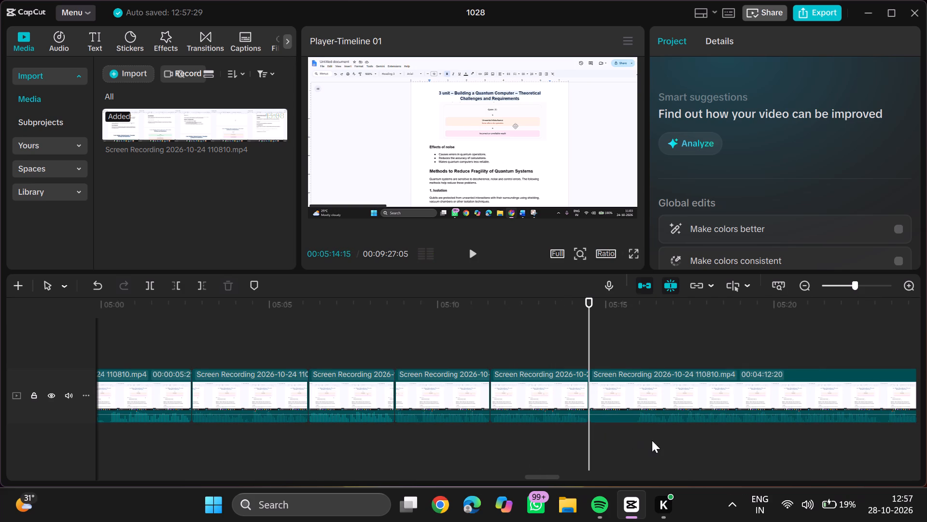
left_click(636, 428)
type("q")
key("space")
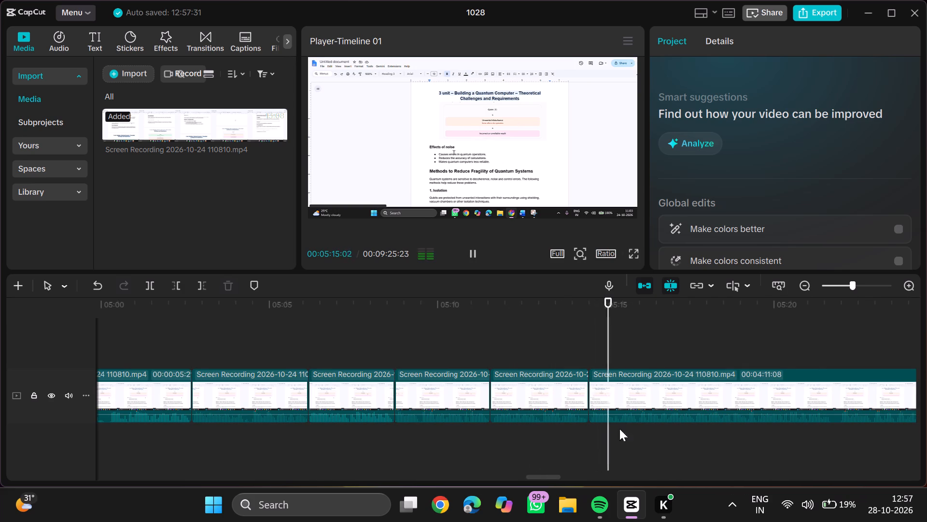
Review the part after the cut at 00:05:14:15, replay it, split it at about 00:05:21:21, and resume playback.
scroll(575, 431, "left", 1)
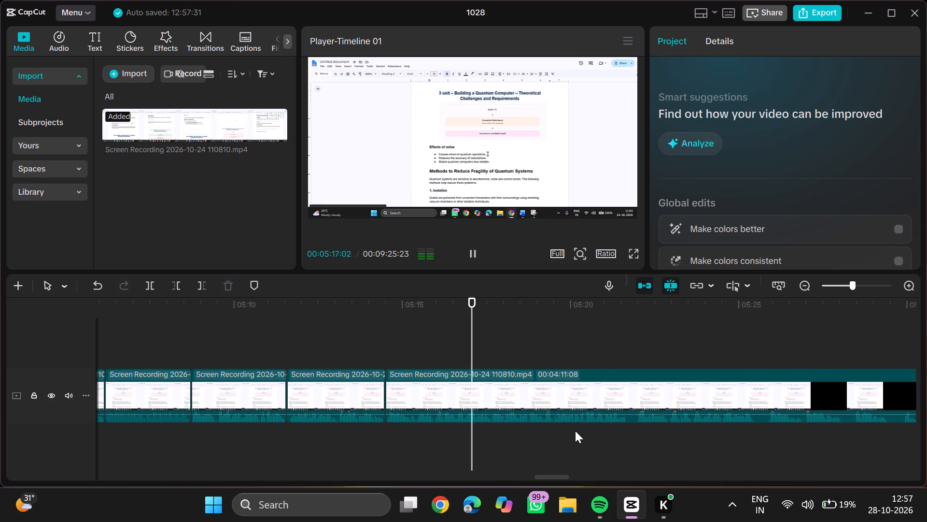
scroll(575, 431, "left", 2)
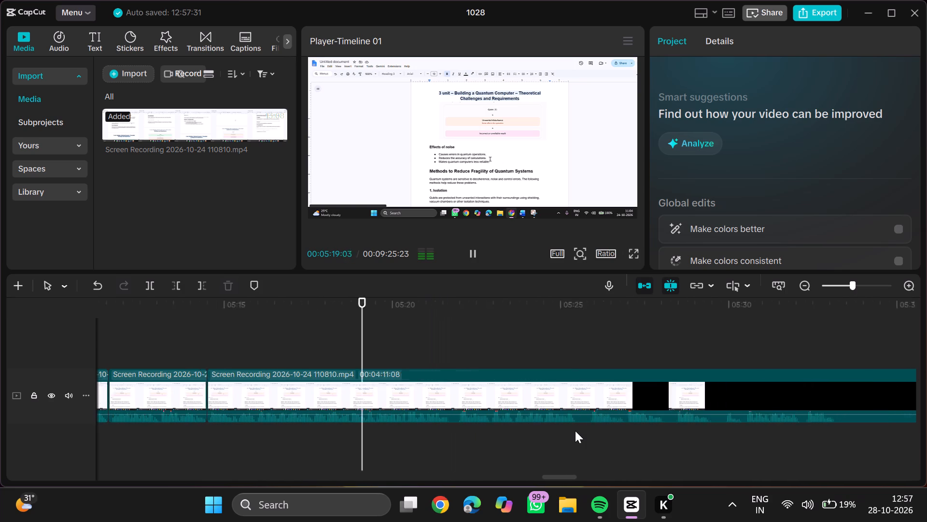
scroll(575, 431, "left", 1)
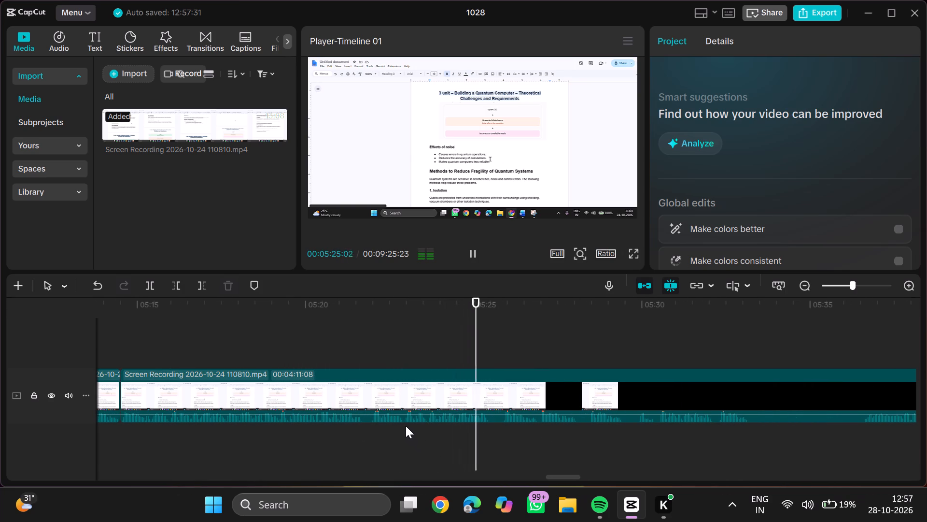
left_click(120, 429)
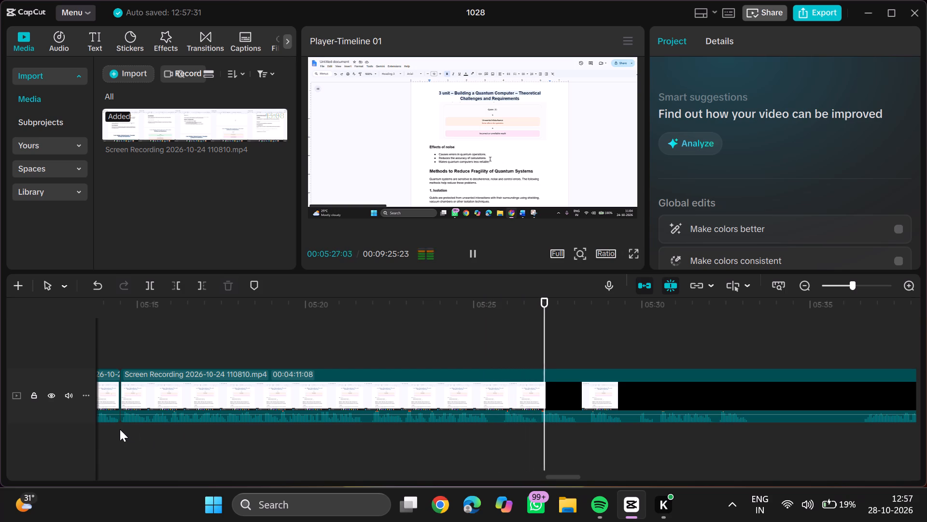
key("space")
scroll(167, 429, "up", 5, "ctrl")
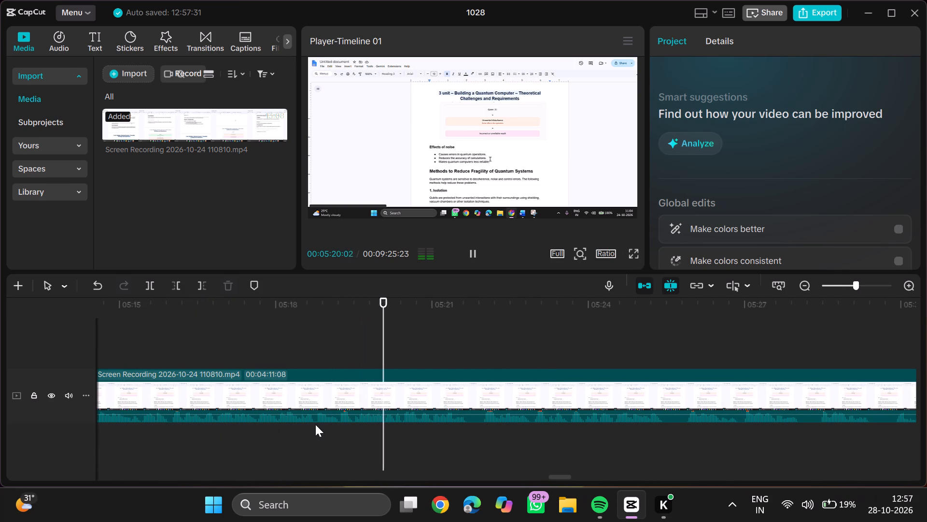
left_click(469, 427)
key("ctrl+b")
key("space")
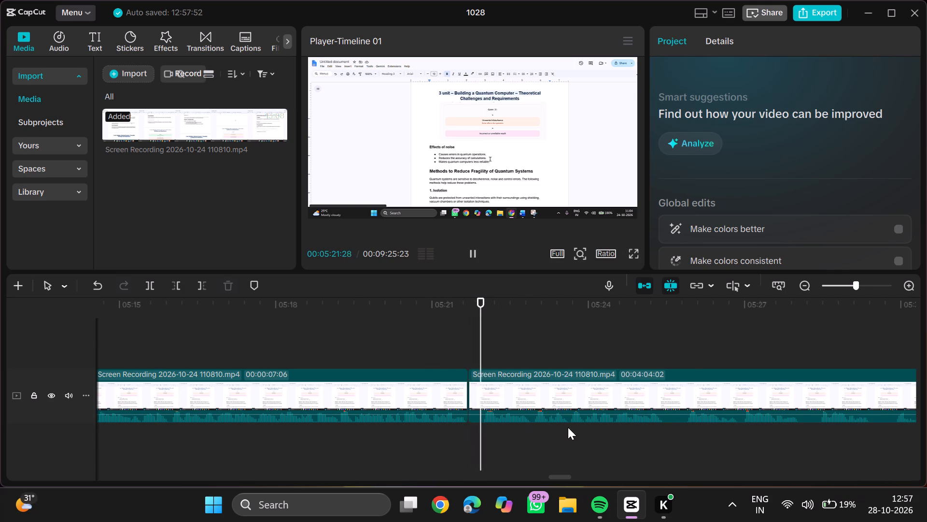
Skim ahead to 00:05:36:13, trim about 14 seconds 22 frames off the start of the part after the 00:05:21:21 cut, and resume playback.
scroll(568, 427, "down", 5, "ctrl")
scroll(568, 427, "left", 1)
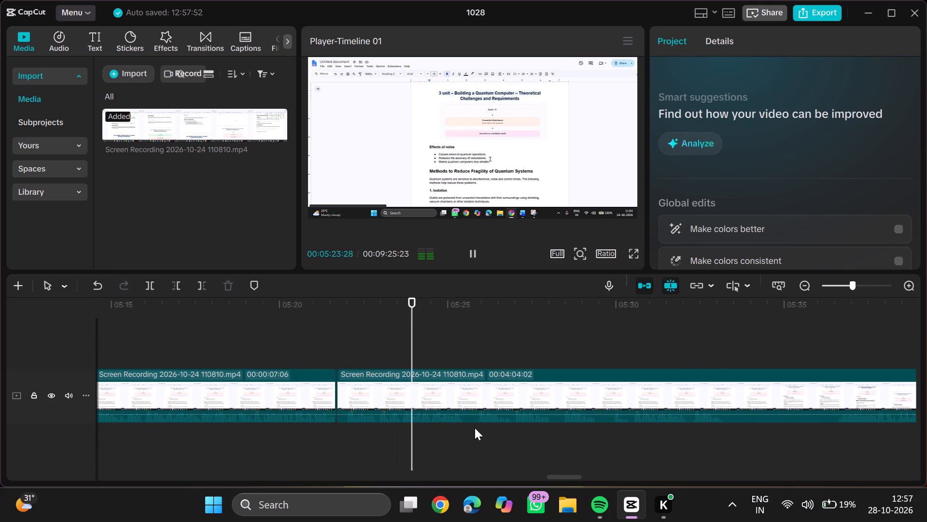
left_click(475, 428)
key("space")
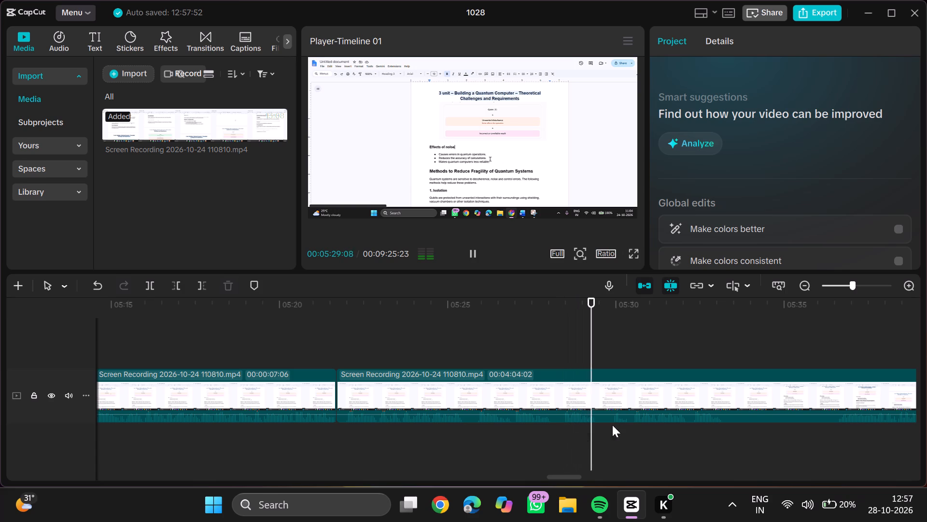
left_click(632, 425)
key("space")
key("space")
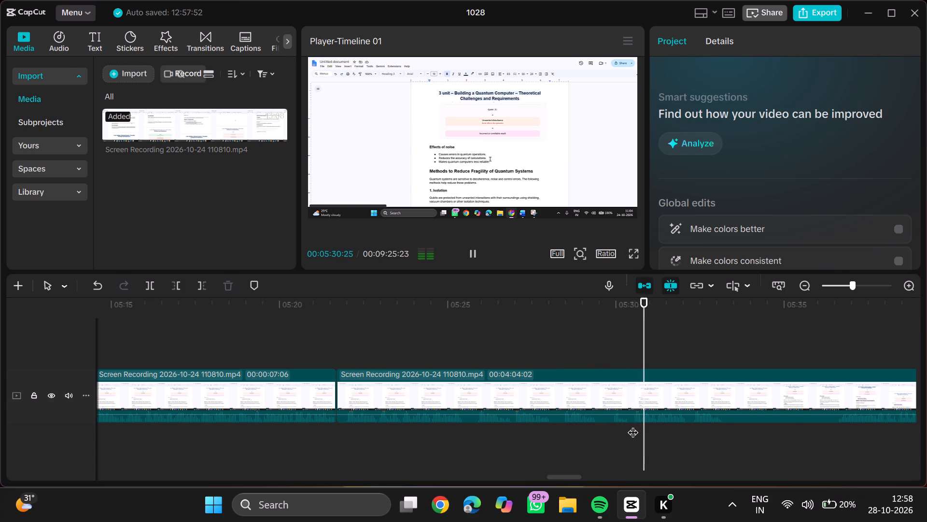
scroll(632, 425, "left", 1)
left_click(804, 428)
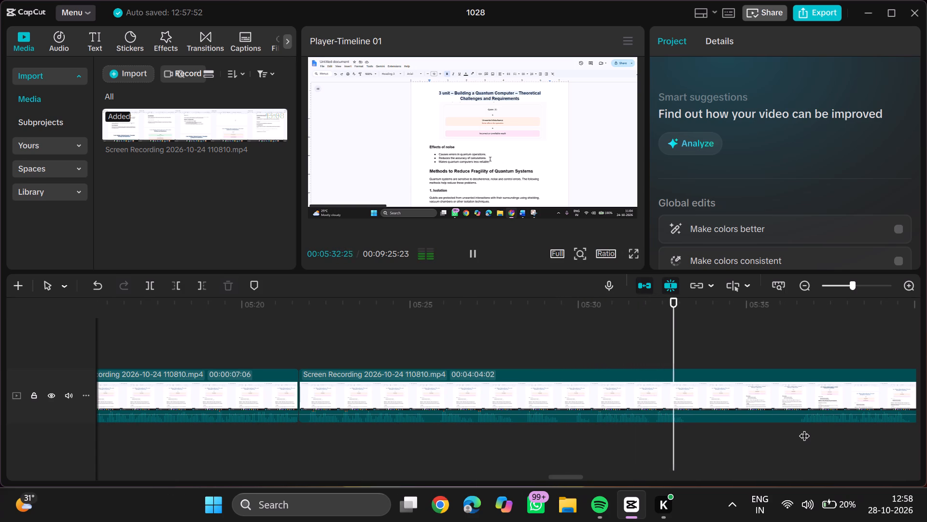
key("space")
scroll(804, 428, "left", 1)
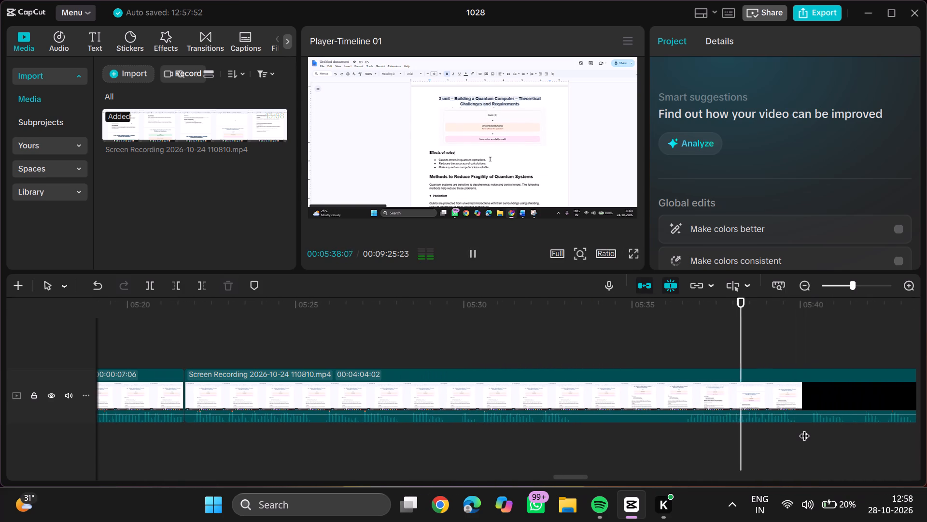
triple_click(680, 431)
left_click(680, 431)
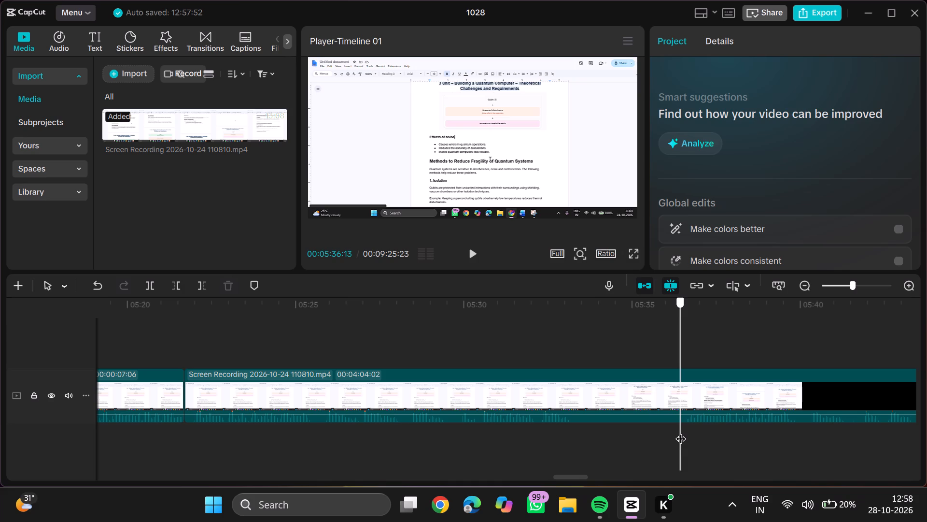
type("q")
key("space")
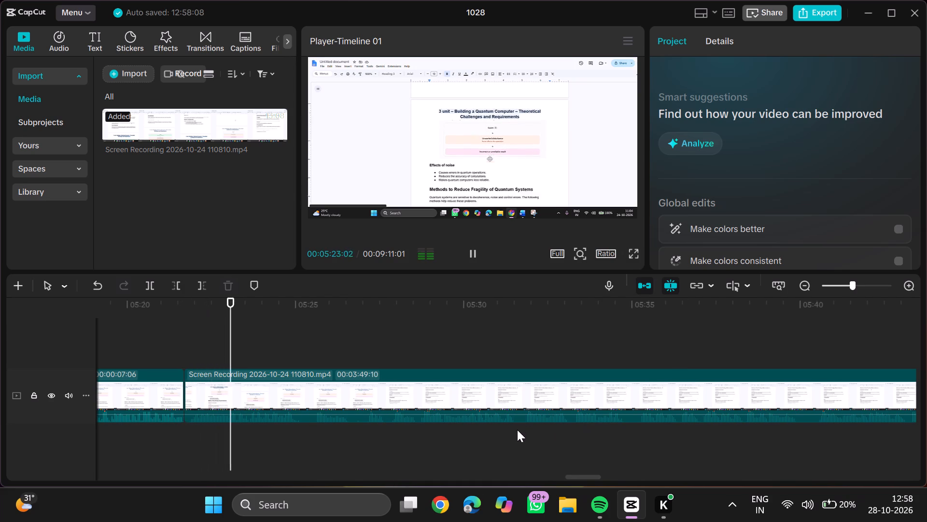
Play on, split the remaining recording at 00:05:31:17, trim about 6 frames off the later part's start, and resume playback.
scroll(517, 430, "down", 9, "ctrl")
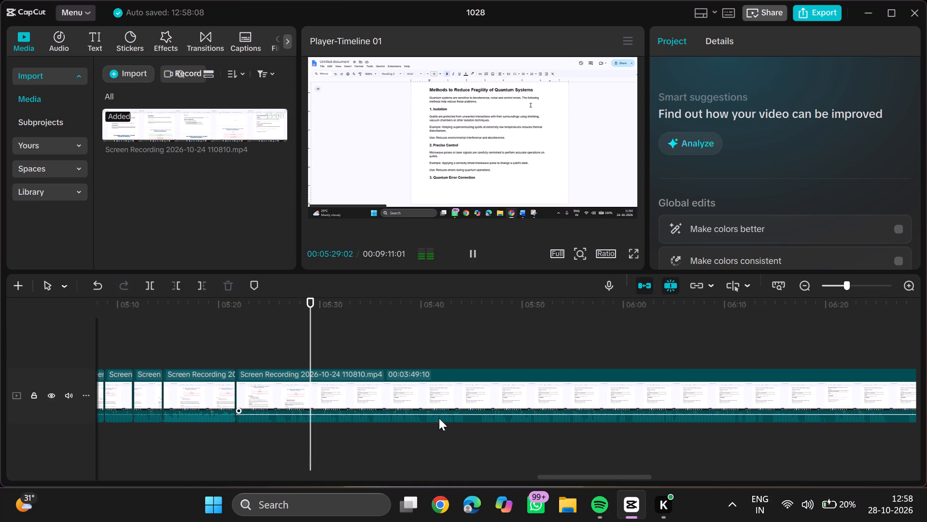
scroll(340, 432, "up", 10, "ctrl")
left_click(340, 425)
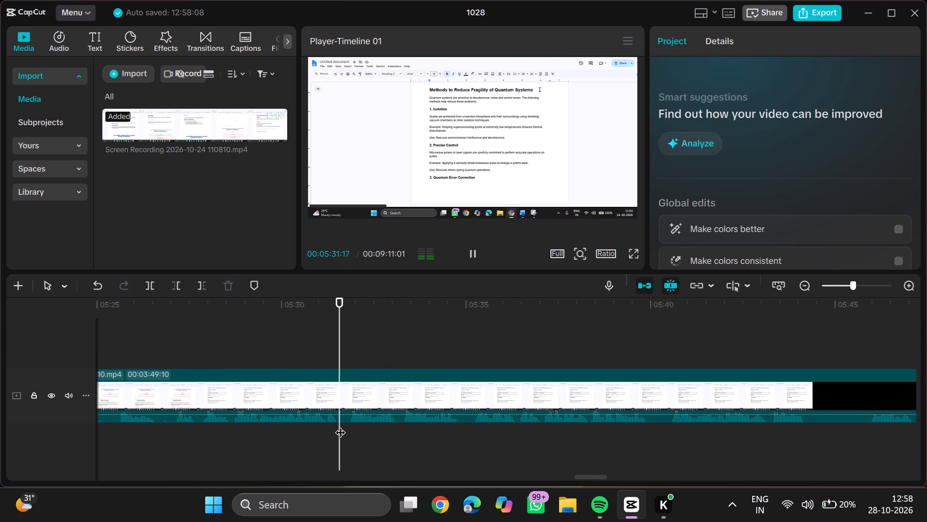
key("ctrl+b")
left_click(346, 427)
type("q")
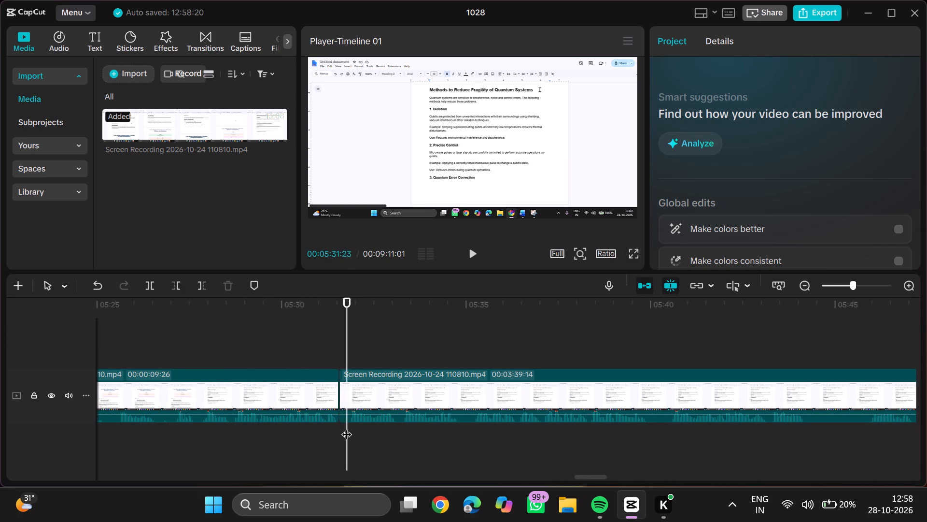
key("space")
Play on, split the remaining recording at 00:05:34:21, trim about 9 frames off the later part's start, and resume playback.
scroll(346, 427, "down", 5, "ctrl")
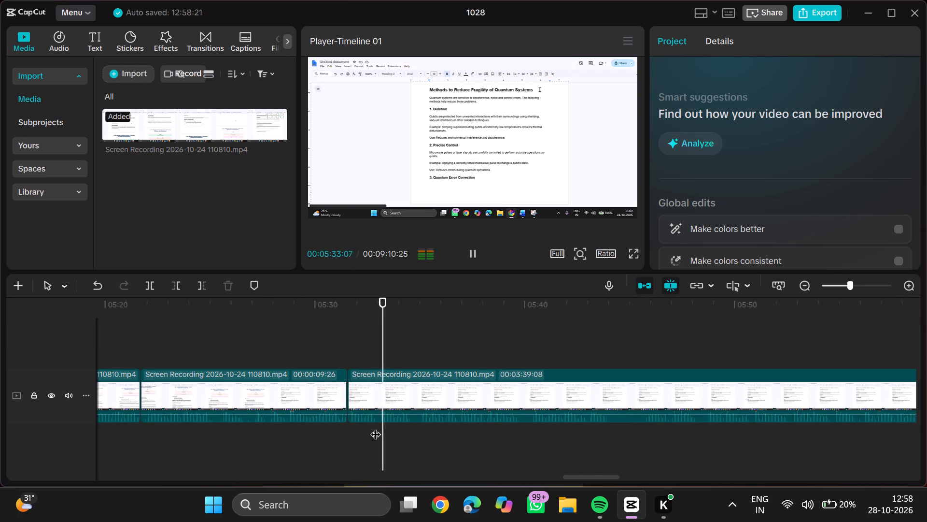
left_click(414, 424)
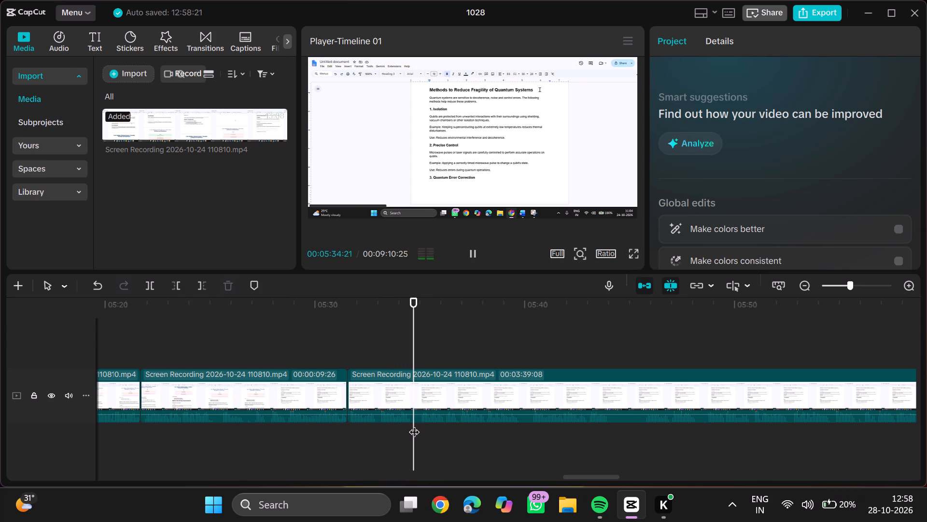
key("ctrl+b")
left_click(420, 424)
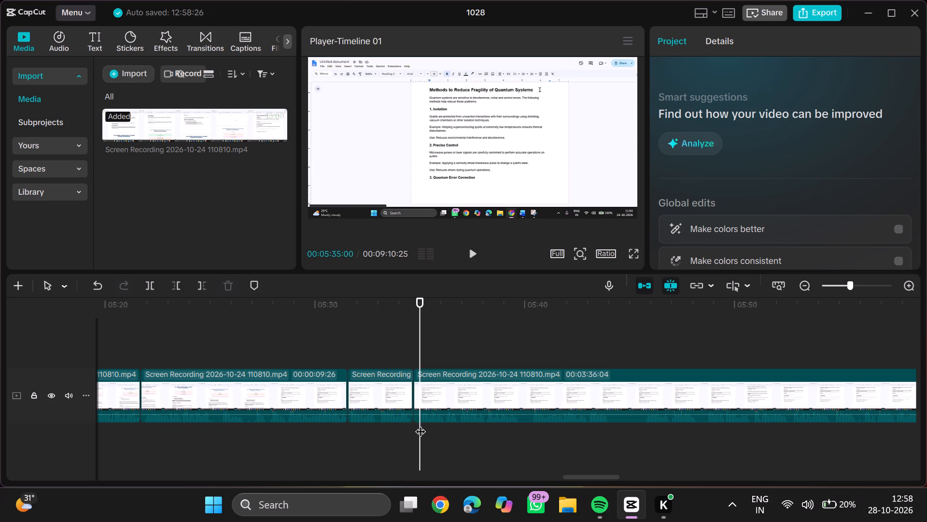
type("q")
key("space")
Play on, trim about 1 second 8 frames more off the start of the part after the cut at 00:05:34:21, and resume playback.
scroll(420, 424, "down", 3, "ctrl")
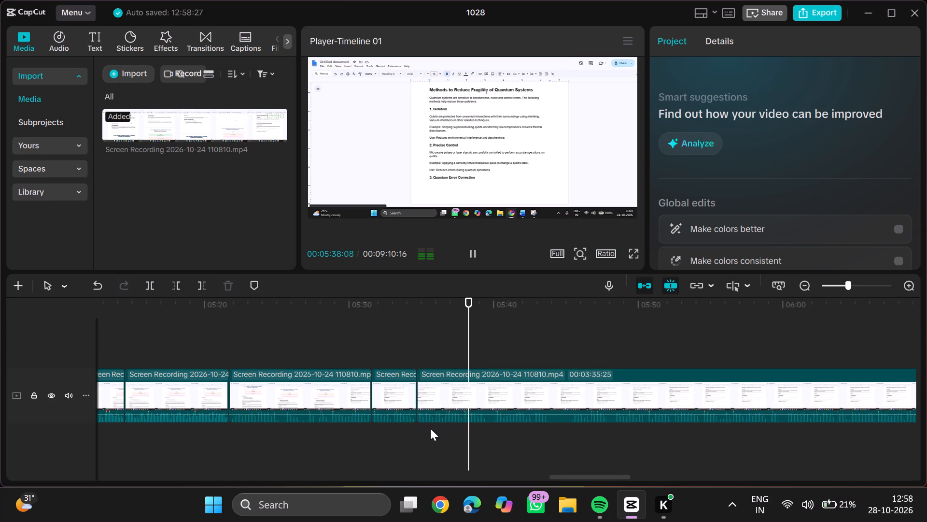
left_click(423, 429)
scroll(423, 429, "up", 5, "ctrl")
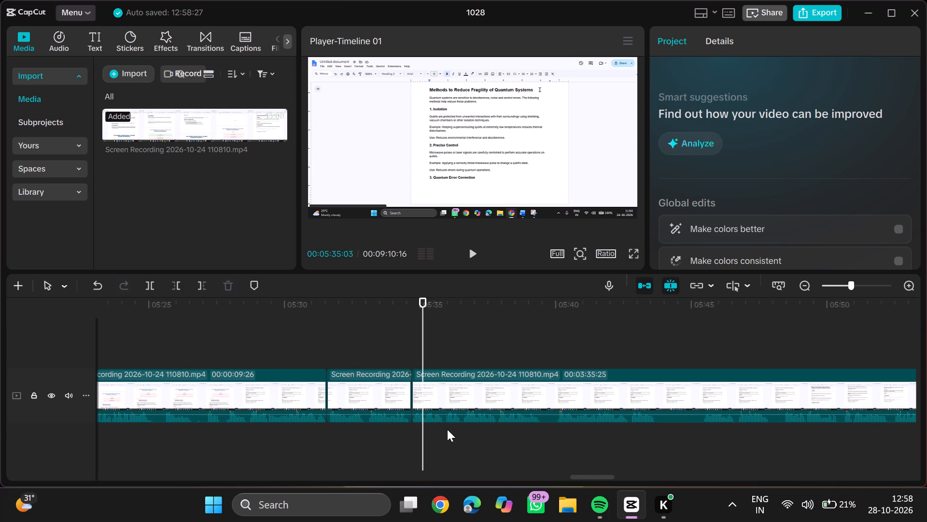
left_click(447, 427)
type("q")
key("space")
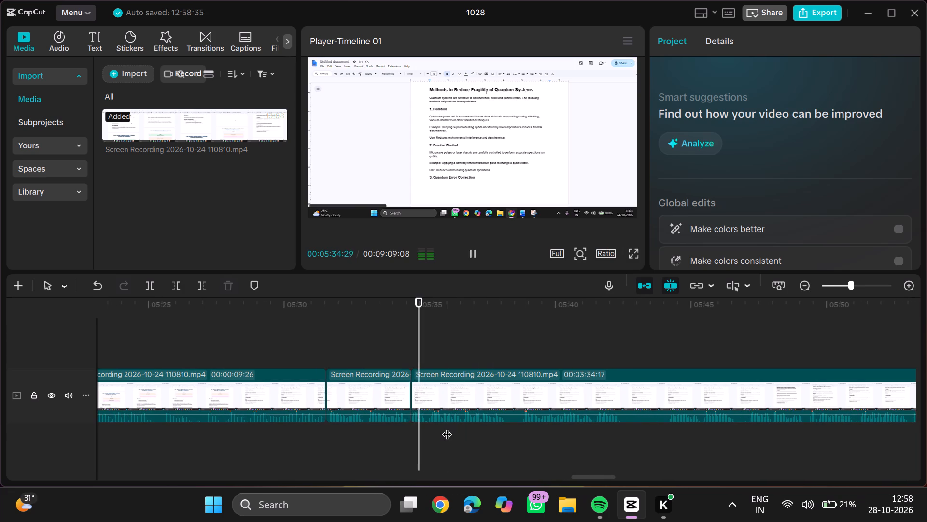
Play on, trim about 17 frames more off the start of the part after the 00:05:34:21 cut, and resume playback.
scroll(447, 427, "down", 3, "ctrl")
scroll(469, 431, "up", 3, "ctrl")
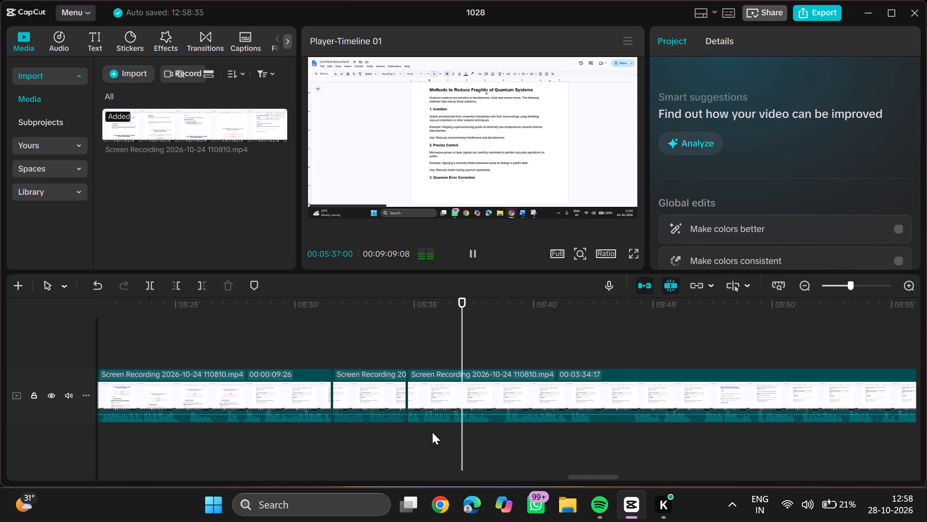
left_click(421, 426)
type("q")
key("space")
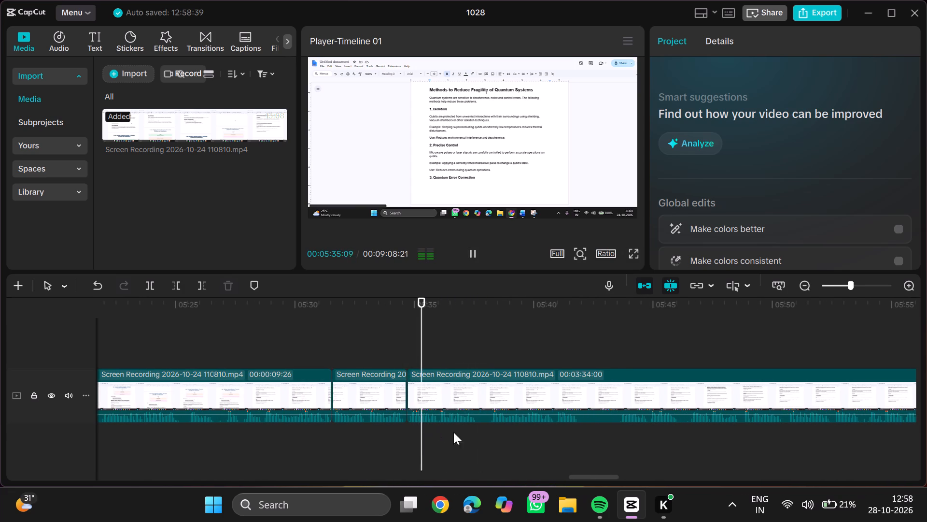
Split the remaining recording at 00:05:37:23, trim about 12 frames off the later part's start, and resume playback.
double_click(480, 423)
key("ctrl+b")
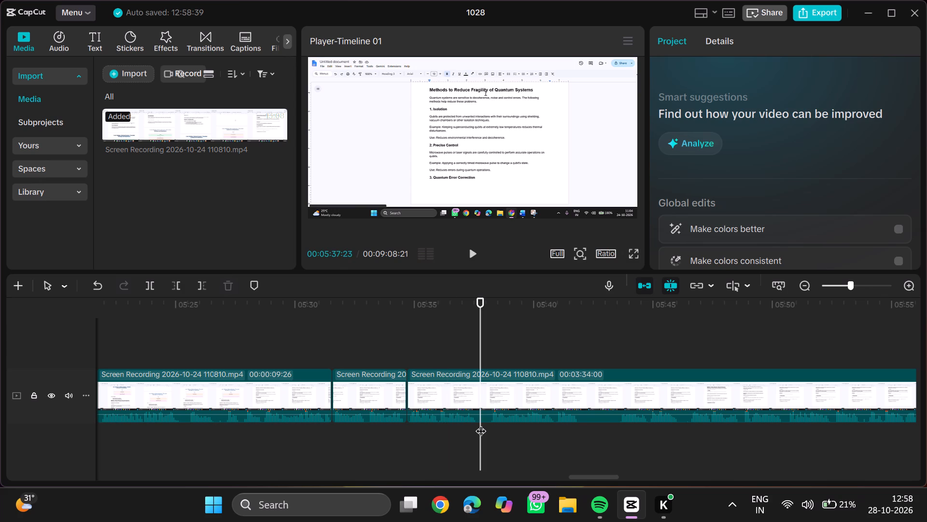
double_click(486, 424)
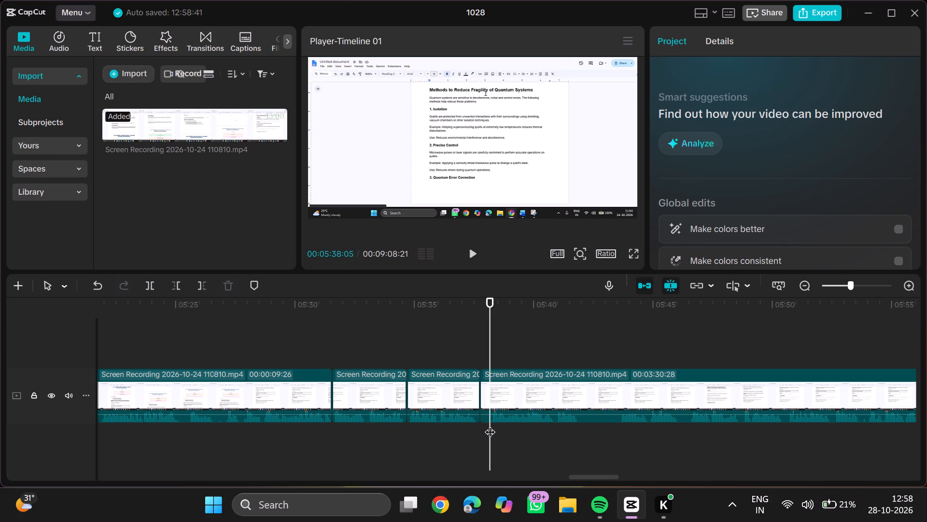
type("q")
key("space")
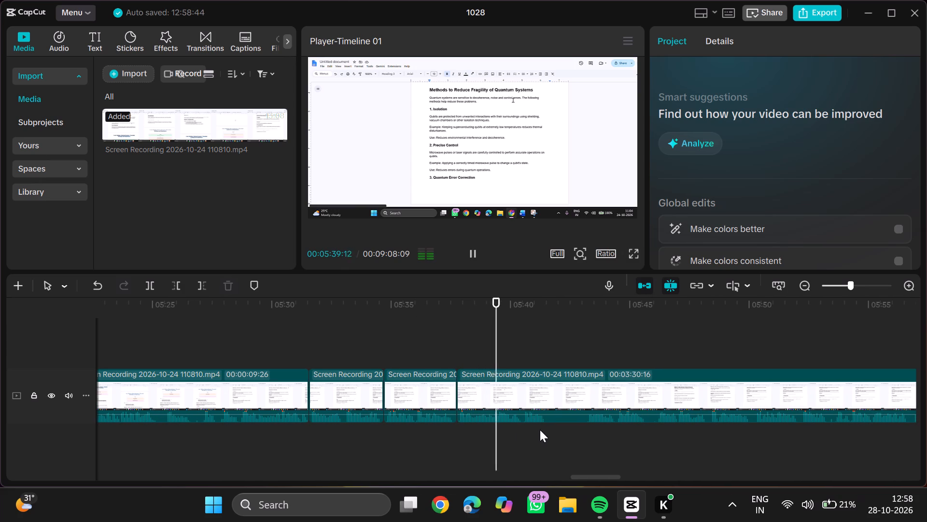
Split the remaining recording at 00:05:41:14, trim about 1 second 21 frames off the later part's start, and resume playback.
left_click(545, 427)
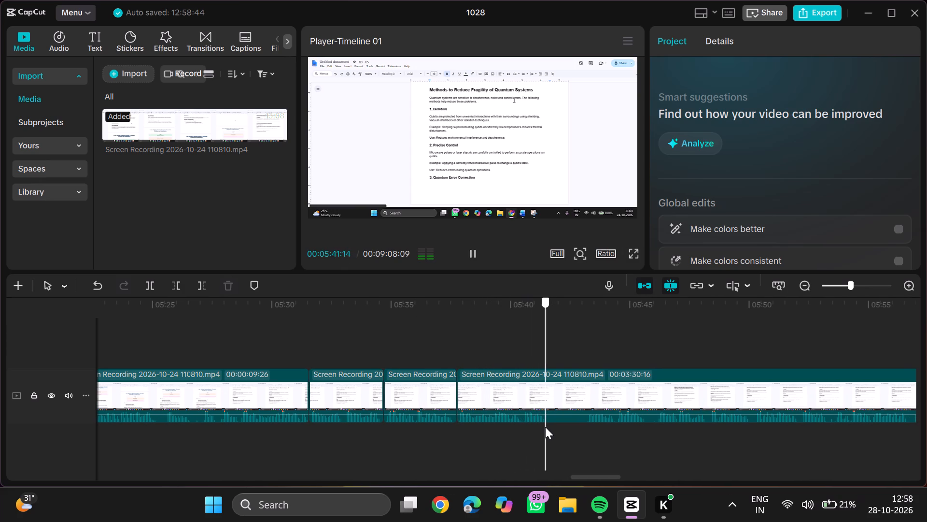
key("ctrl+b")
left_click(586, 426)
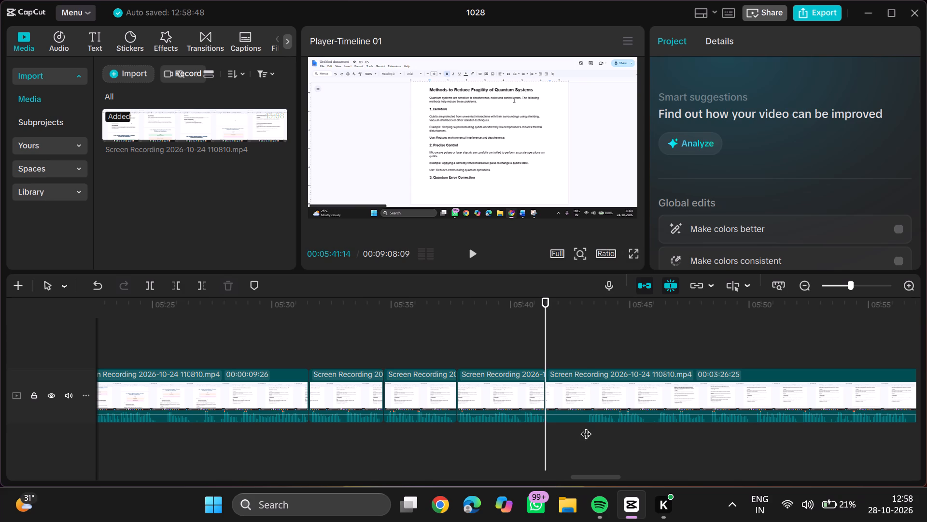
type("q")
key("space")
Split the remaining recording at 00:05:43:29, trim about 12 frames off the later part's start, and resume playback.
scroll(586, 426, "left", 1)
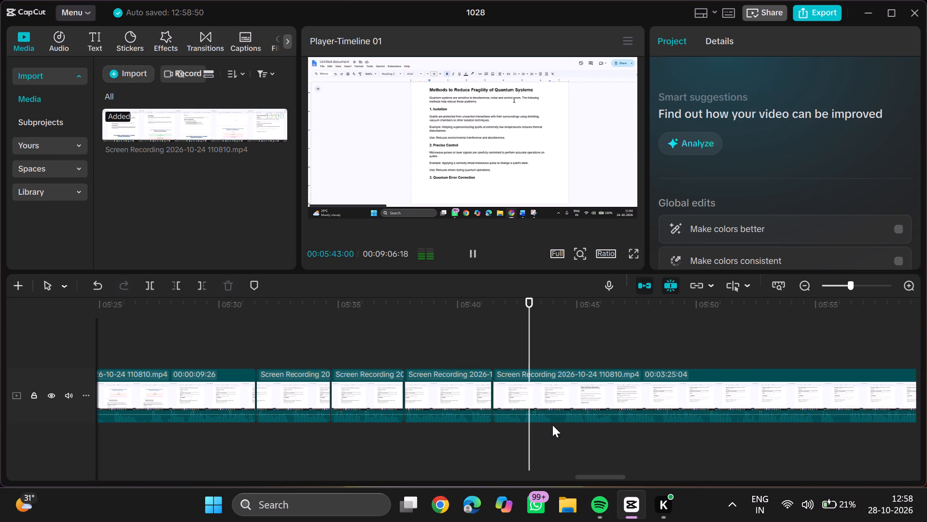
left_click(552, 425)
key("ctrl+b")
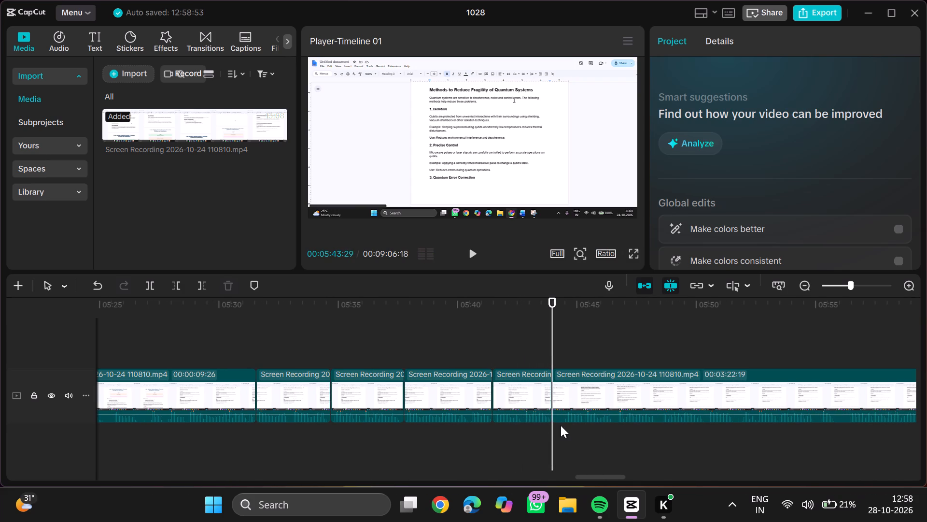
double_click(562, 425)
type("q")
key("space")
Play on, split the remaining recording at 00:05:55:13, trim about 17 frames off the later part's start, and resume playback.
scroll(562, 425, "down", 2, "ctrl")
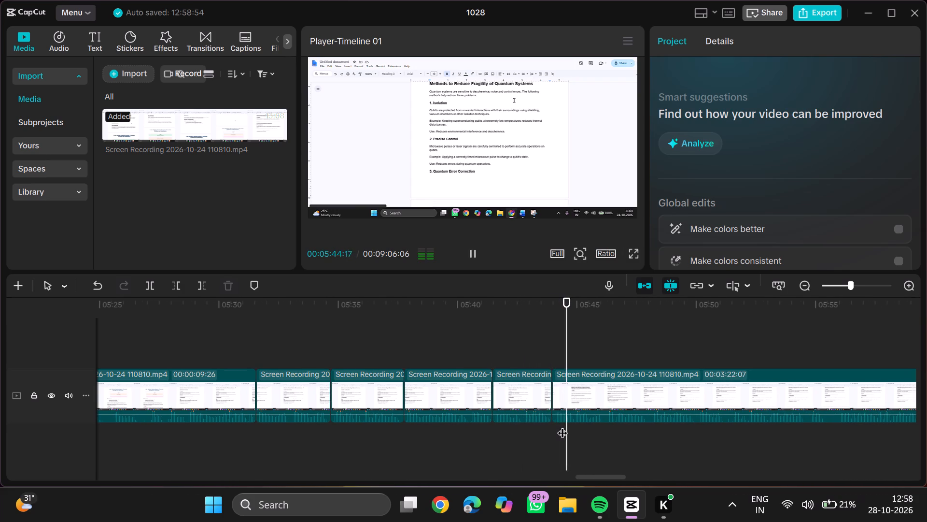
scroll(562, 425, "down", 1, "ctrl")
scroll(562, 425, "left", 1)
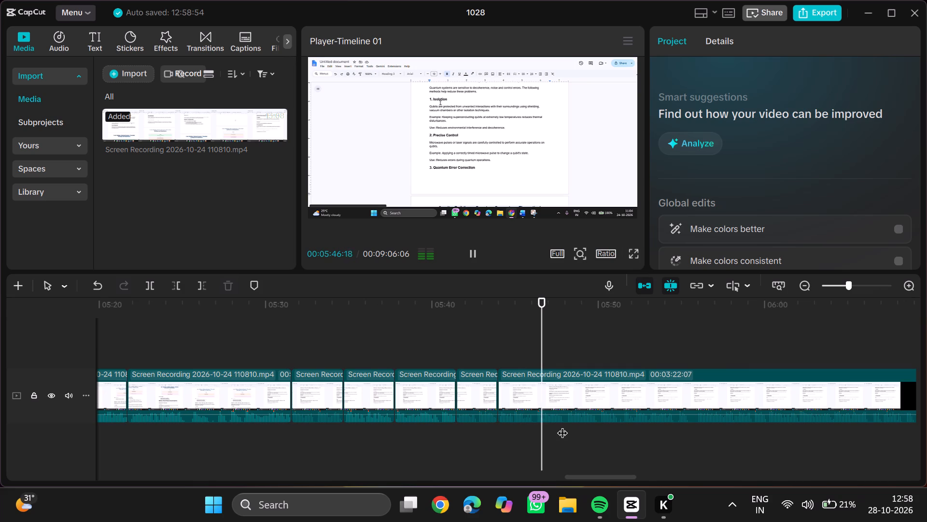
scroll(562, 425, "left", 1)
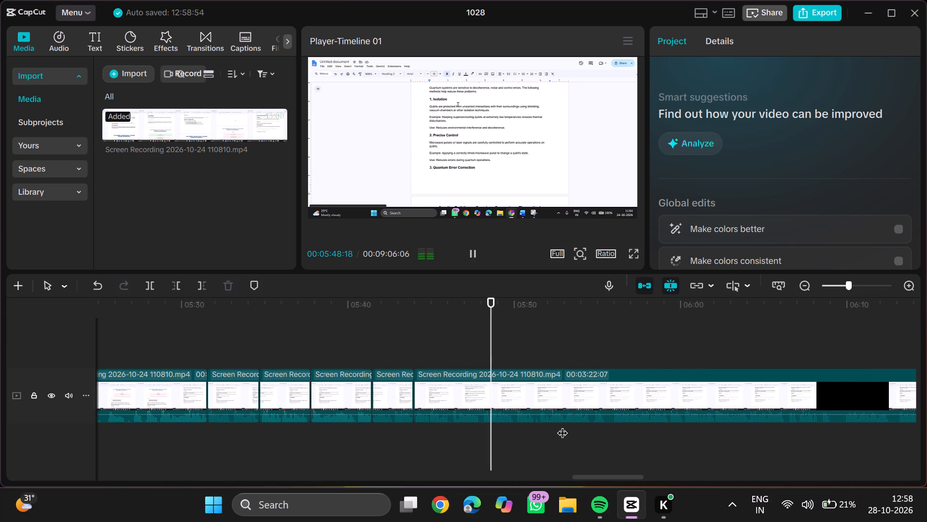
scroll(562, 425, "left", 1)
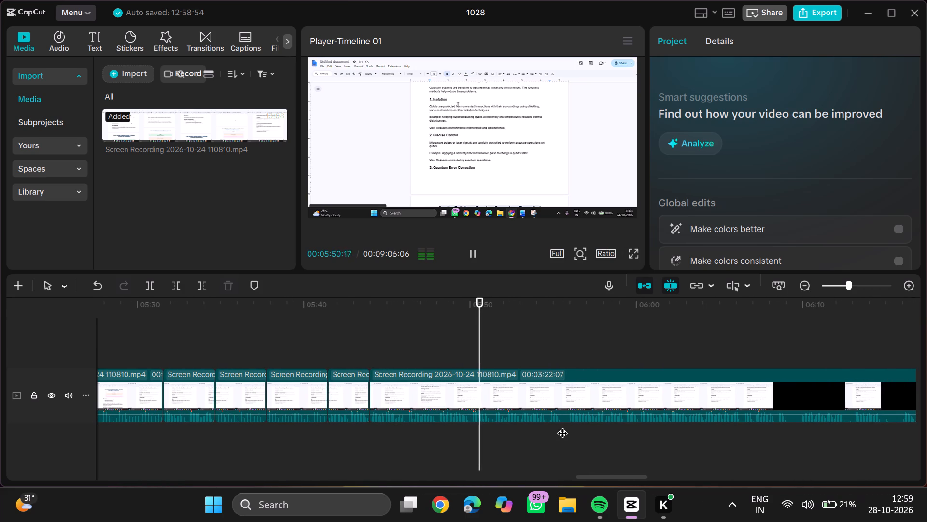
scroll(562, 425, "left", 1)
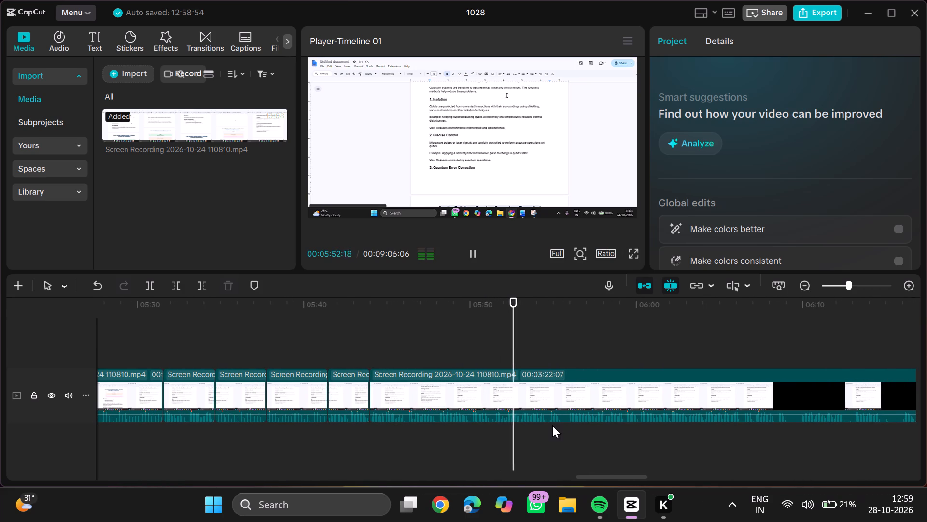
double_click(527, 426)
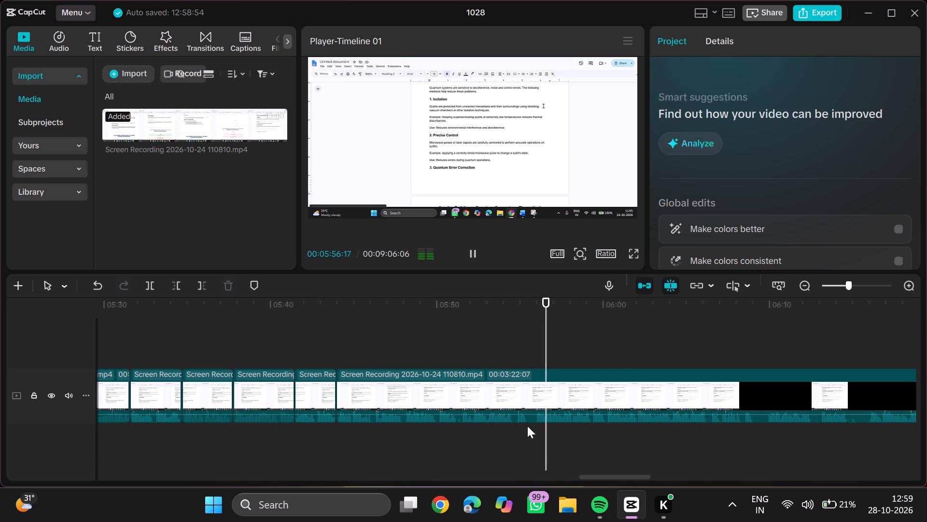
scroll(527, 426, "up", 4, "ctrl")
key("ctrl+b")
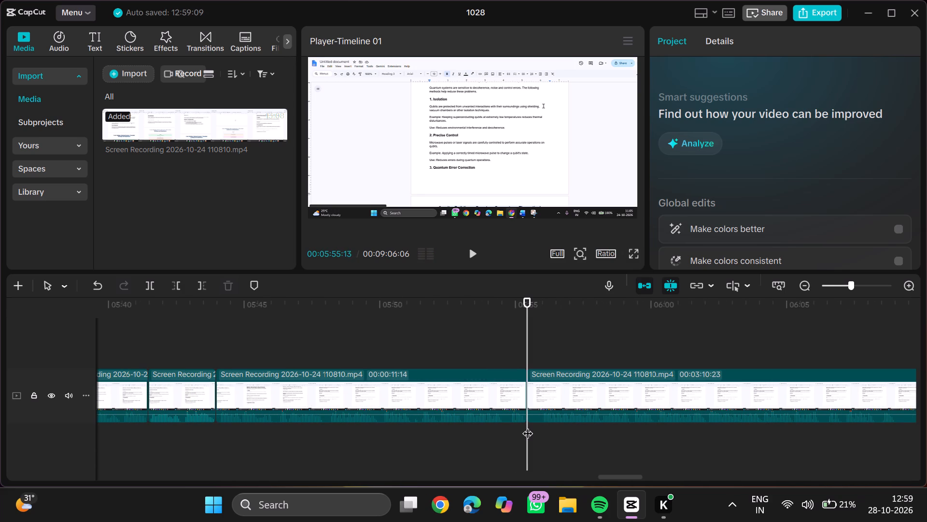
left_click(543, 426)
type("q")
key("space")
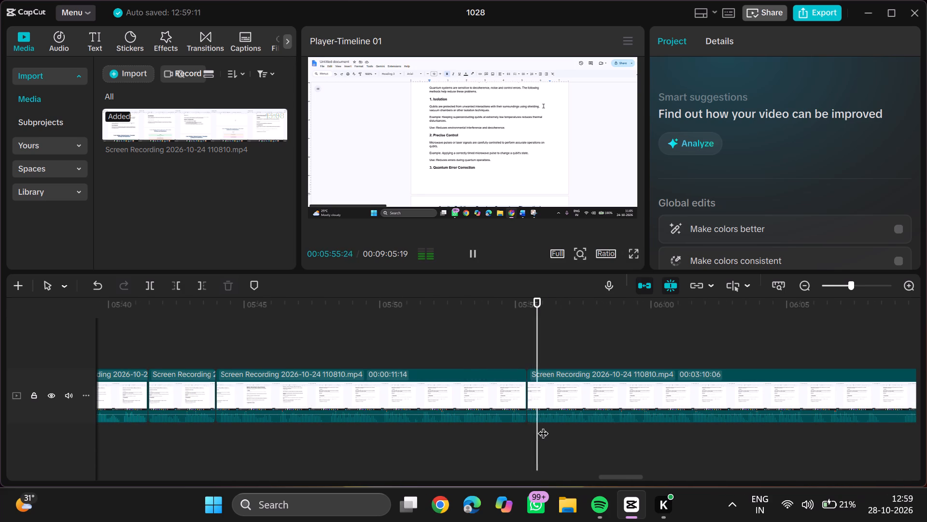
Play on, replay the section from around 00:06:01, split the remaining recording at 00:06:04:20, and resume playback.
scroll(543, 426, "down", 2, "ctrl")
scroll(543, 426, "left", 1)
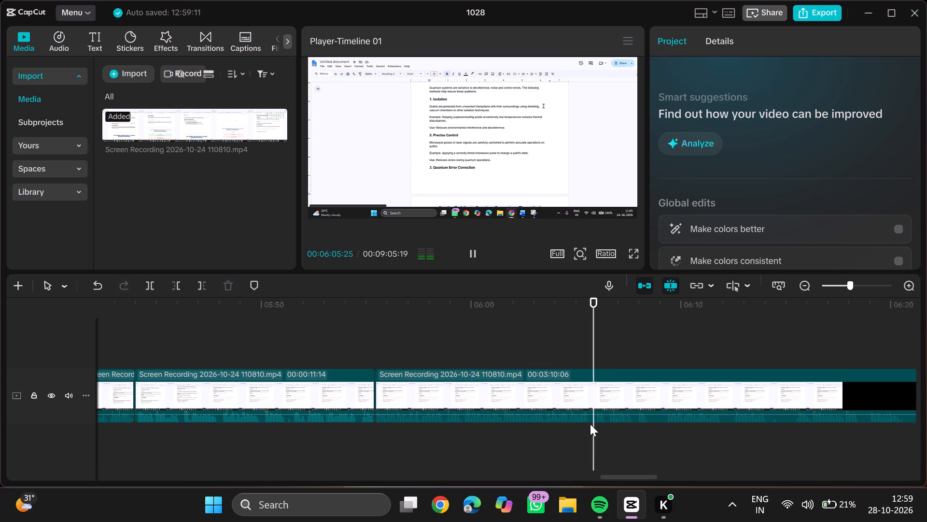
left_click(503, 430)
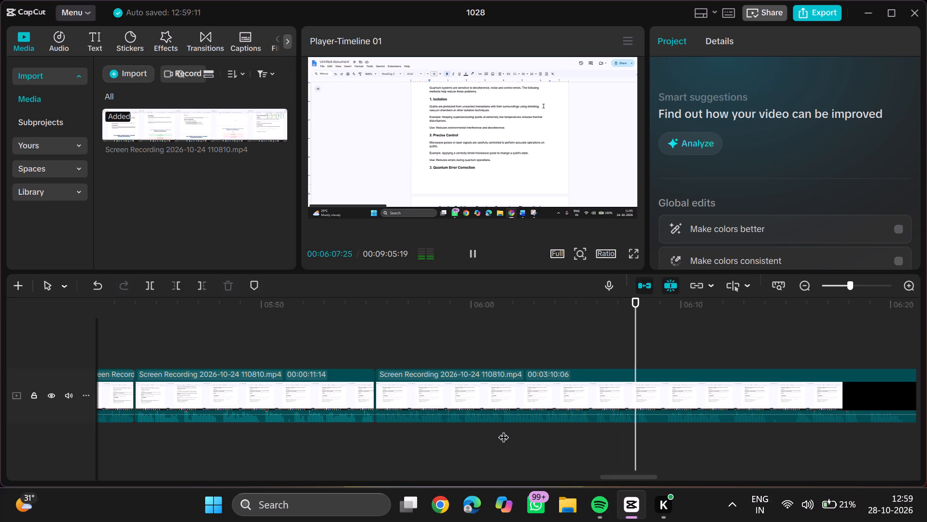
key("space")
scroll(503, 430, "up", 8, "ctrl")
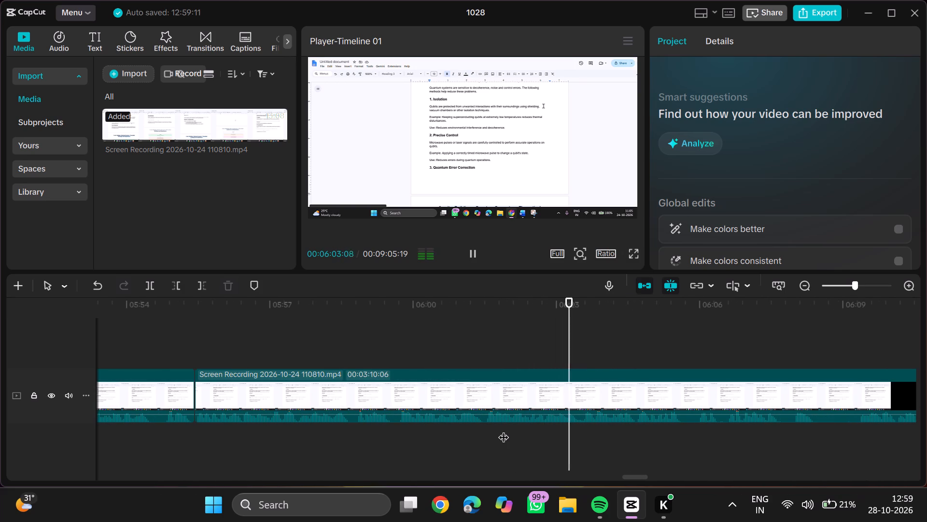
left_click(580, 424)
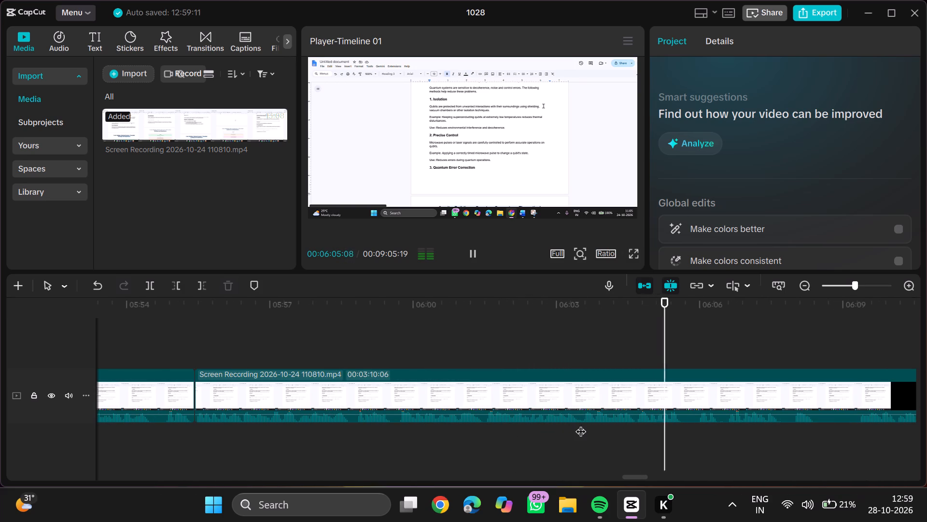
left_click_drag(580, 424, 636, 438)
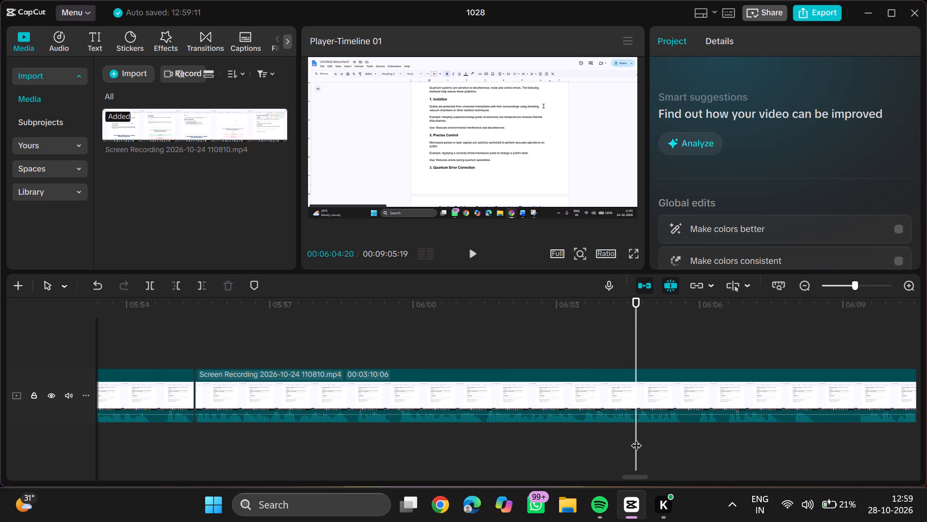
key("ctrl+b")
key("space")
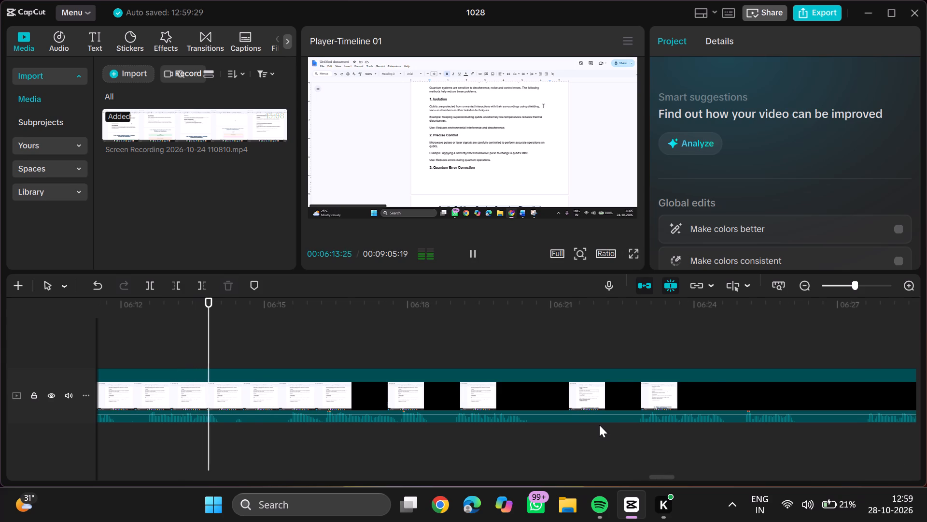
Review the part after the 00:06:04:20 cut, trim about 1 second 26 frames off its start, and replay from just before the cut.
scroll(599, 425, "down", 5, "ctrl")
scroll(599, 425, "right", 1)
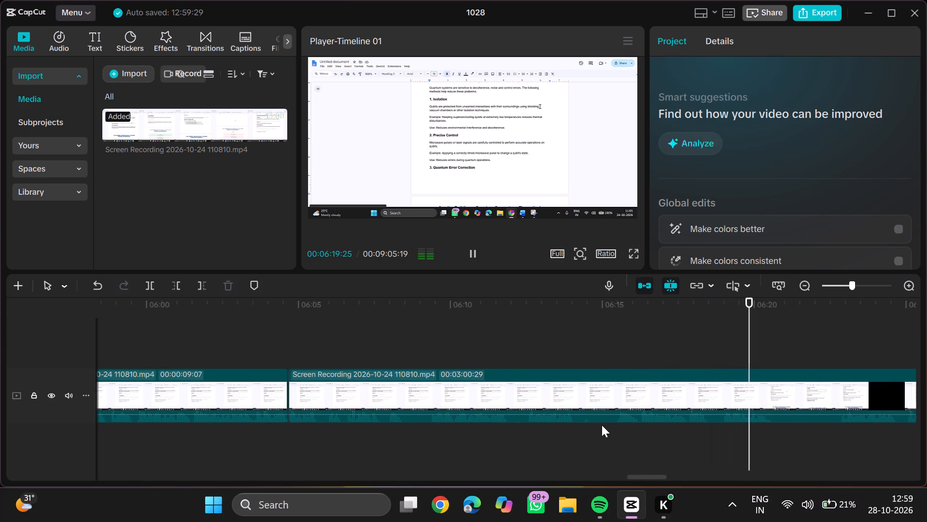
scroll(602, 425, "left", 1)
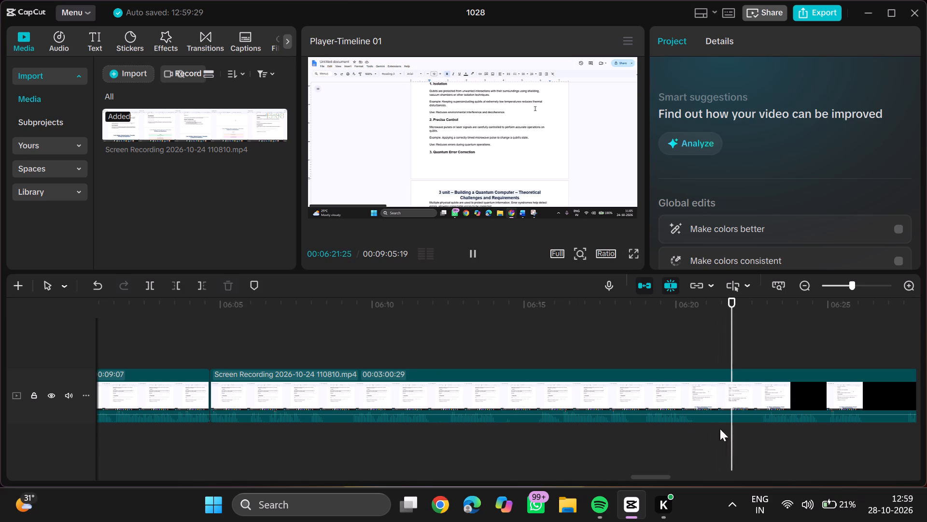
left_click(758, 428)
key("space")
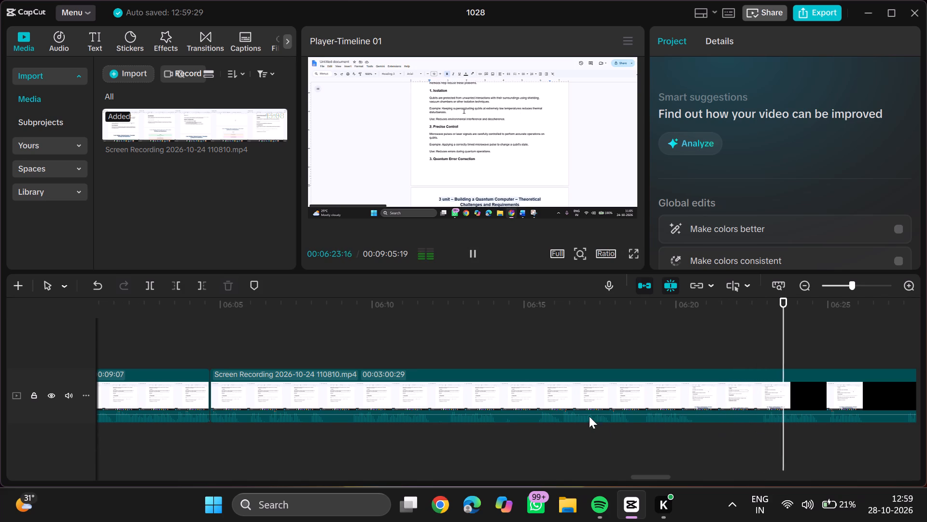
left_click(268, 426)
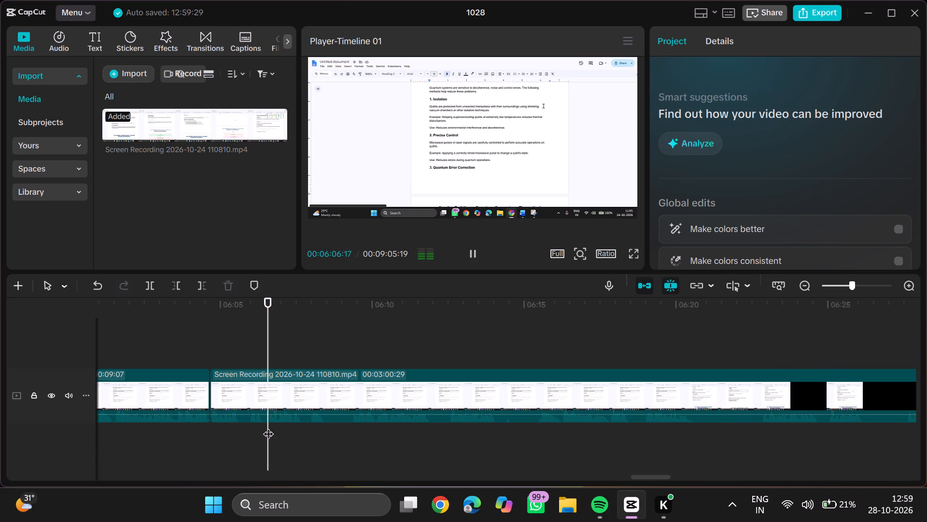
key("space")
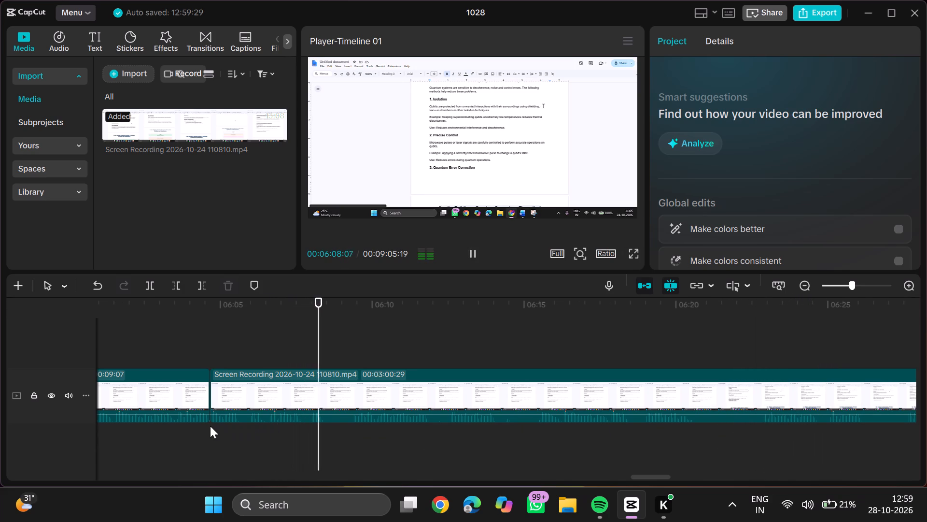
left_click(192, 427)
key("space")
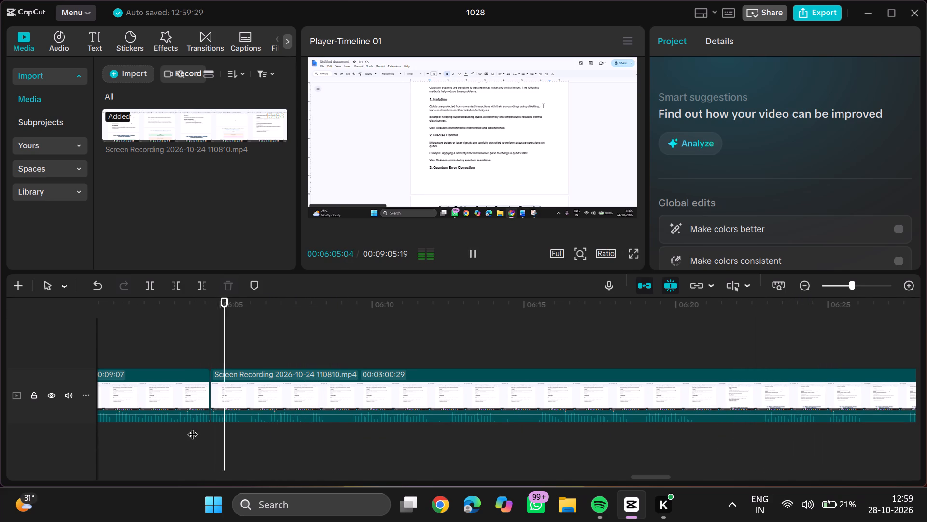
double_click(265, 424)
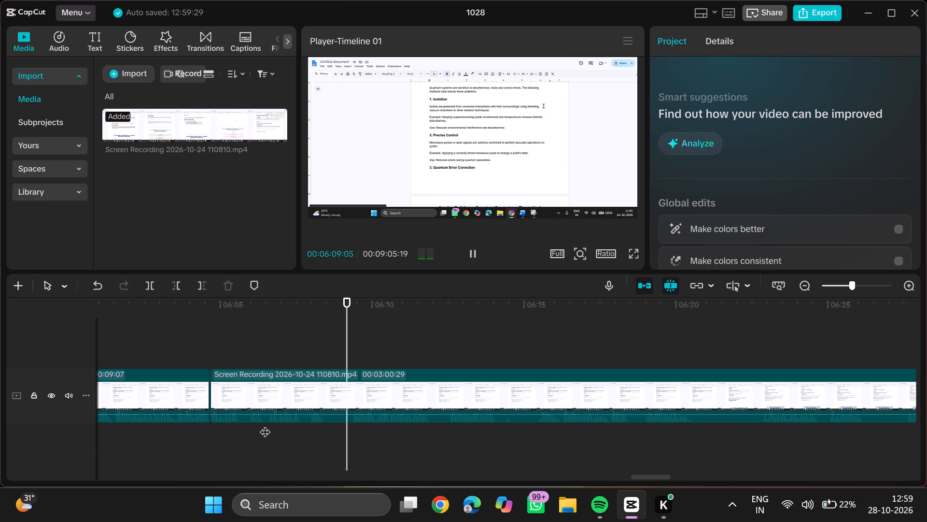
key("q")
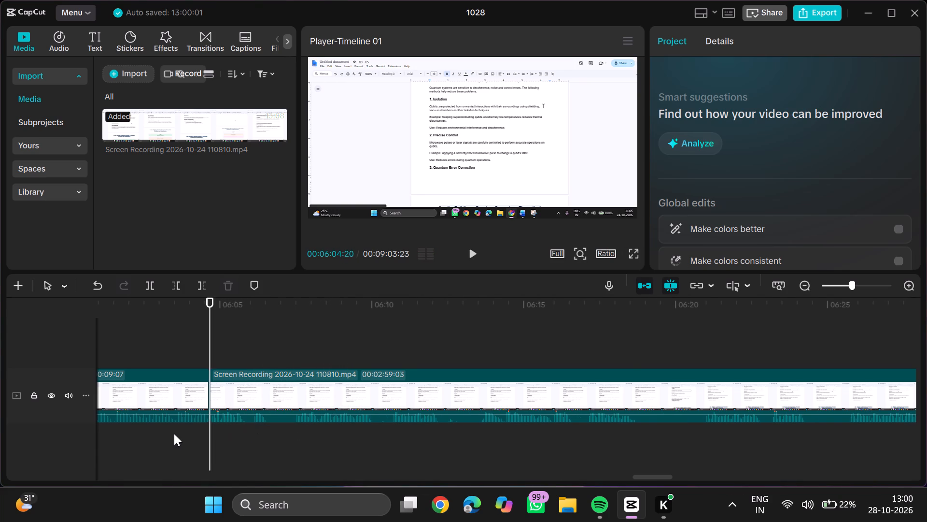
left_click(174, 434)
key("space")
Split the remaining recording at 00:06:05:28, trim about 1 second 17 frames off the later part's start, and resume playback.
scroll(174, 434, "up", 7, "ctrl")
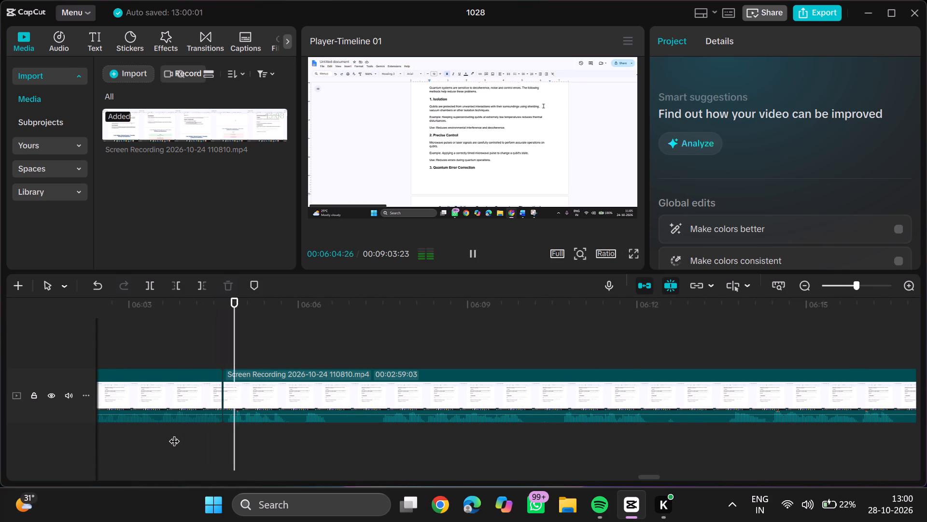
left_click(294, 426)
key("ctrl+b")
left_click(382, 433)
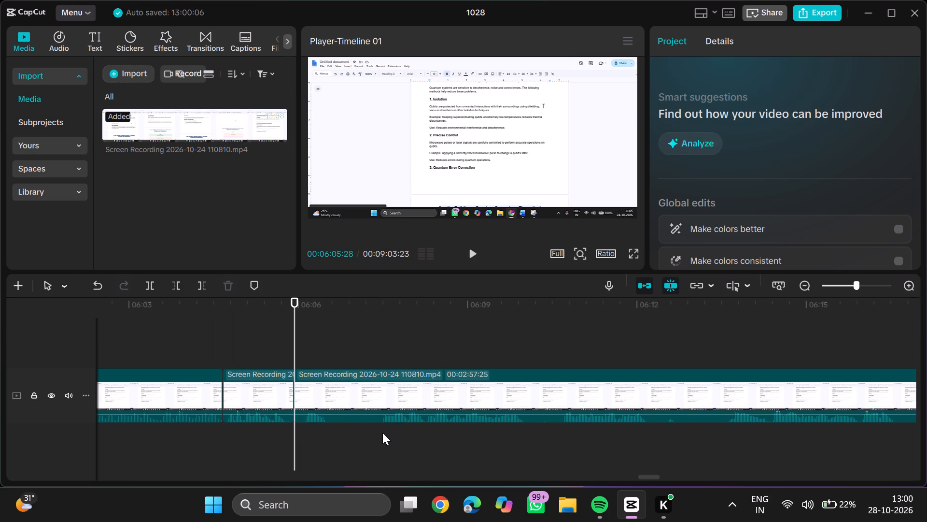
type("q")
key("space")
Play on and trim about 6 seconds 27 frames more off the start of the part after the 00:06:05:28 cut.
scroll(382, 433, "down", 7, "ctrl")
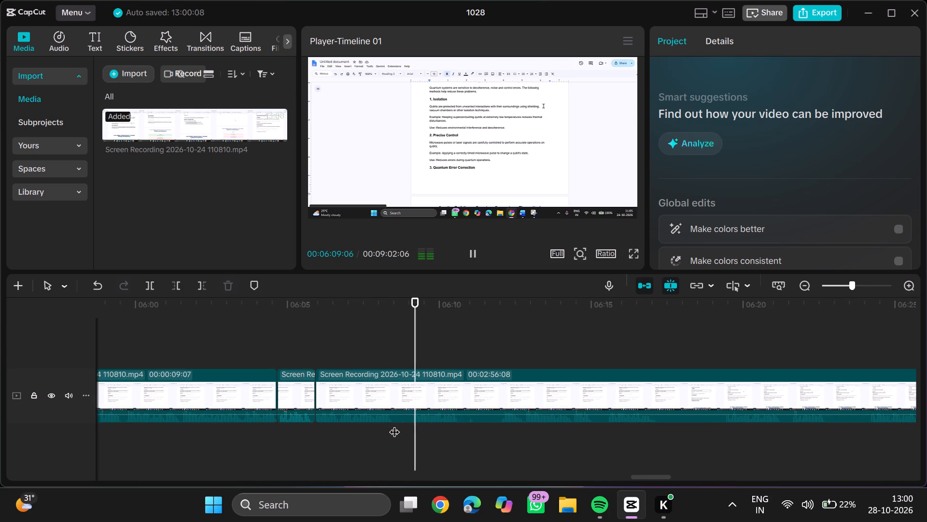
left_click(497, 423)
key("space")
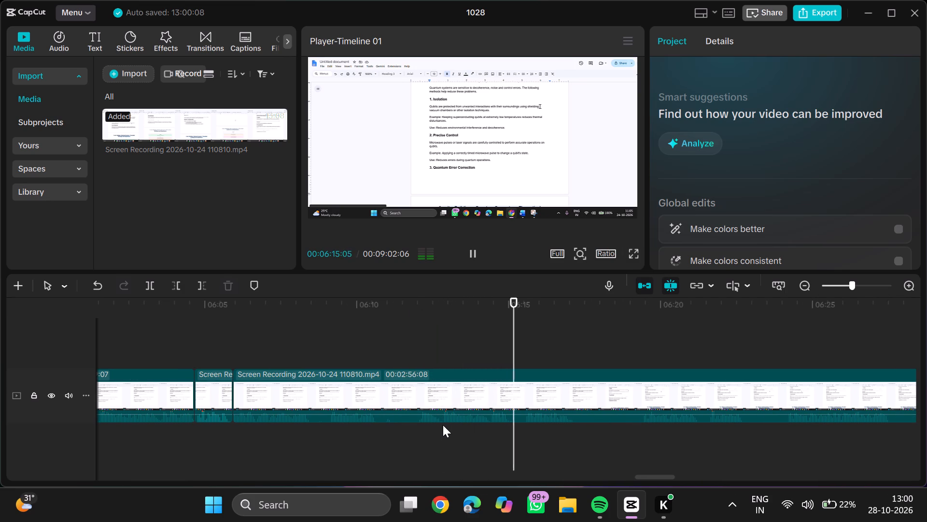
left_click(443, 425)
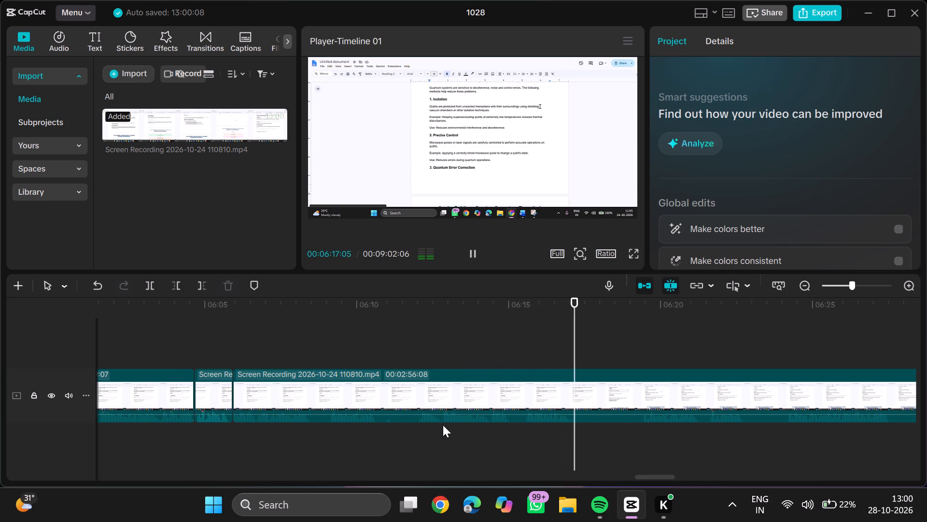
key("q")
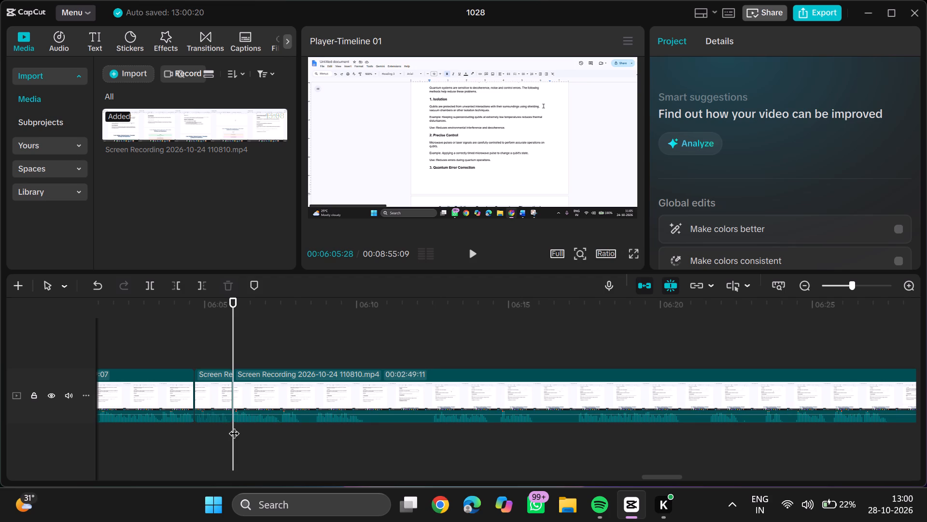
Play on, split the remaining recording at 00:06:08:06, trim about 13 frames off the later part's start, and resume playback.
key("space")
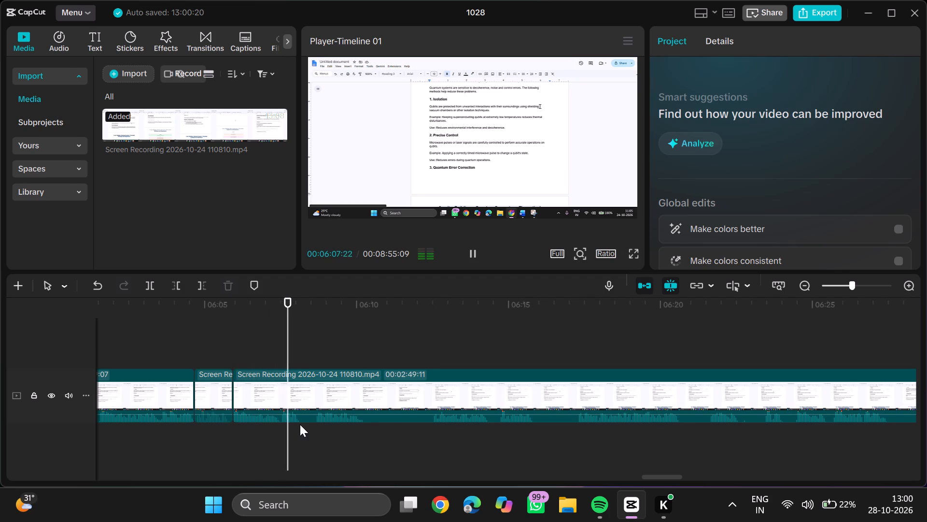
left_click(302, 424)
key("ctrl+b")
left_click(302, 424, "ctrl")
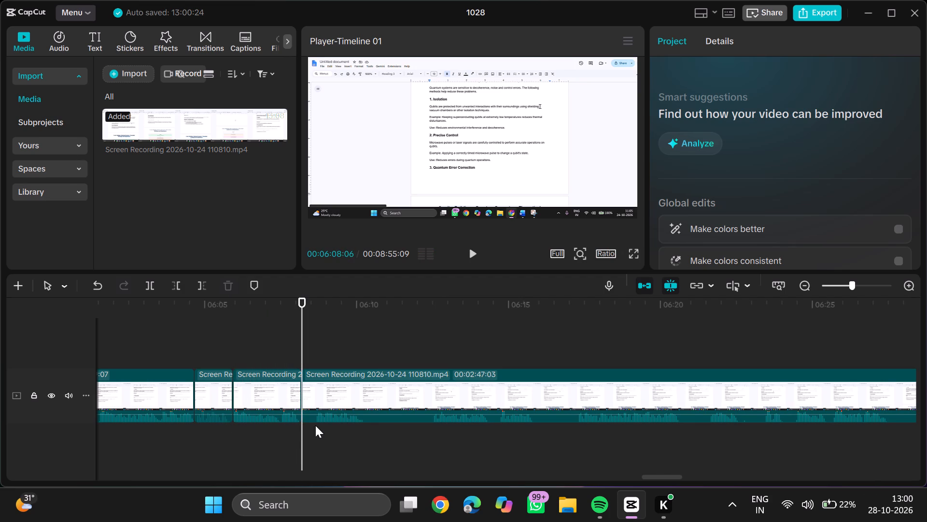
double_click(315, 425)
type("q")
key("space")
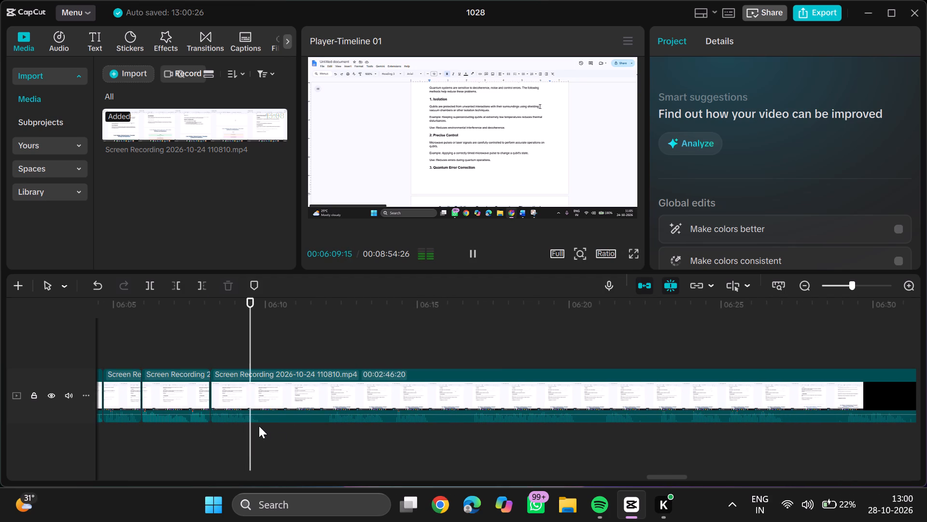
Split the remaining recording at 00:06:09:27, trim about 2 seconds 3 frames off the later part's start, and resume playback.
triple_click(259, 425)
key("ctrl+b")
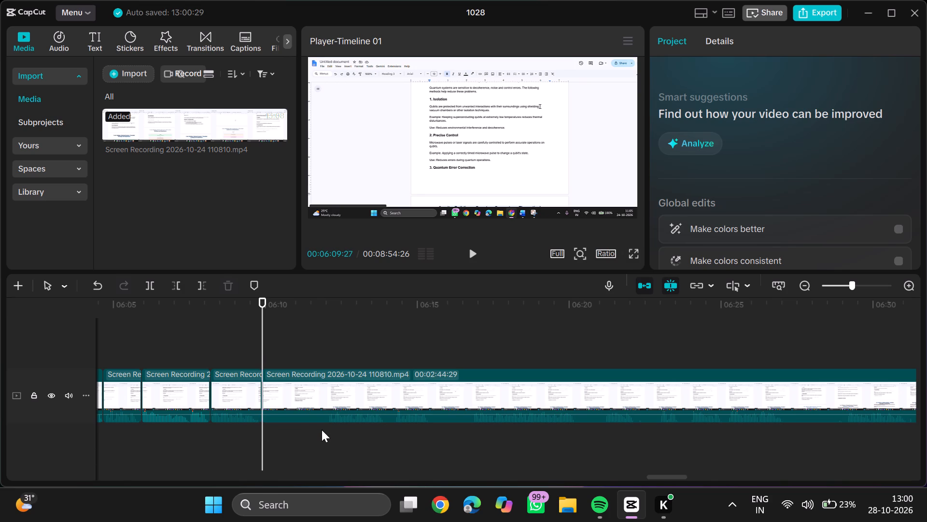
double_click(326, 425)
key("q")
key("space")
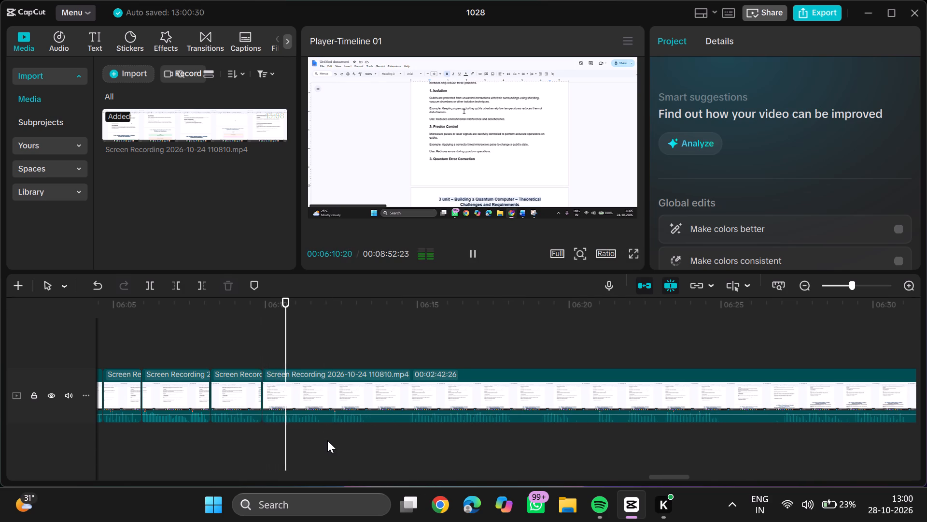
Split the remaining recording at 00:06:11:26, trim about 7 frames off the later part's start, and resume playback.
left_click(322, 425)
key("ctrl+b")
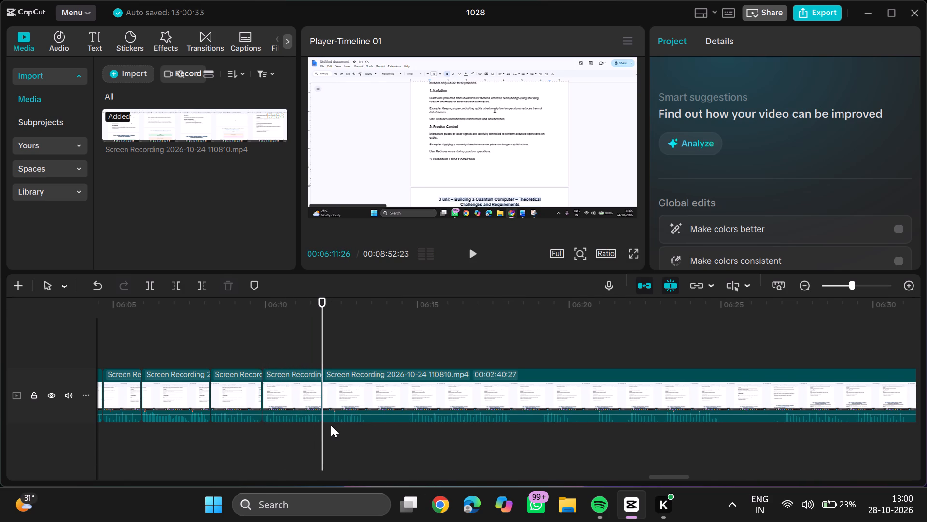
left_click(329, 423)
type("q")
key("space")
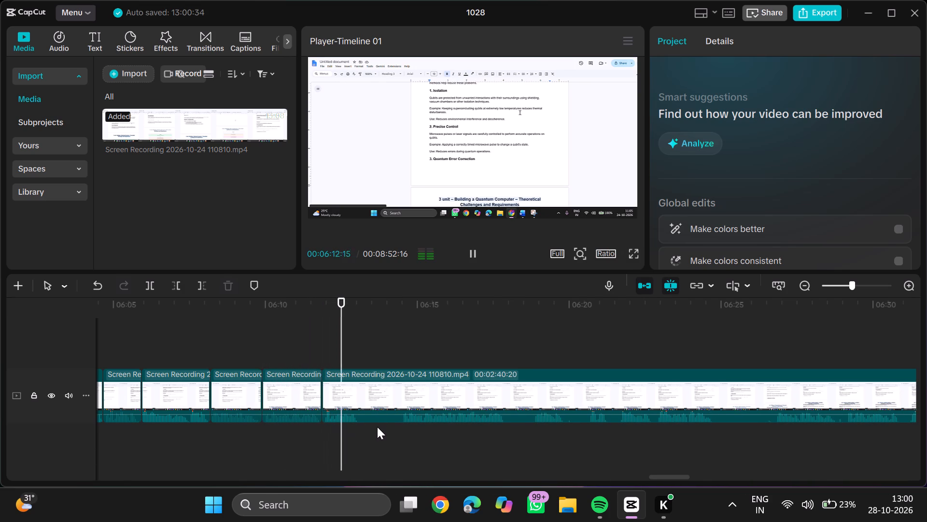
Split the remaining recording at 00:06:13:04, trim about 1 second 9 frames off the later part's start, and resume playback.
left_click(363, 425)
left_click(363, 425)
key("ctrl+b")
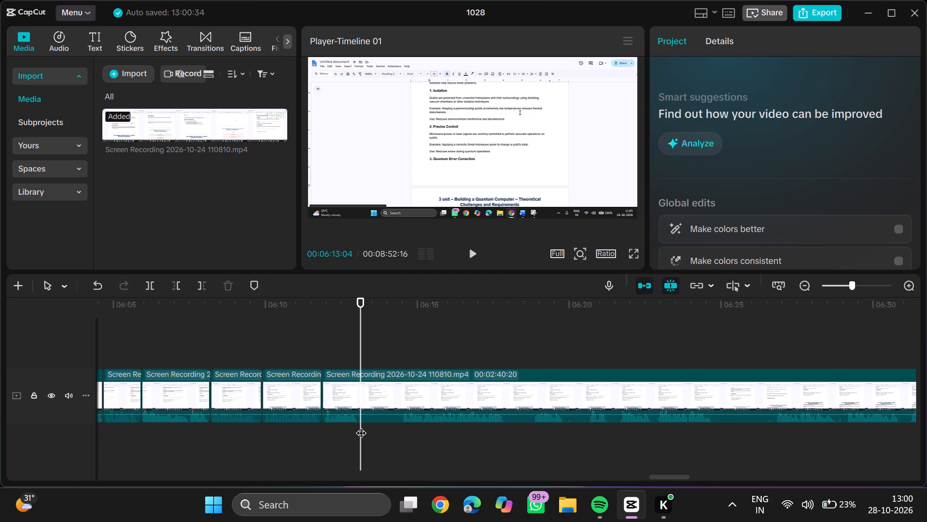
left_click(361, 425)
left_click(400, 427)
type("q")
key("space")
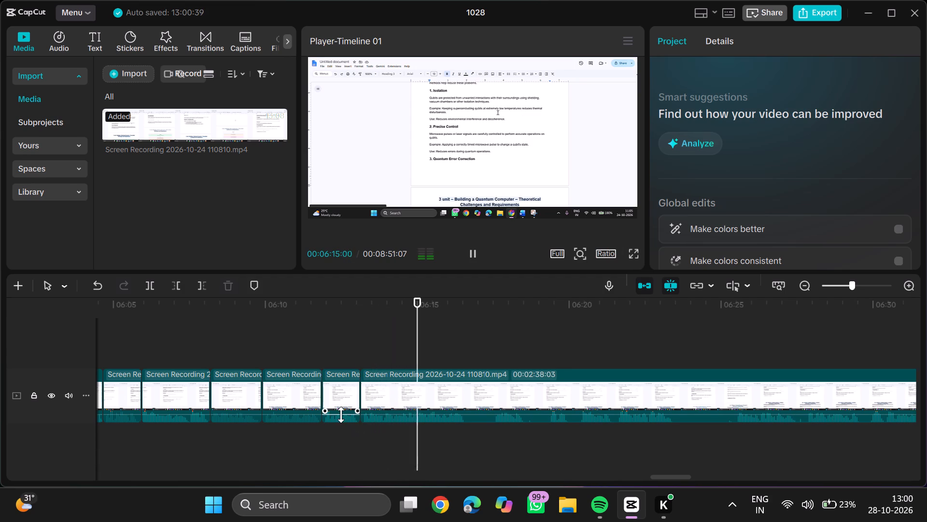
Replay from just after the 00:06:11:26 cut and delete the short clip between the 00:06:11:26 and 00:06:13:04 cuts.
left_click(326, 427)
key("space")
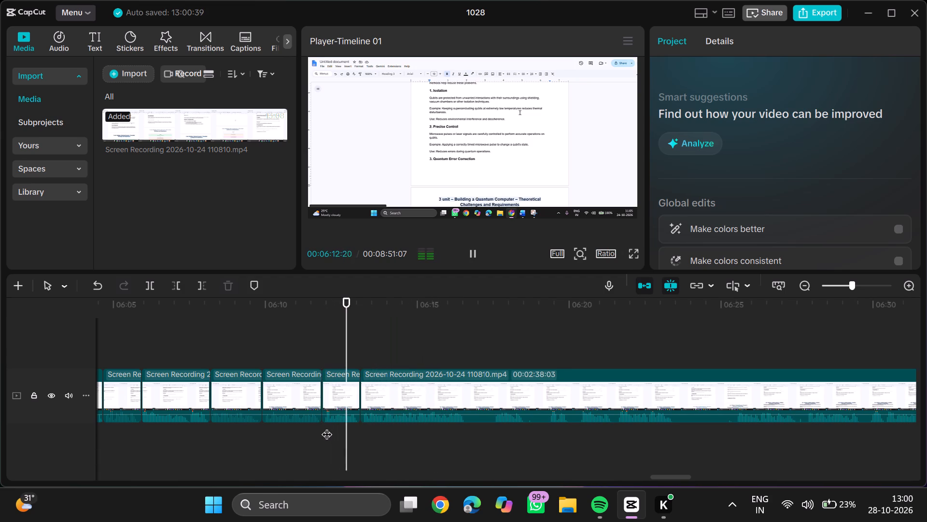
left_click(334, 408)
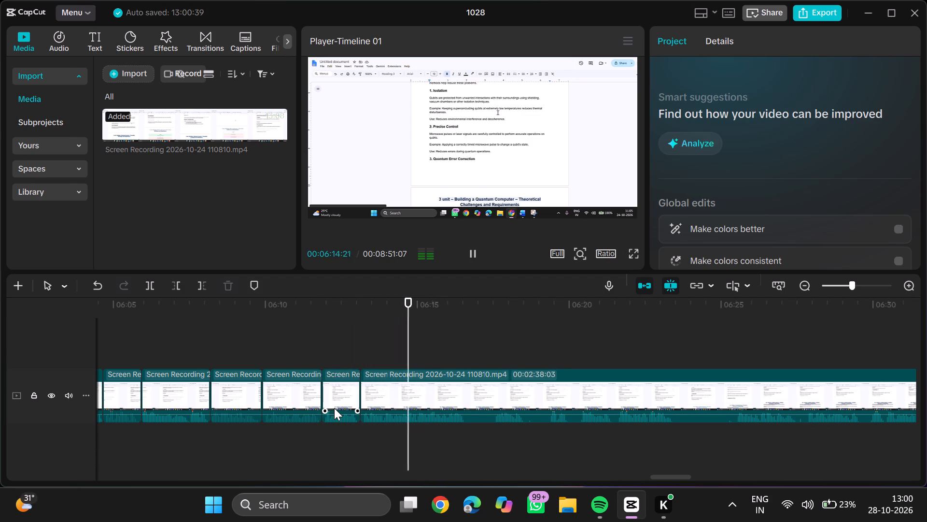
key("BackSpace")
Split the remaining recording at 00:06:15:12, trim about 23 frames off the later part's start, and resume playback.
double_click(430, 431)
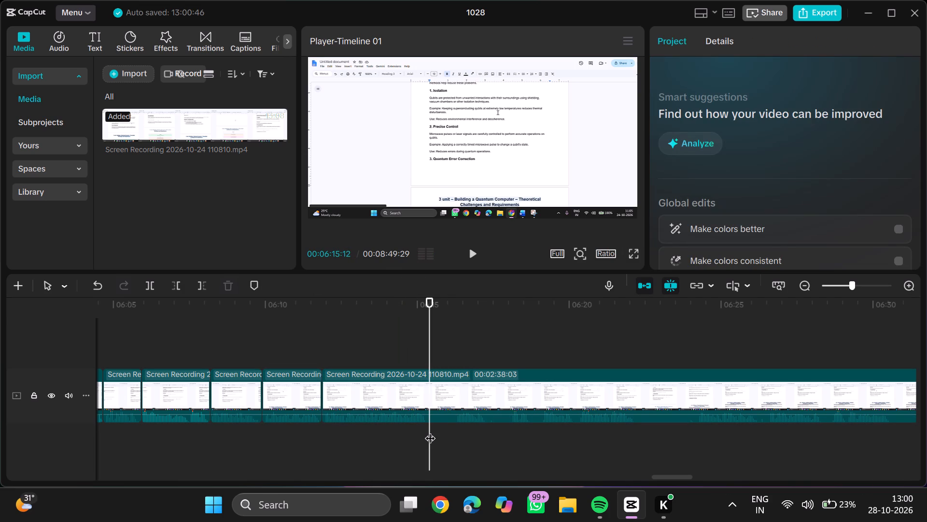
key("ctrl+b")
double_click(457, 424)
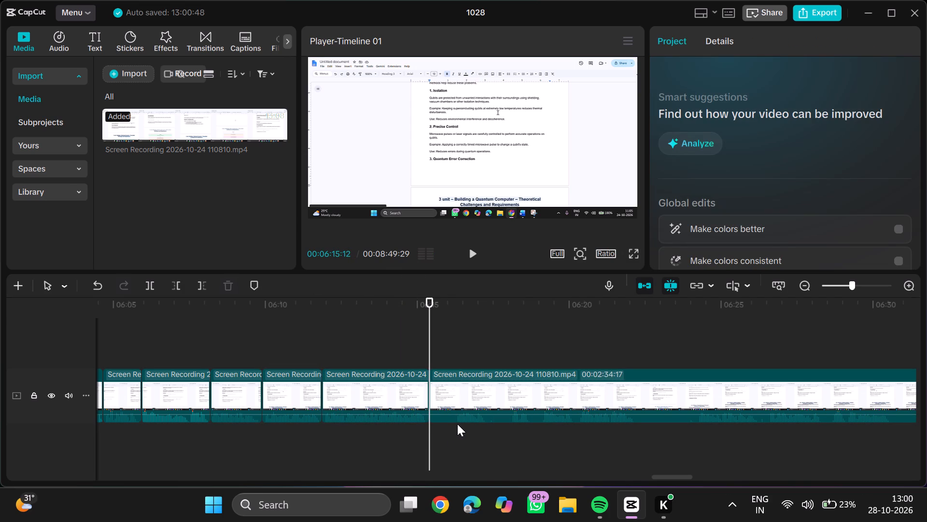
left_click_drag(457, 424, 453, 425)
type("q")
key("space")
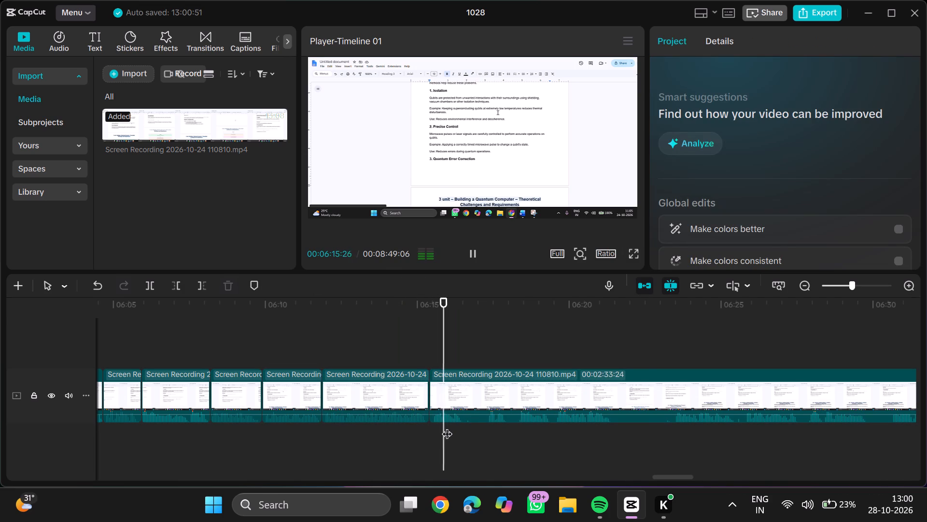
Split the remaining recording at 00:06:16:17, trim about 21 frames off the later part's start, and resume playback.
left_click(465, 424)
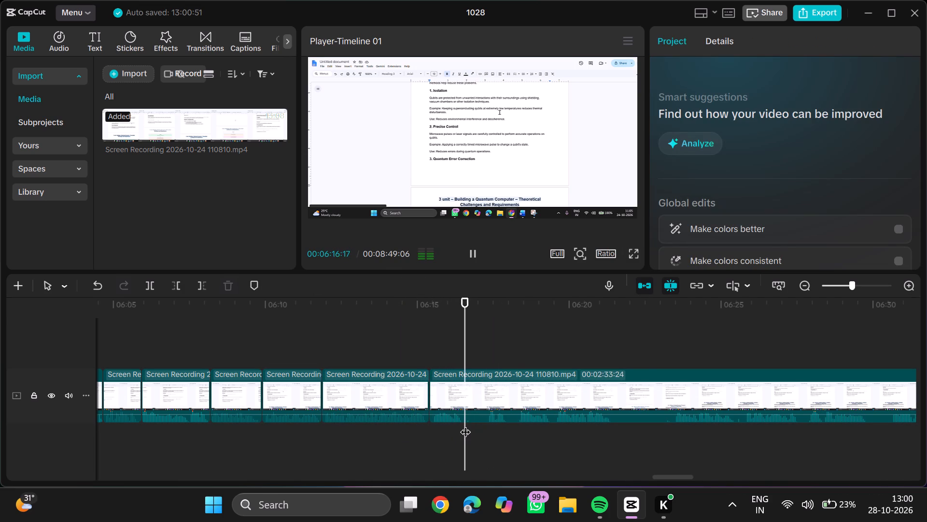
key("ctrl+b")
left_click(488, 424)
left_click(488, 424)
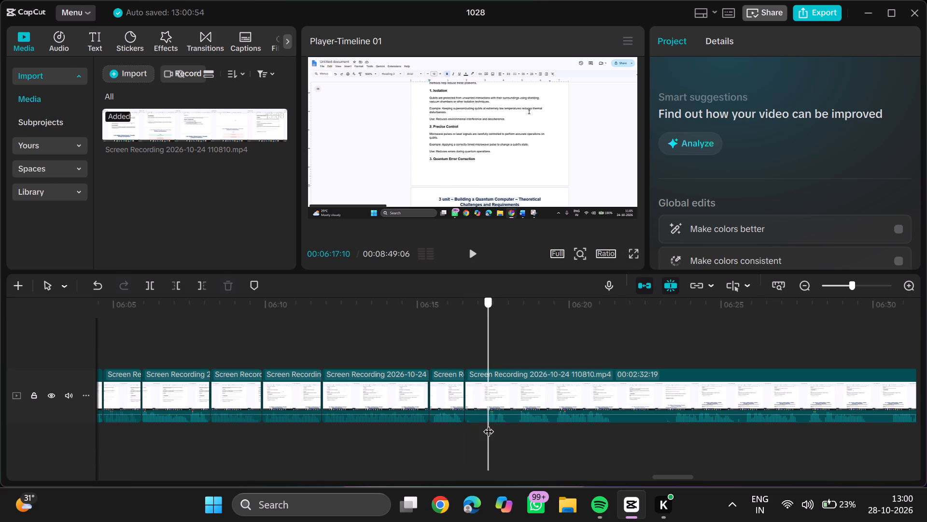
type("q")
key("space")
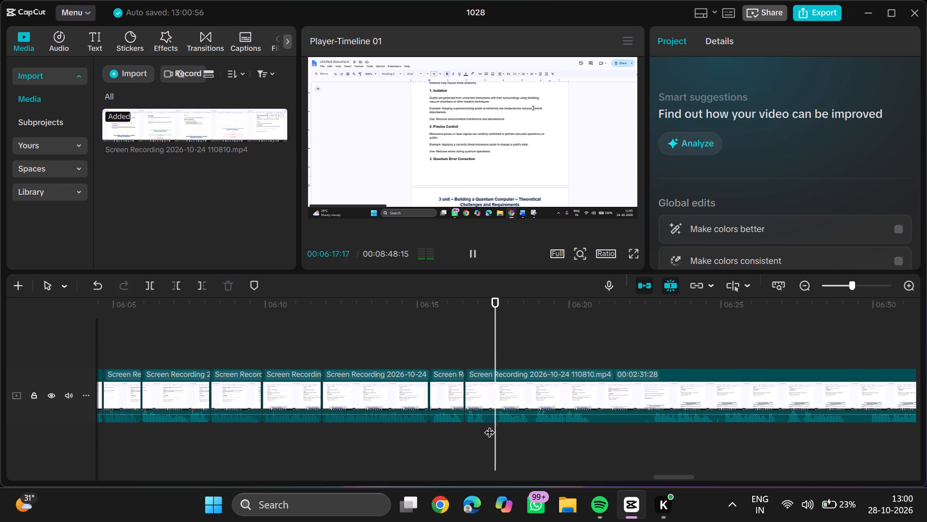
Split the remaining recording at 00:06:17:08, trim about 10 frames off the later part's start, and resume playback.
left_click(486, 424)
key("ctrl+b")
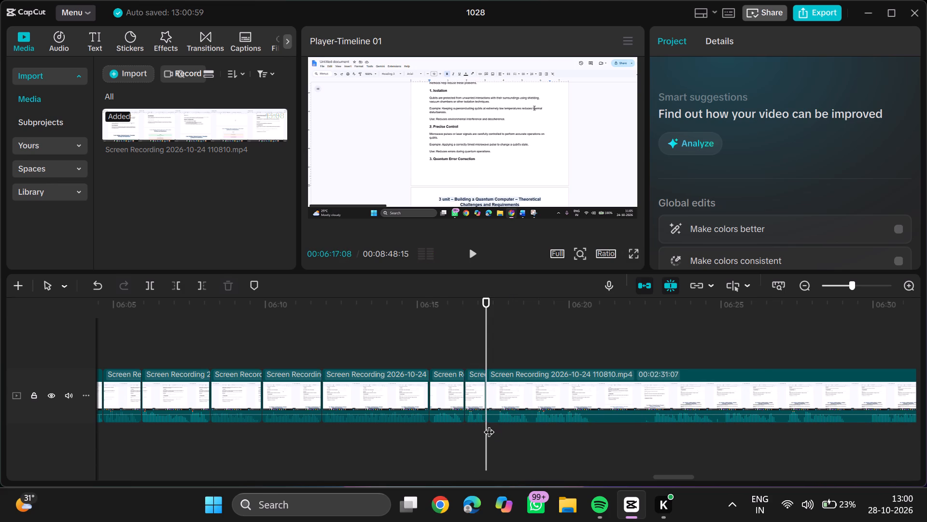
left_click(496, 426)
type("q")
key("space")
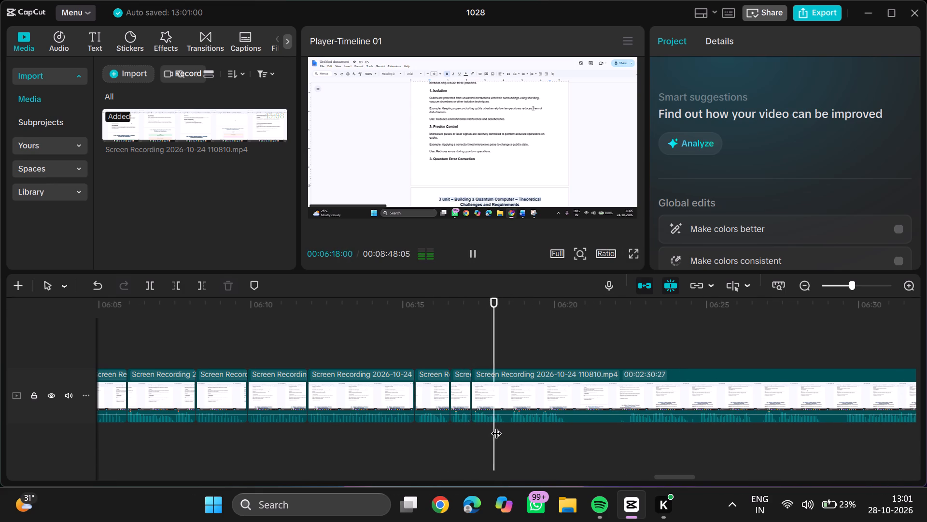
Split the remaining recording at 00:06:20:13.
left_click(568, 425)
key("ctrl+b")
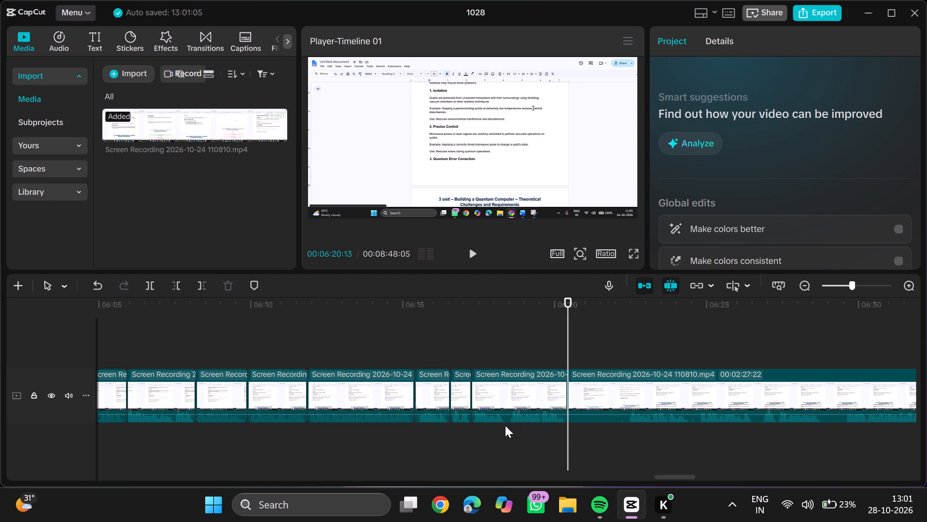
Split the clip before the 00:06:20:13 cut at 00:06:18:09, trim about 6 frames off its later part's start, and resume playback.
double_click(503, 425)
scroll(503, 425, "up", 8, "ctrl")
key("ctrl+b")
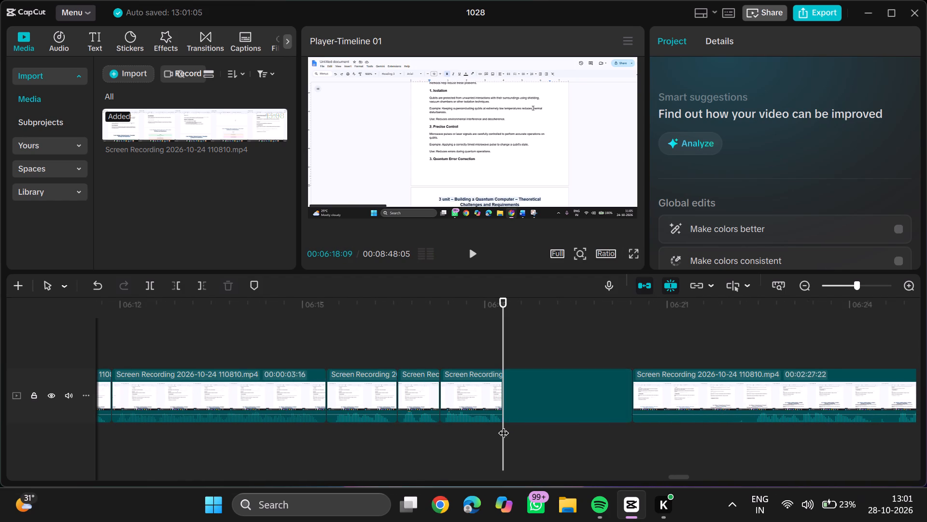
left_click(515, 425)
type("q")
key("space")
Play on, trim about 1 second 28 frames off the start of the long final clip, and resume playback.
scroll(515, 425, "down", 3, "ctrl")
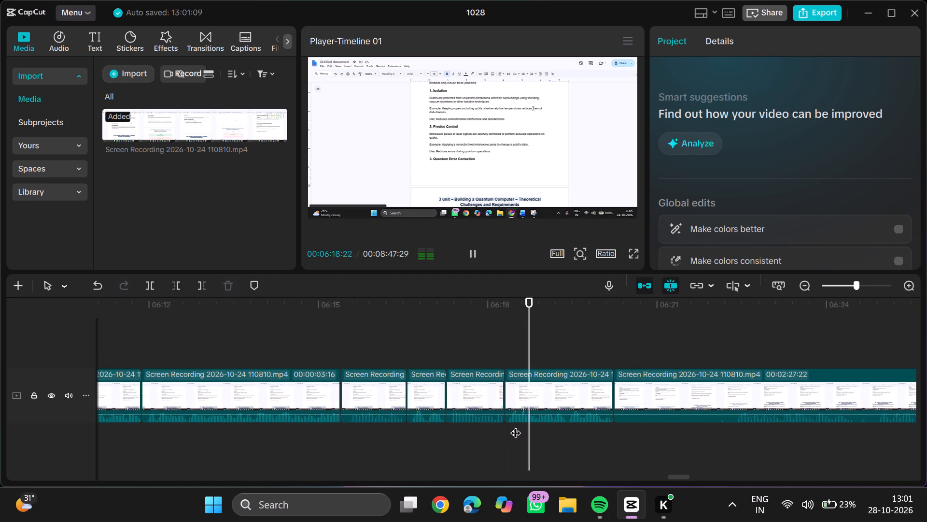
scroll(515, 425, "down", 2, "ctrl")
scroll(515, 425, "left", 1)
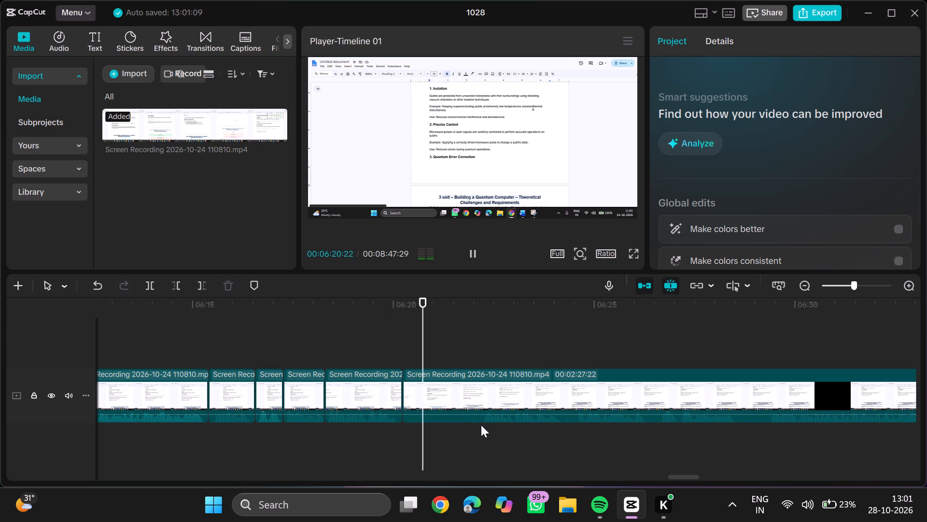
left_click(481, 425)
type("q")
key("space")
Split the remaining recording at 00:06:22:09, trim about 8 frames off the later part's start, and resume playback.
scroll(481, 425, "down", 3, "ctrl")
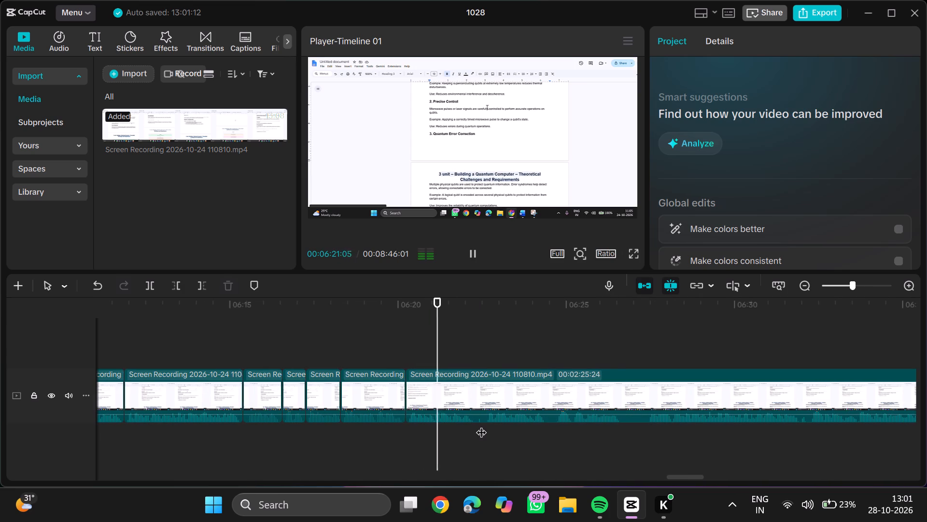
left_click(475, 423)
key("ctrl+b")
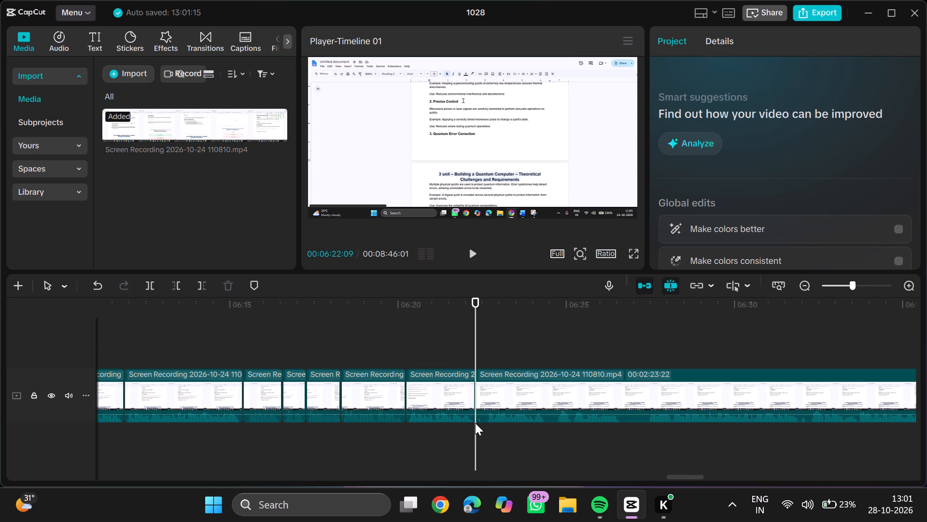
left_click(485, 424)
type("q")
key("space")
scroll(485, 424, "down", 2, "ctrl")
right_click(485, 424)
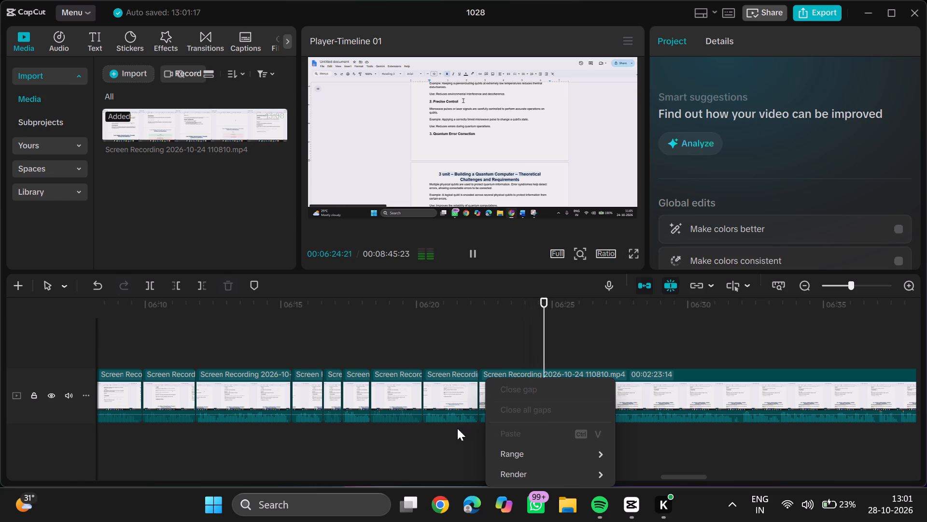
left_click(457, 428)
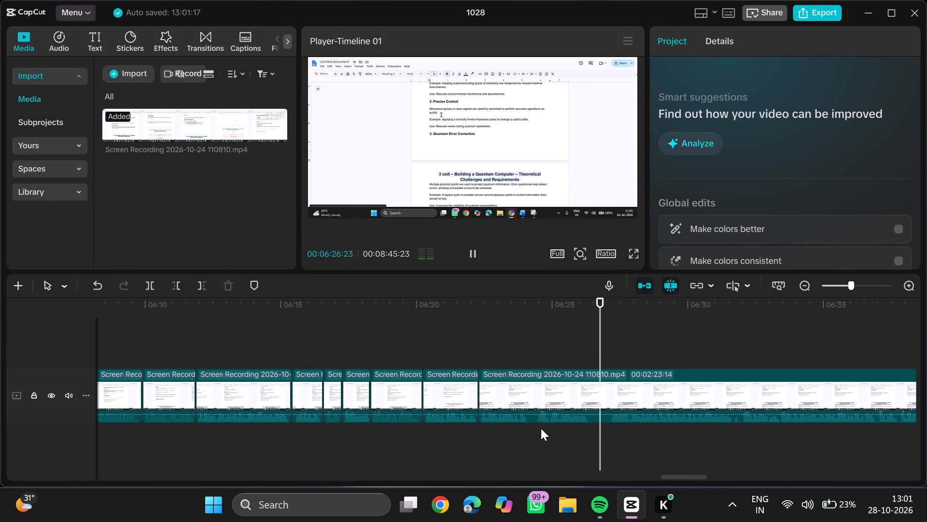
Split the remaining recording at 00:06:24:05, trim about 8 frames off the later part's start, and resume playback.
left_click(529, 425)
key("ctrl+b")
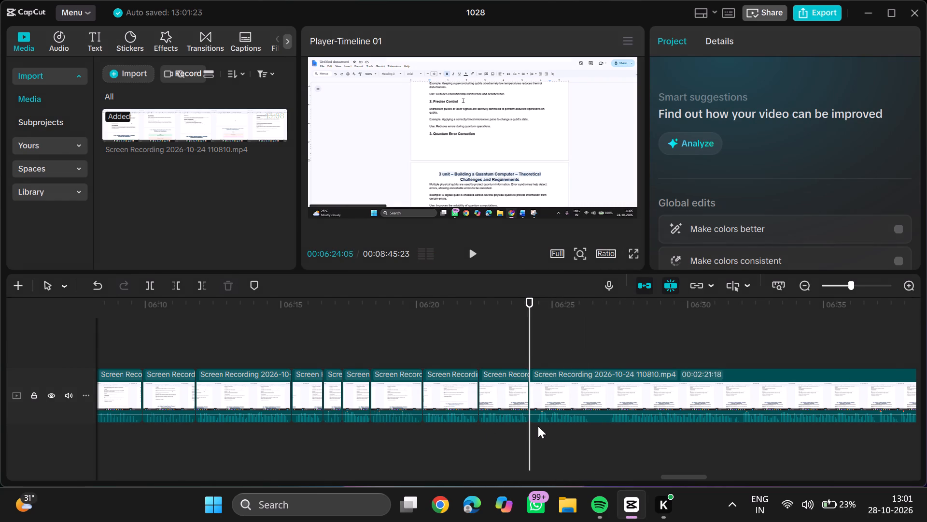
left_click(537, 426)
type("q")
key("space")
Split the remaining recording at 00:06:26:02, trim about 24 frames off the later part's start, and resume playback.
scroll(537, 426, "left", 1)
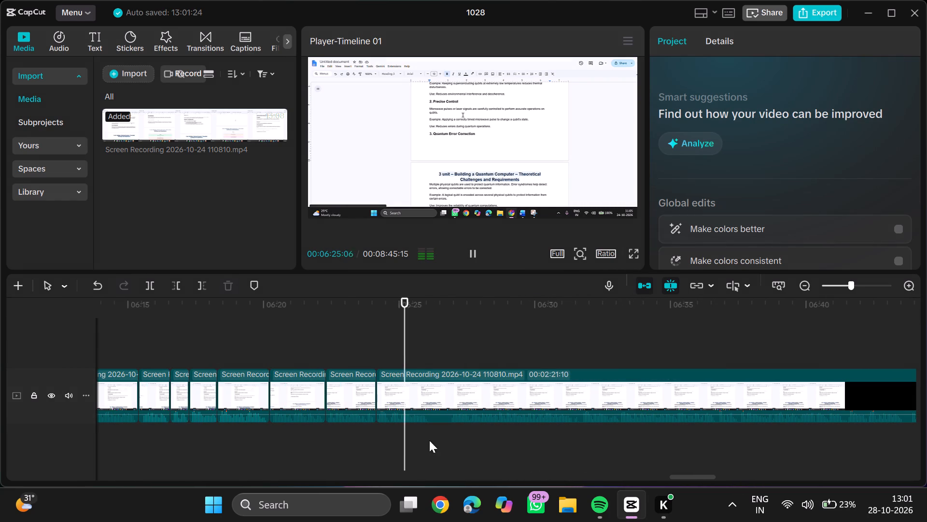
left_click(428, 423)
key("ctrl+b")
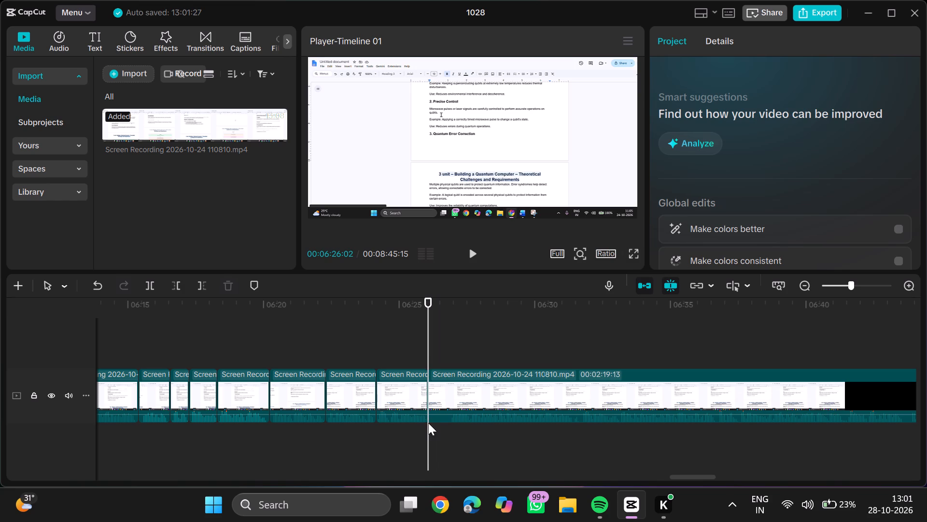
left_click(450, 425)
type("q")
key("space")
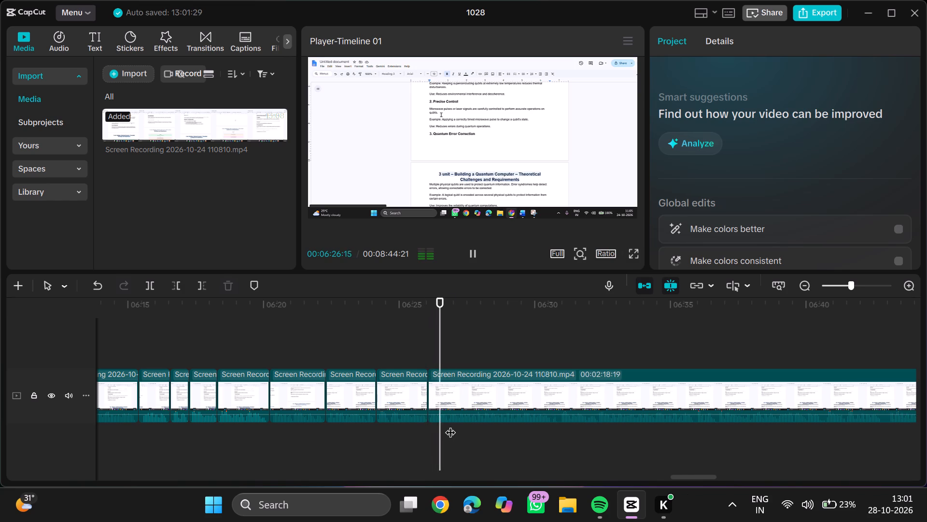
Play on, split the remaining recording at 00:06:42:24, and trim about 8 frames off the later part's start.
scroll(450, 425, "down", 3, "ctrl")
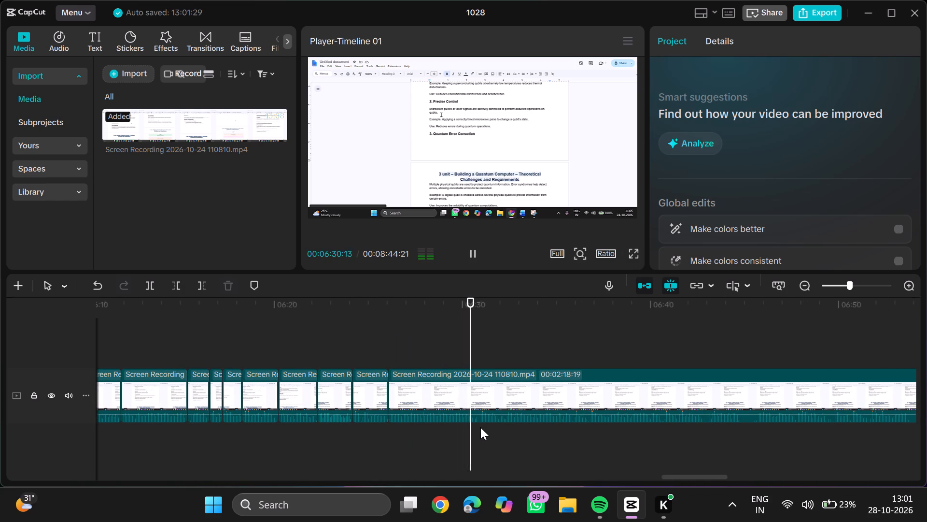
scroll(480, 427, "left", 1)
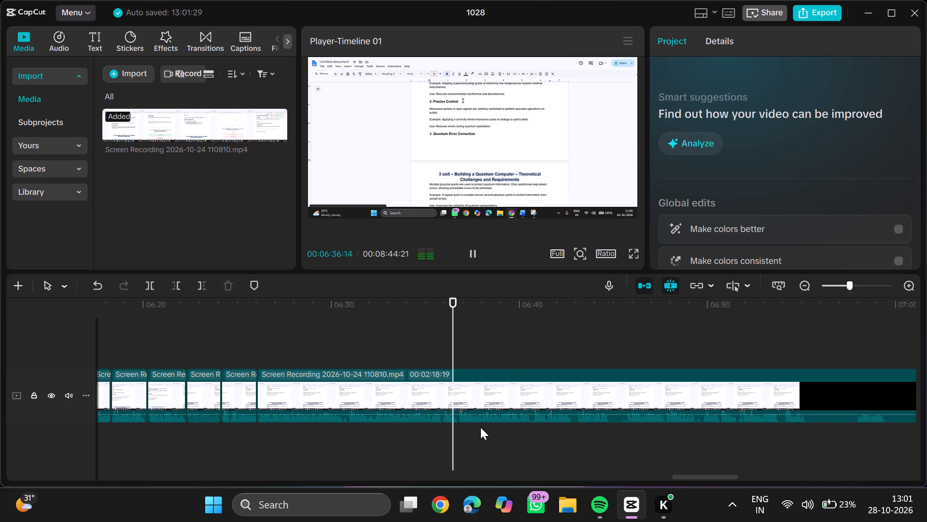
scroll(480, 427, "left", 1)
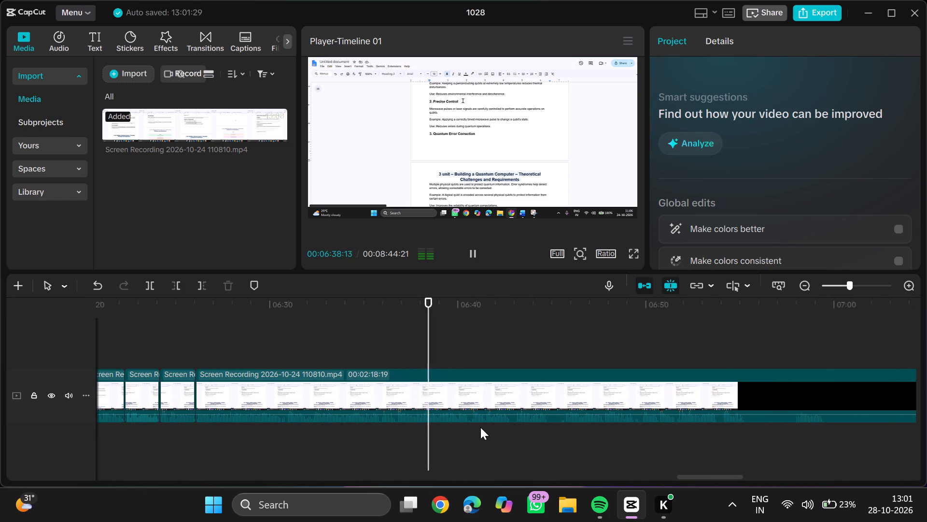
scroll(480, 427, "left", 1)
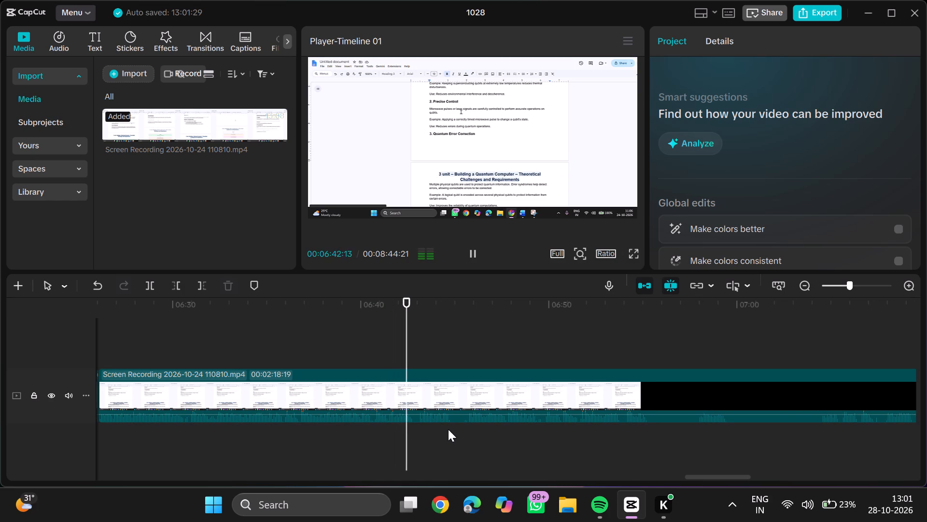
scroll(448, 429, "up", 5, "ctrl")
left_click(413, 425)
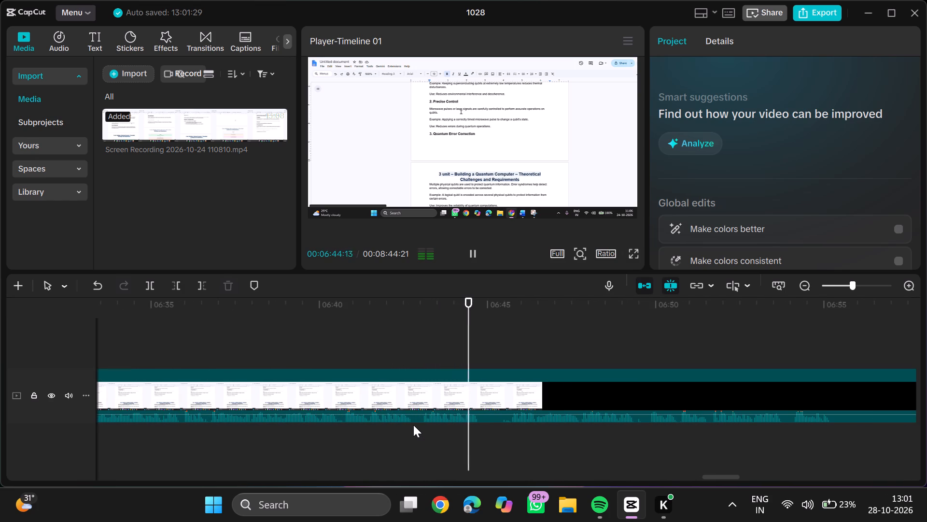
key("ctrl+b")
double_click(420, 424)
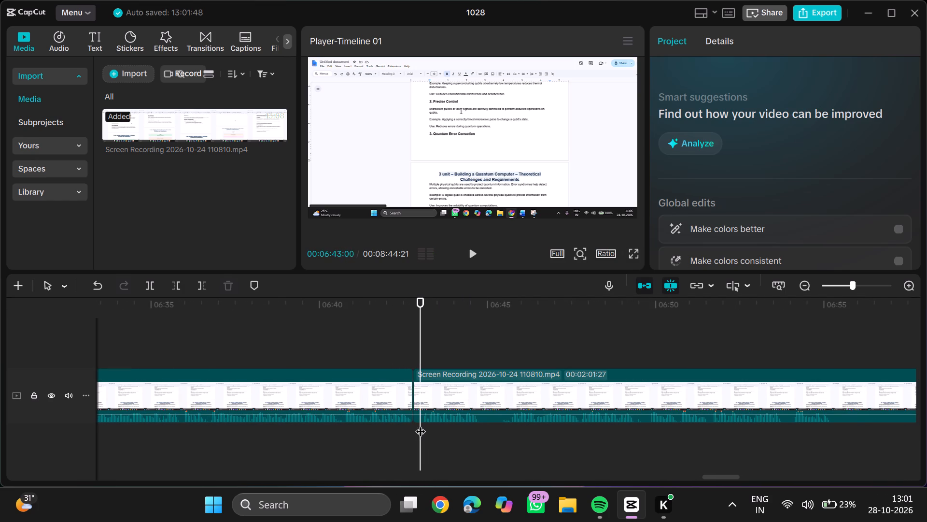
key("q")
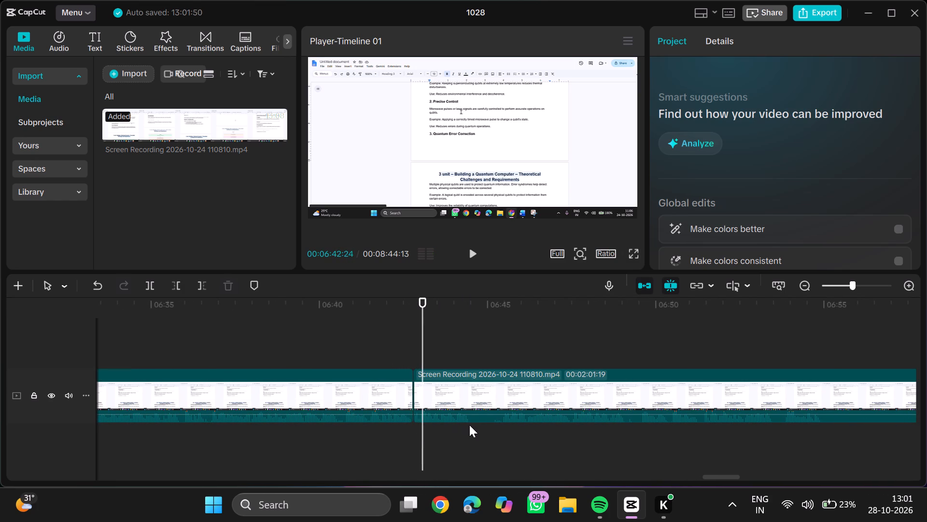
Split the remaining recording at 00:06:44:14, trim about 26 frames off the later part's start, and resume playback.
double_click(469, 425)
key("ctrl+b")
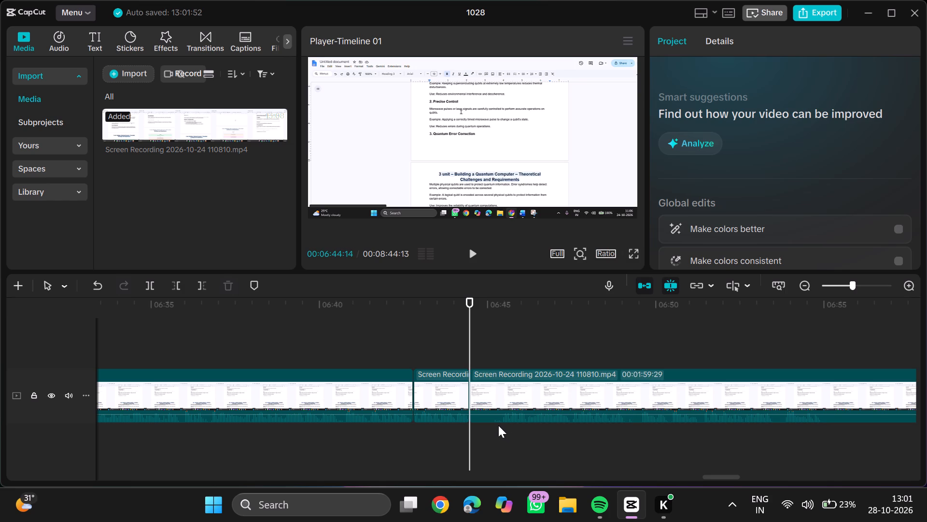
left_click(498, 425)
type("q")
key("space")
Split the remaining recording at 00:06:48:07, trim about 14 frames off the later part's start, and resume playback.
scroll(498, 425, "left", 1)
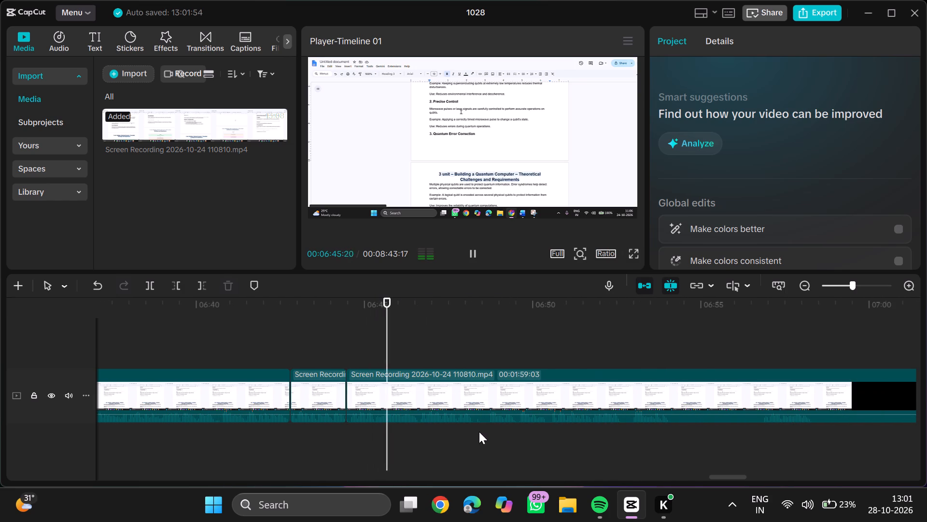
left_click(473, 424)
key("ctrl+b")
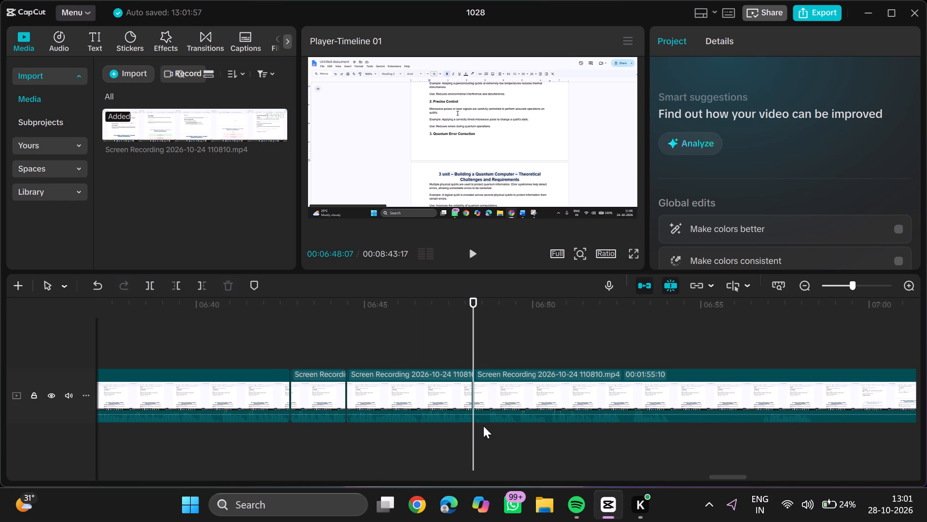
left_click(489, 426)
type("q")
key("space")
Split the remaining recording at 00:06:52:05, trim about 8 frames off the later part's start, and resume playback.
scroll(489, 426, "left", 1)
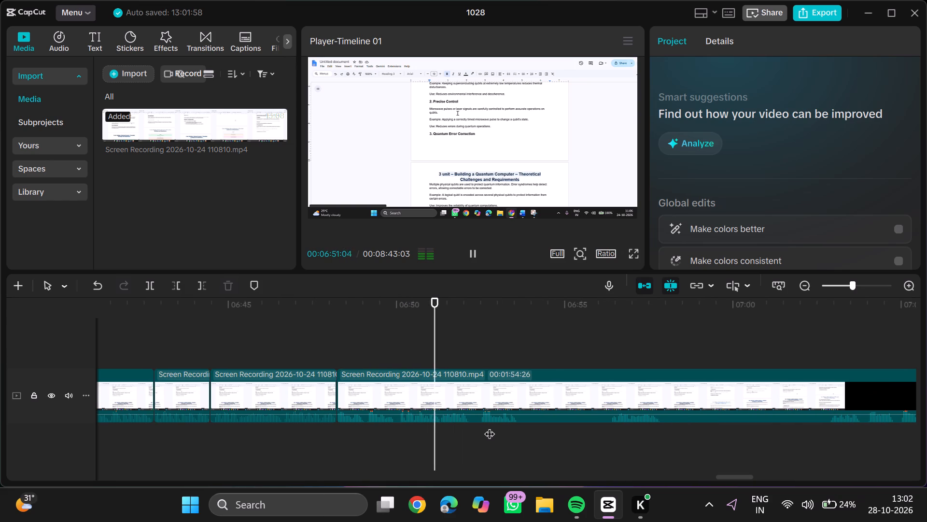
left_click(470, 423)
key("ctrl+b")
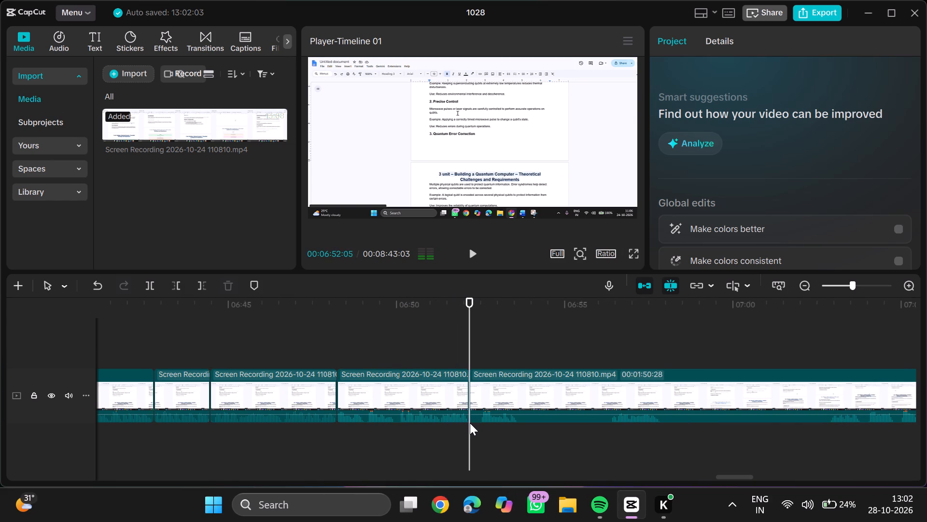
left_click(478, 423)
type("q")
key("space")
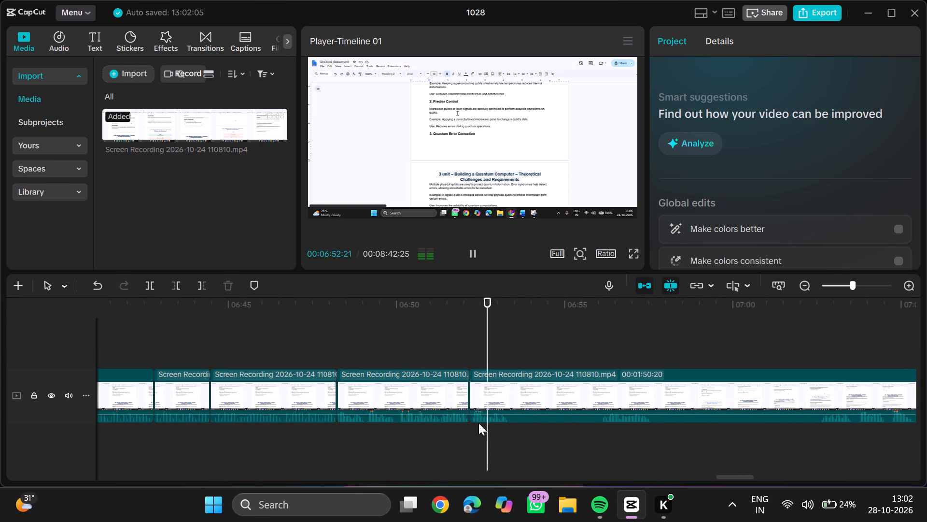
Split the remaining recording at 00:06:53:11, trim about 2 seconds 21 frames off the later part's start, and resume playback.
left_click(514, 422)
left_click(514, 422)
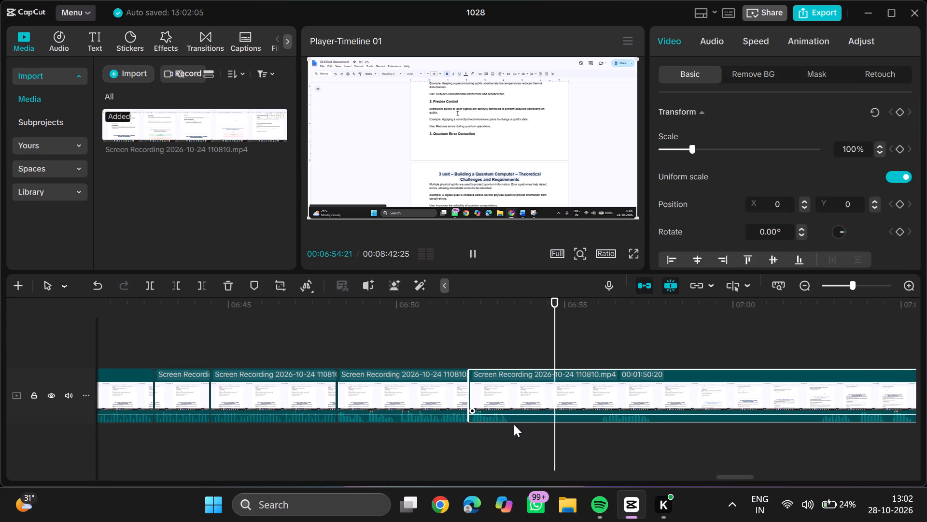
double_click(514, 424)
left_click_drag(514, 424, 509, 425)
key("ctrl+b")
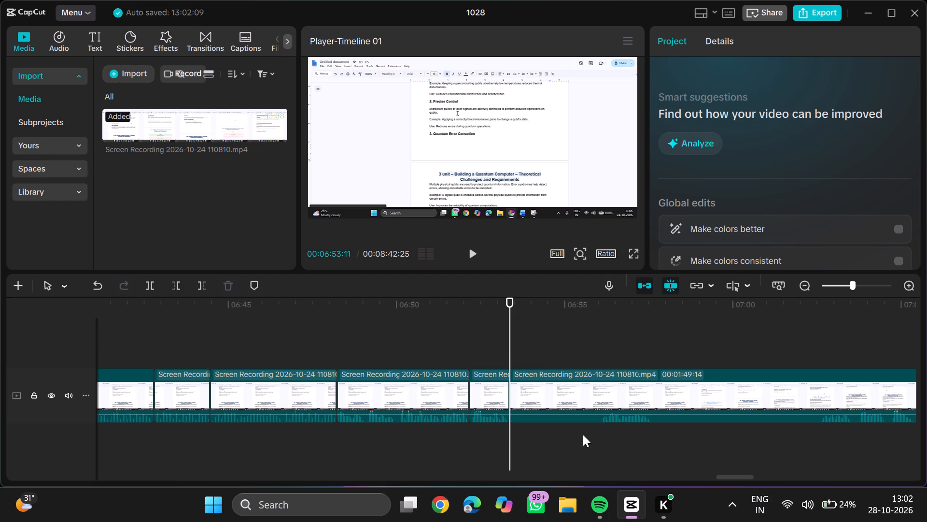
double_click(605, 427)
left_click_drag(605, 427, 601, 427)
type("q")
key("space")
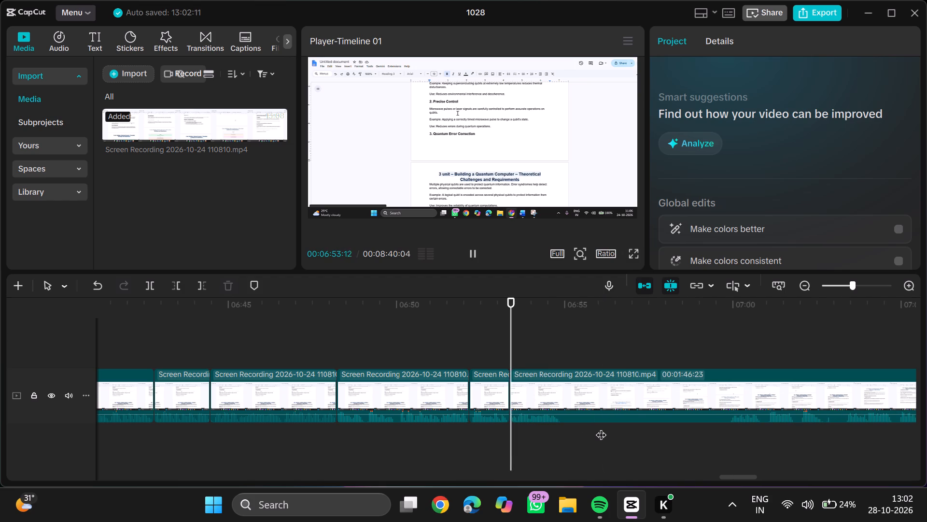
Split the remaining recording at 00:06:54:29, trim about 4 seconds 25 frames off the later part's start, and resume playback.
left_click(522, 425)
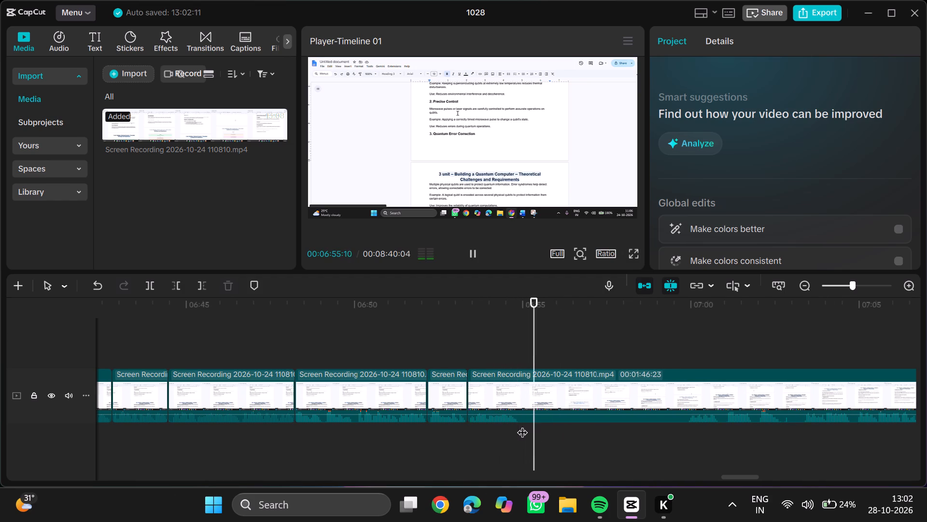
key("ctrl+b")
double_click(681, 429)
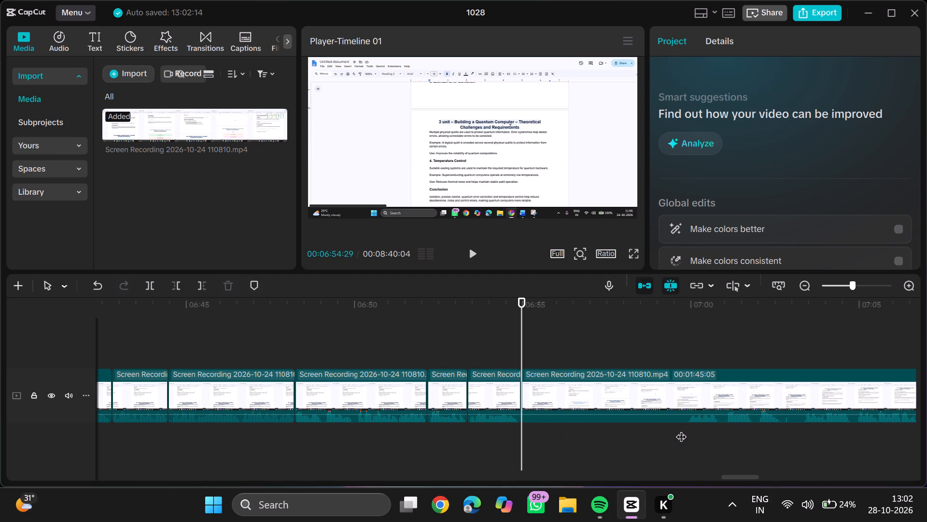
type("q")
key("space")
Trim about 3 seconds 14 frames, plus another 1 second 19 frames, off the start of the long final clip, and resume playback.
scroll(684, 430, "left", 1)
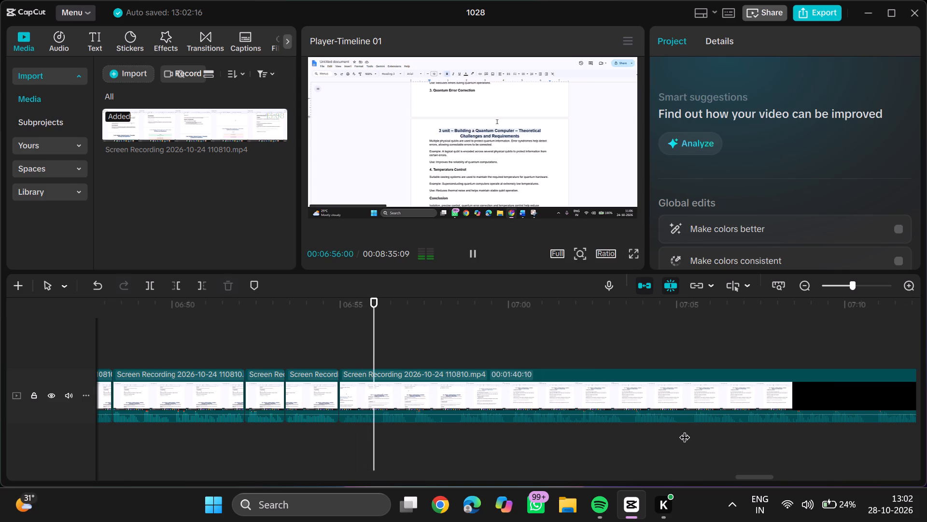
left_click(396, 427)
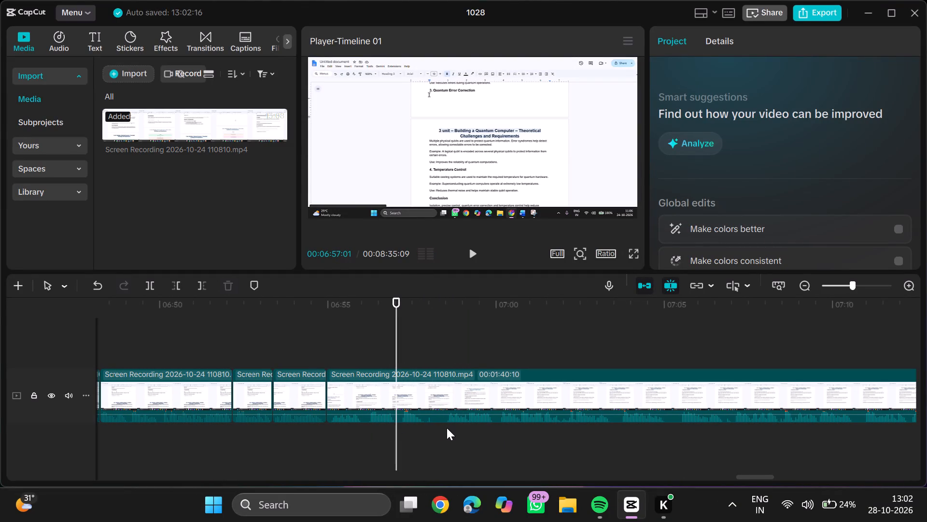
double_click(447, 428)
type("q")
key("space")
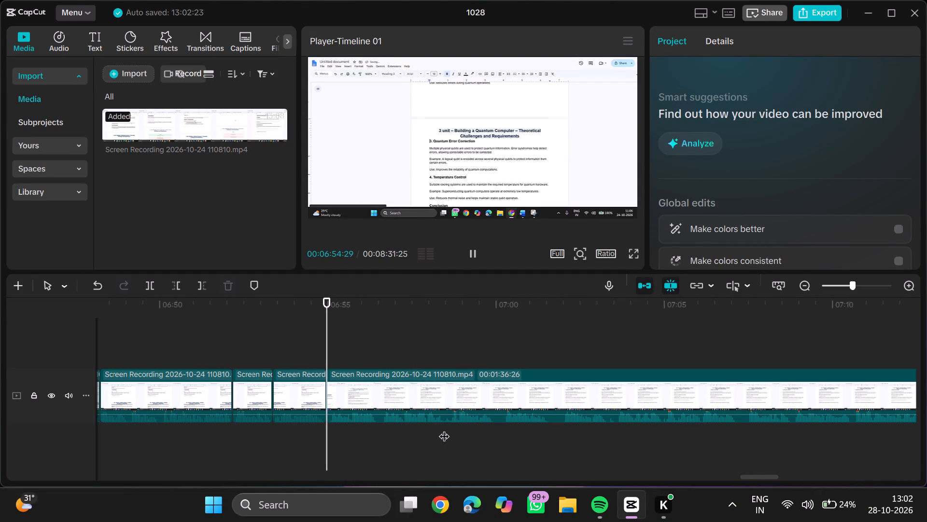
double_click(329, 423)
type("q")
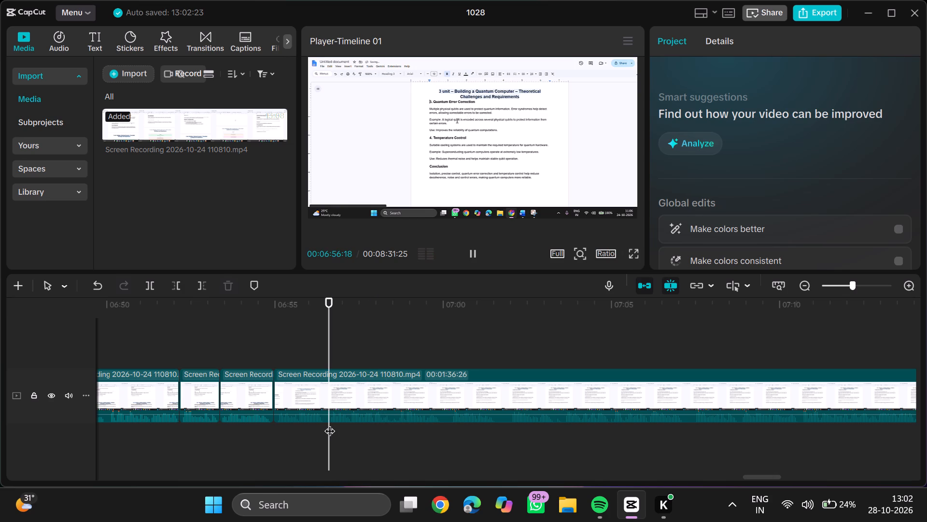
key("space")
Split the remaining recording at 00:06:58:09, trim about 9 frames off the later part's start, and resume playback.
scroll(329, 423, "left", 1)
key("space")
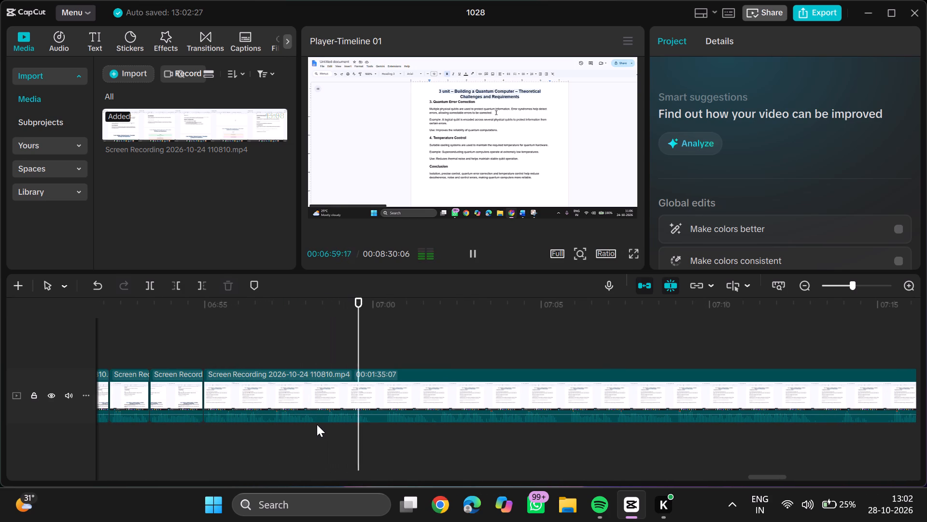
double_click(316, 424)
key("ctrl+space")
left_click(316, 424)
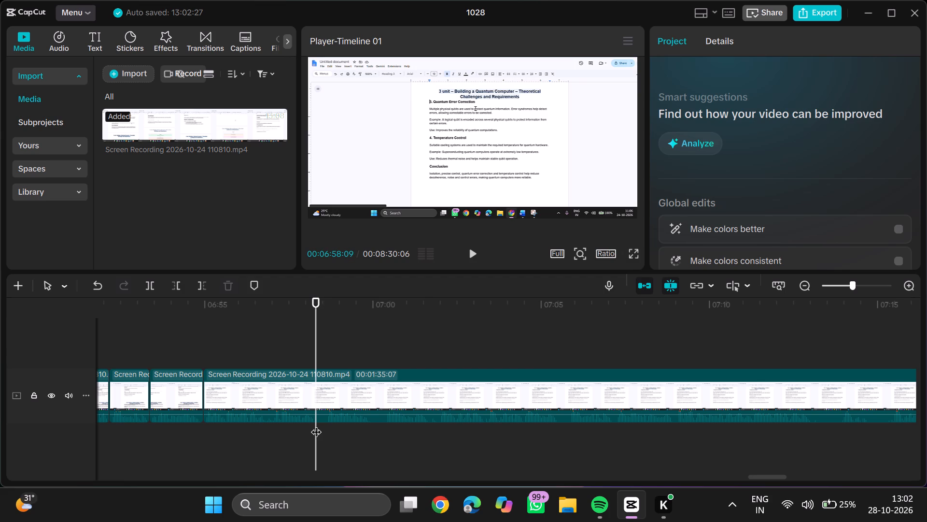
key("ctrl+b")
left_click(325, 425)
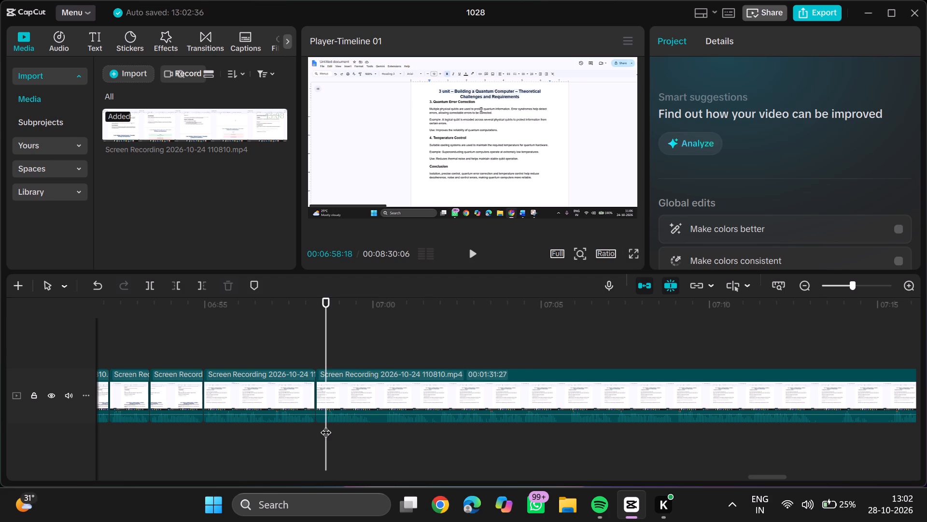
type("q")
key("space")
Split the remaining recording at 00:06:59:20, trim about 11 frames off the later part's start, and resume playback.
left_click(362, 425)
key("ctrl+b")
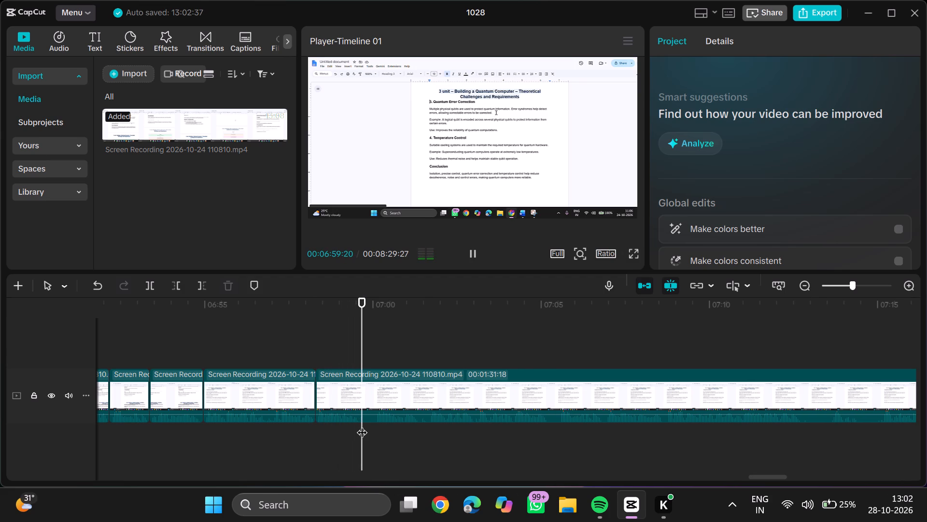
left_click(374, 426)
type("q")
key("space")
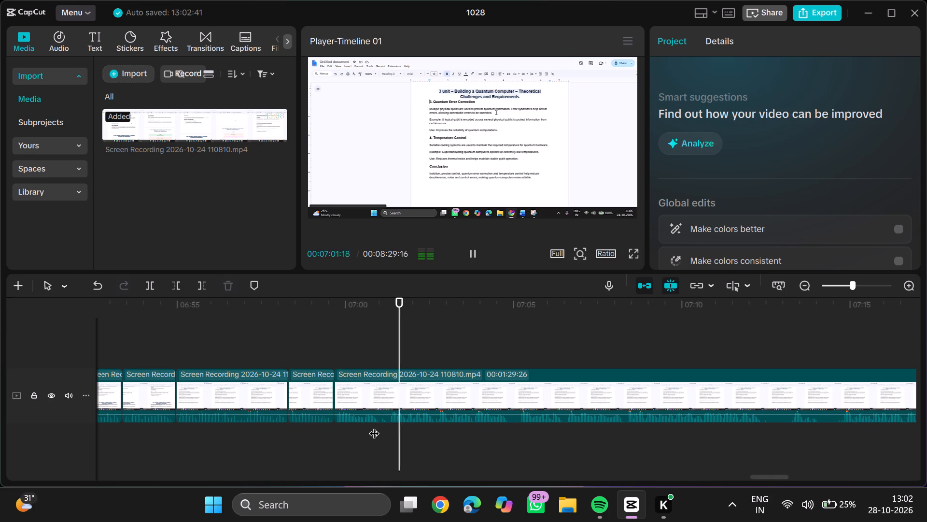
Split the remaining recording at 00:07:04:26, trim about 9 frames off the later part's start, and resume playback.
scroll(374, 426, "left", 2)
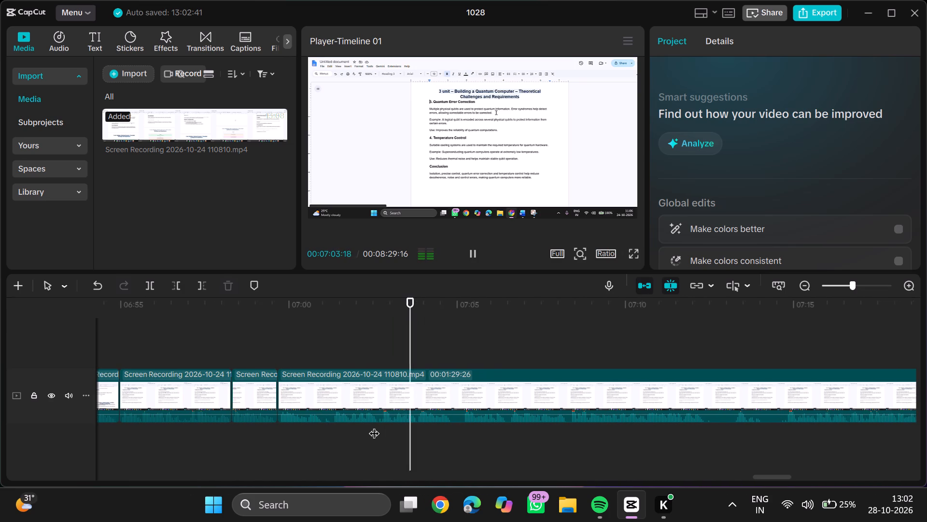
scroll(374, 426, "left", 1)
left_click(429, 424)
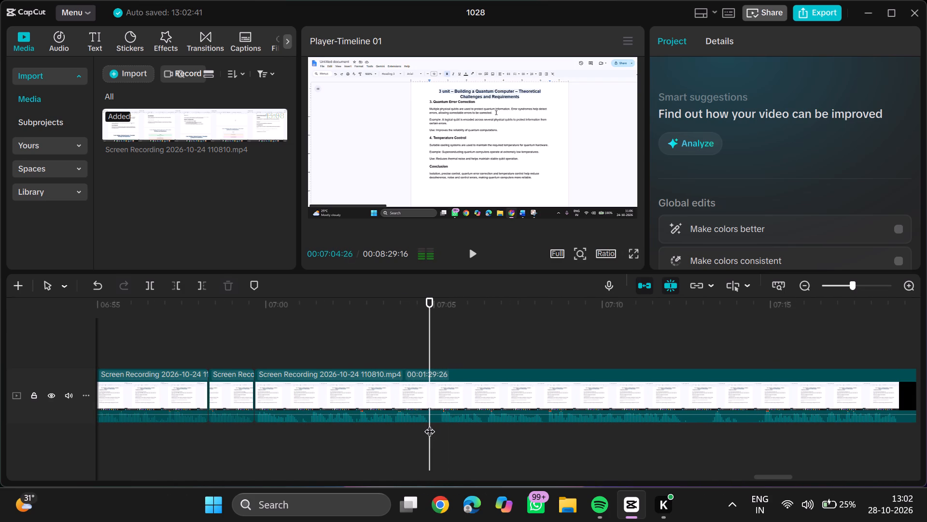
key("ctrl+b")
left_click(440, 423)
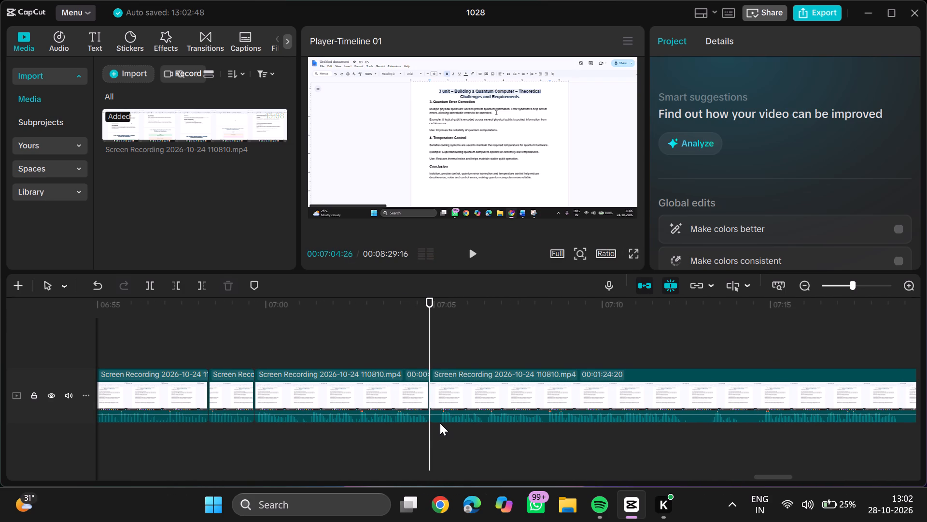
type("q")
key("space")
Split the remaining recording at 00:07:12:04, trim about 24 frames off the later part's start, and resume playback.
scroll(440, 423, "left", 1)
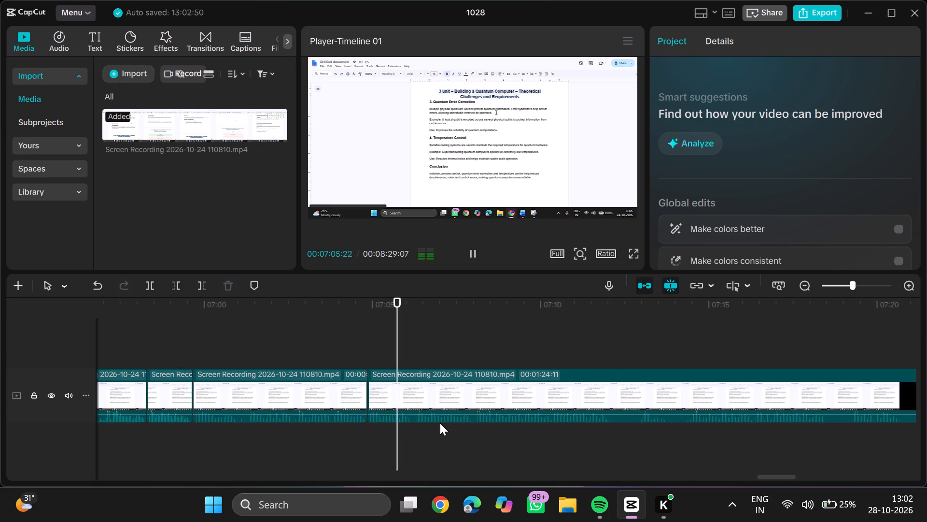
scroll(440, 423, "left", 1)
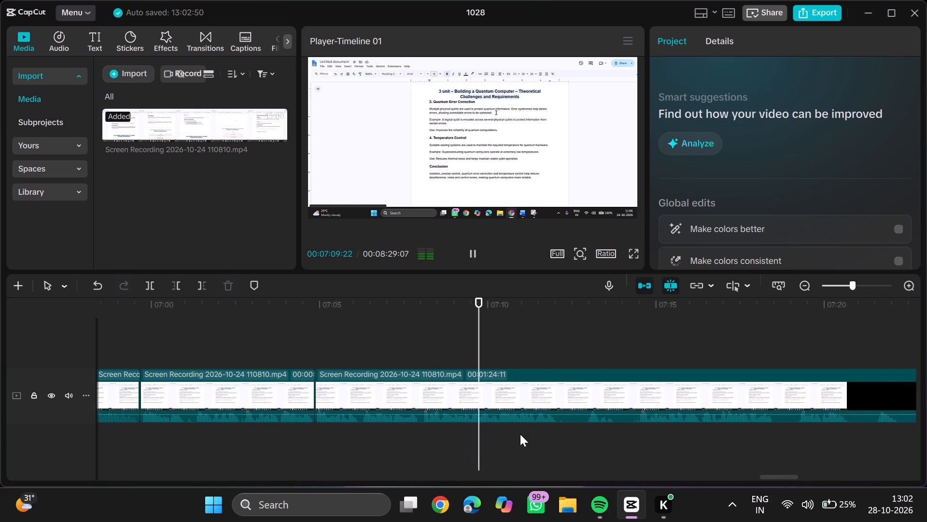
left_click(560, 424)
key("ctrl+b")
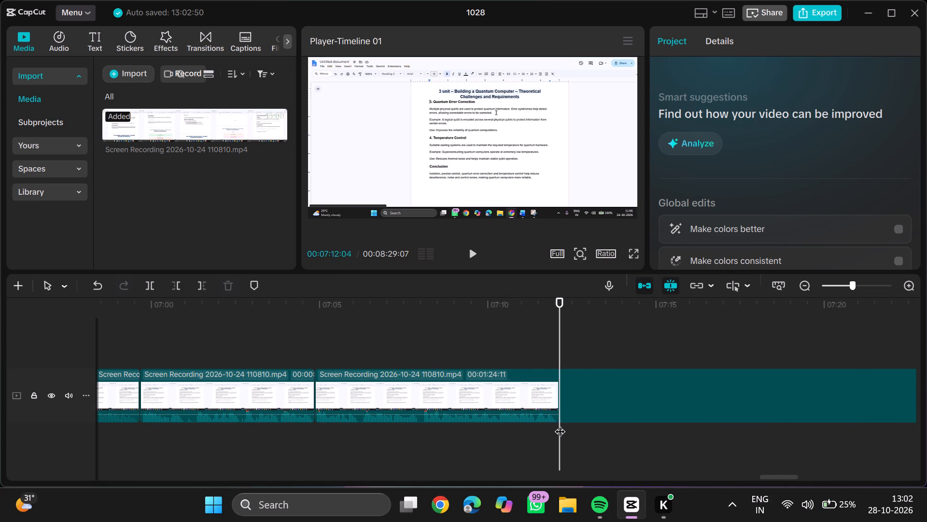
left_click(587, 428)
type("q")
key("space")
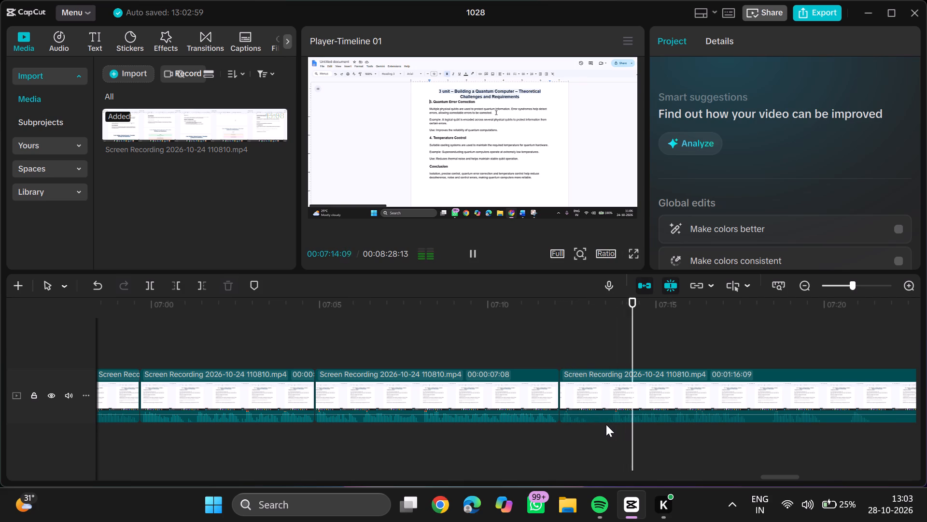
Trim about 1 second 11 frames off the start of the long final clip, and resume playback.
left_click(606, 424)
type("q")
key("space")
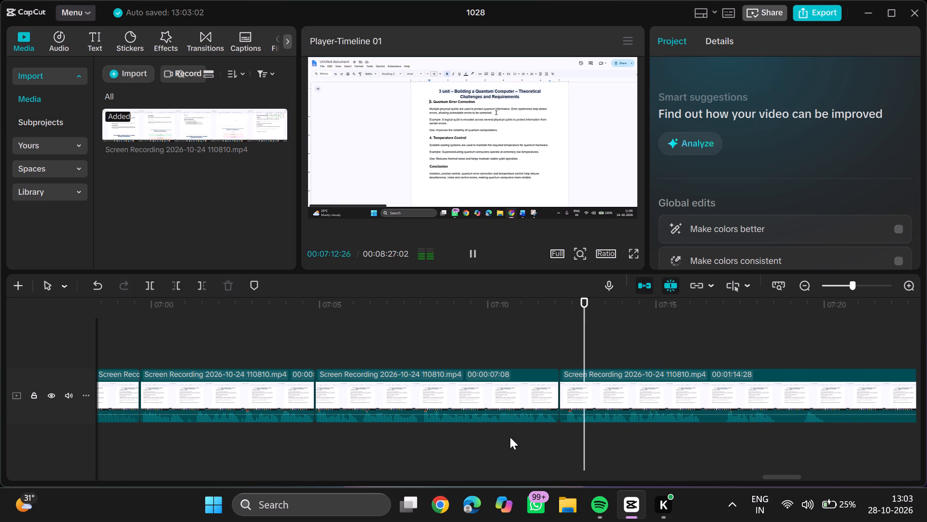
Split the remaining recording at 00:07:16:10, trim about 20 frames off the later part's start, and resume playback.
left_click(481, 436)
key("space")
key("space")
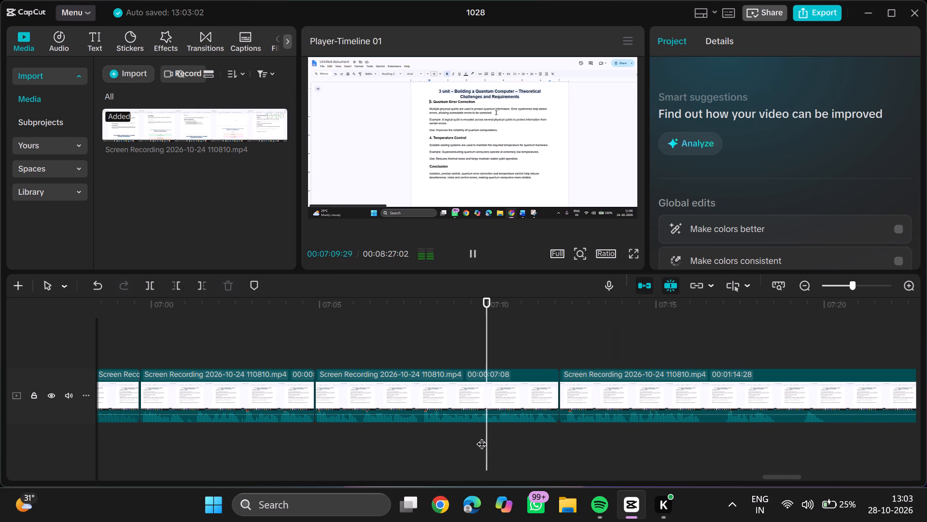
scroll(481, 436, "left", 1)
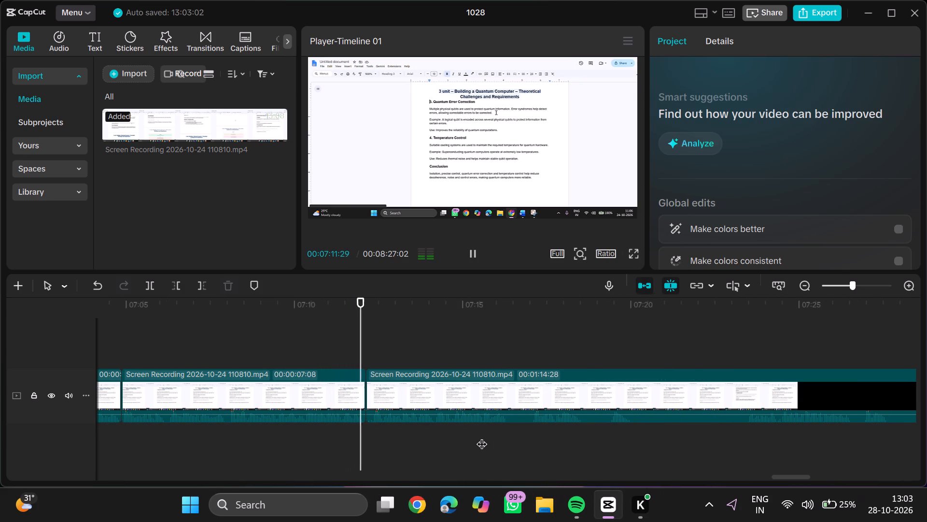
left_click(507, 424)
key("ctrl+b")
left_click(507, 424, "ctrl")
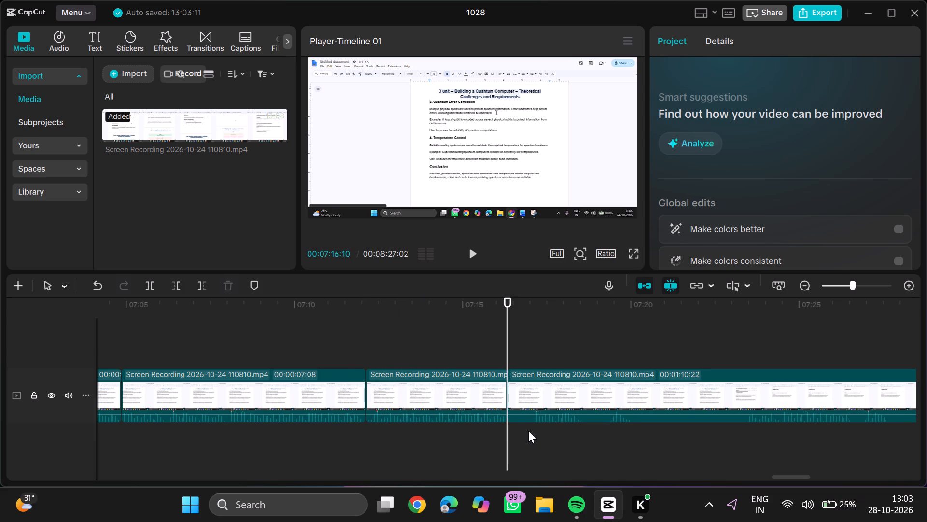
left_click(530, 427)
type("q")
key("space")
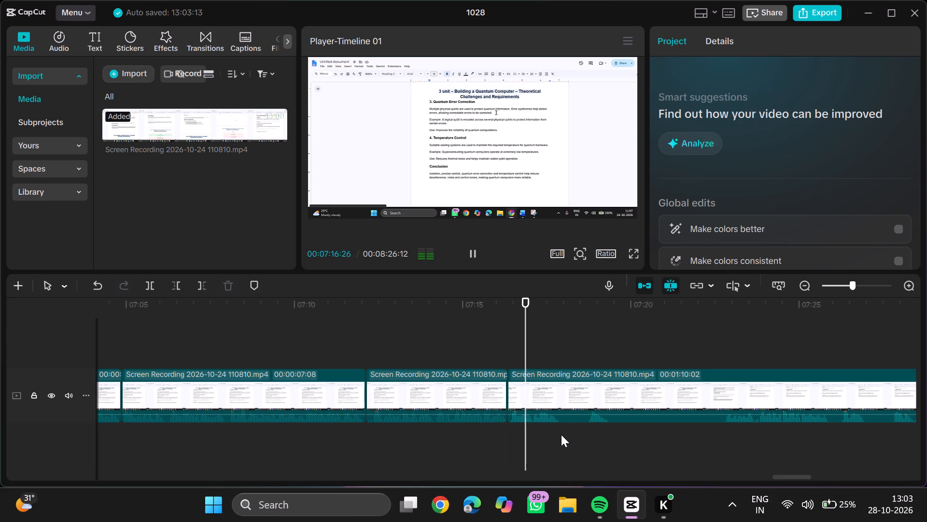
Split the remaining recording at 00:07:18:00, trim about 21 frames off the later part's start, and resume playback.
left_click(564, 425)
key("ctrl+b")
left_click(564, 425)
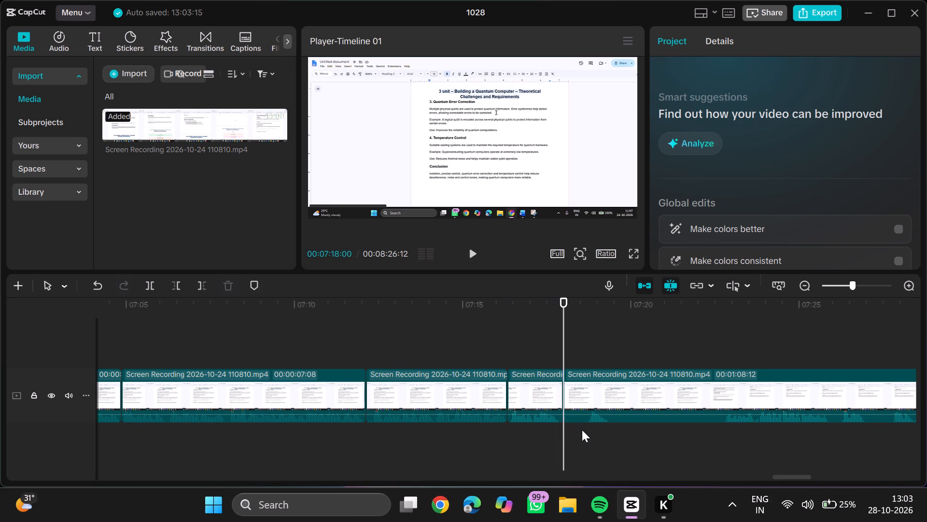
left_click(587, 425)
type("q")
key("space")
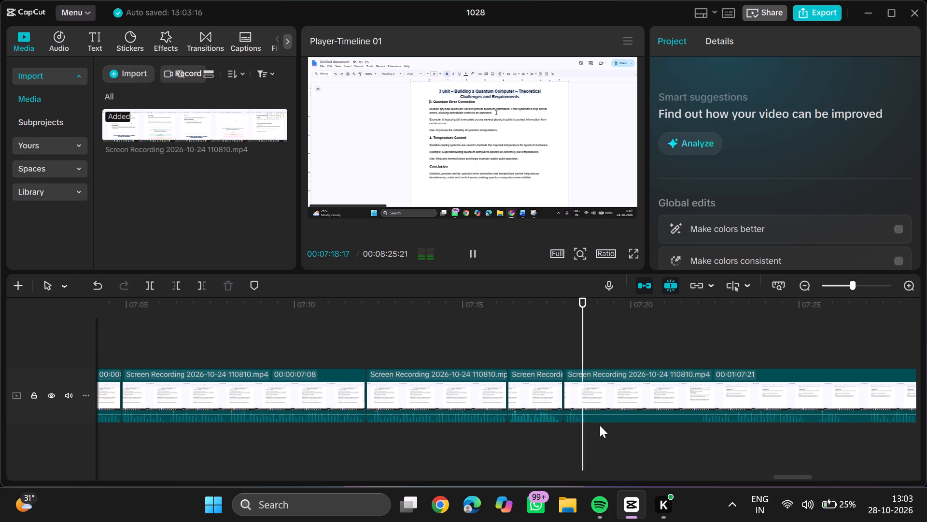
Split the remaining recording at 00:07:18:21, trim about 3 seconds 9 frames off the later part's start, and resume playback.
left_click(586, 422)
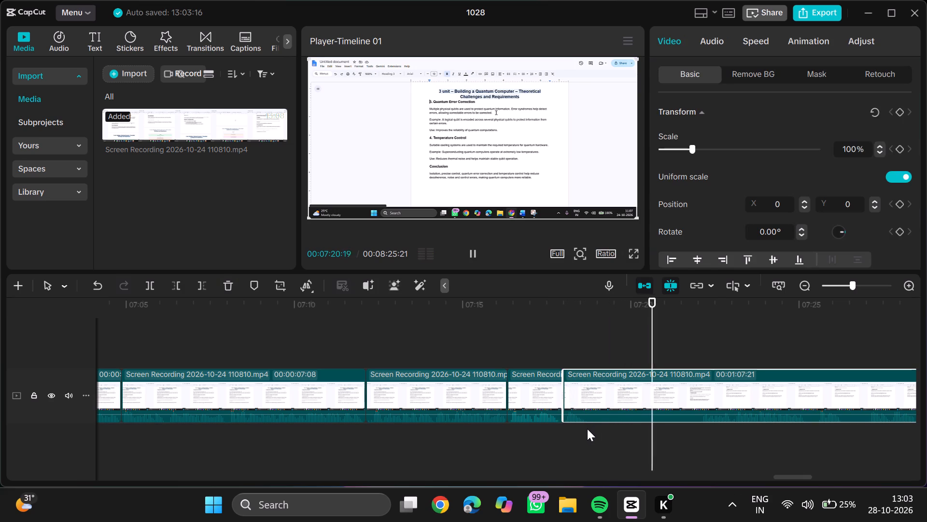
double_click(587, 429)
key("ctrl+b")
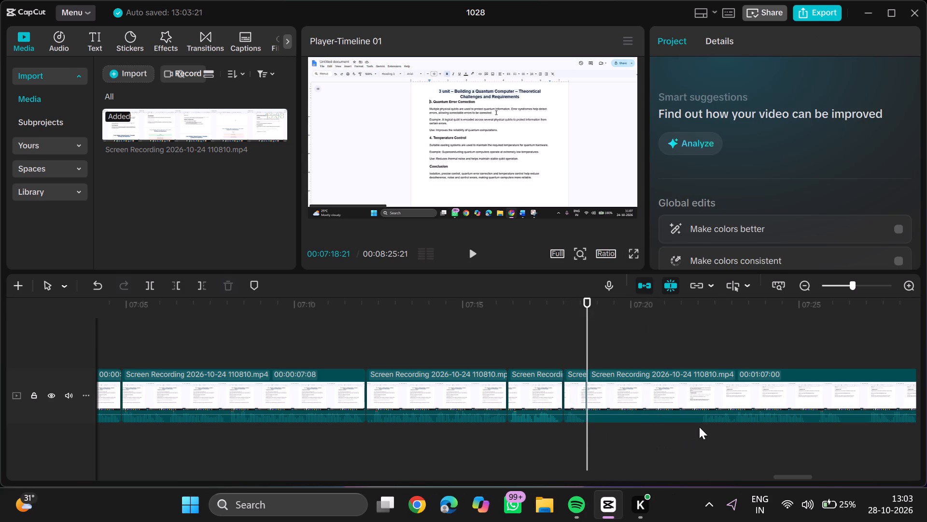
left_click(699, 426)
type("q")
key("space")
Replay the beginning of the long final clip, trim about 1 second 2 frames off its start, and resume playback.
scroll(699, 426, "left", 1)
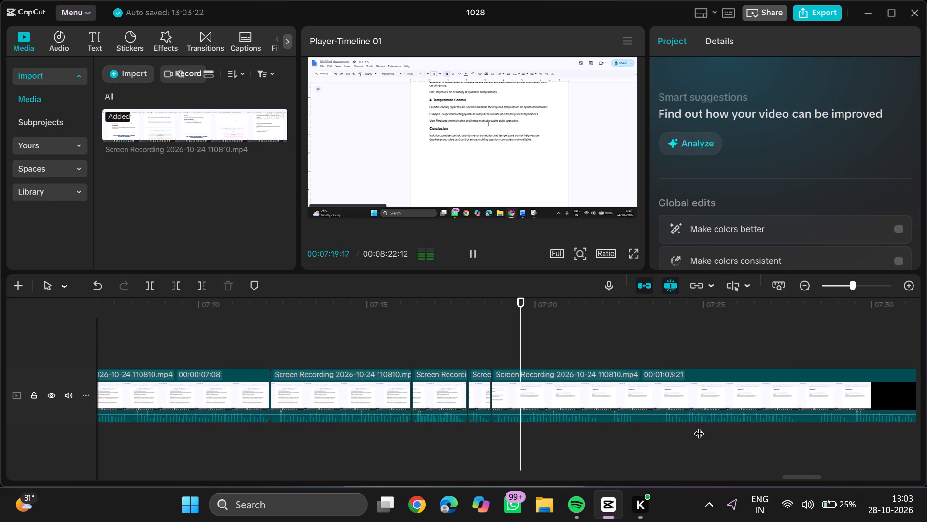
scroll(699, 426, "left", 1)
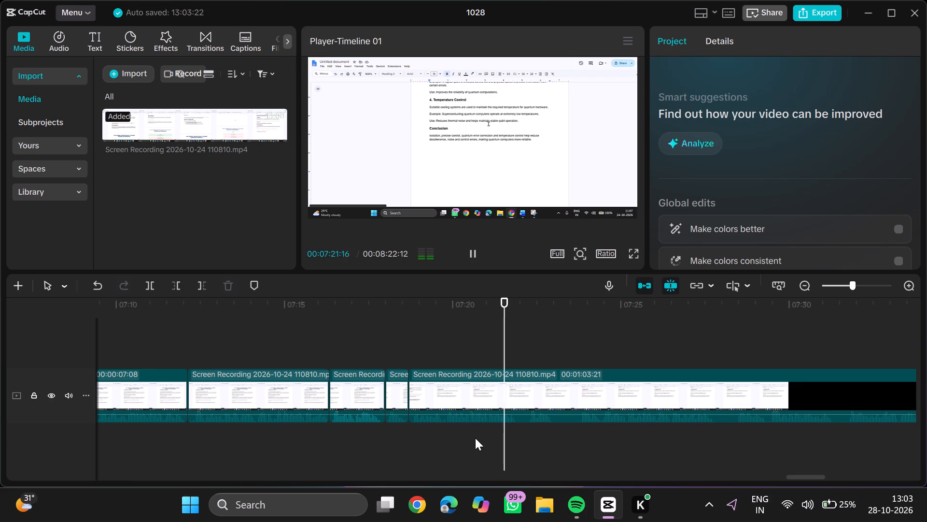
scroll(470, 425, "up", 2, "ctrl")
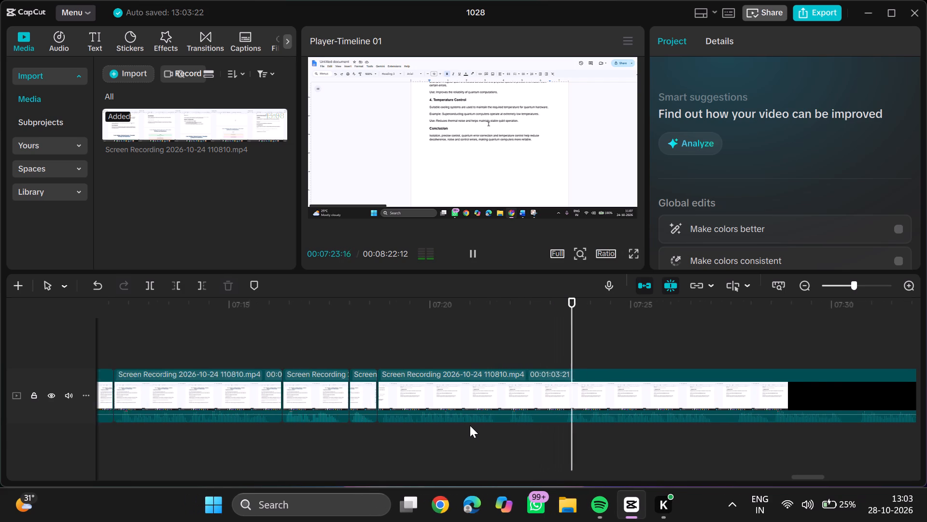
scroll(470, 425, "up", 1, "ctrl")
key("space")
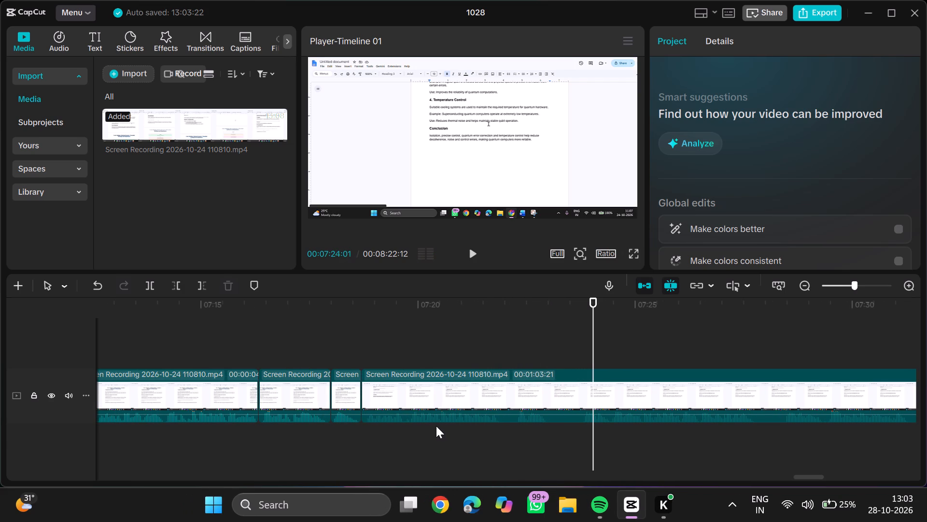
left_click(436, 426)
key("space")
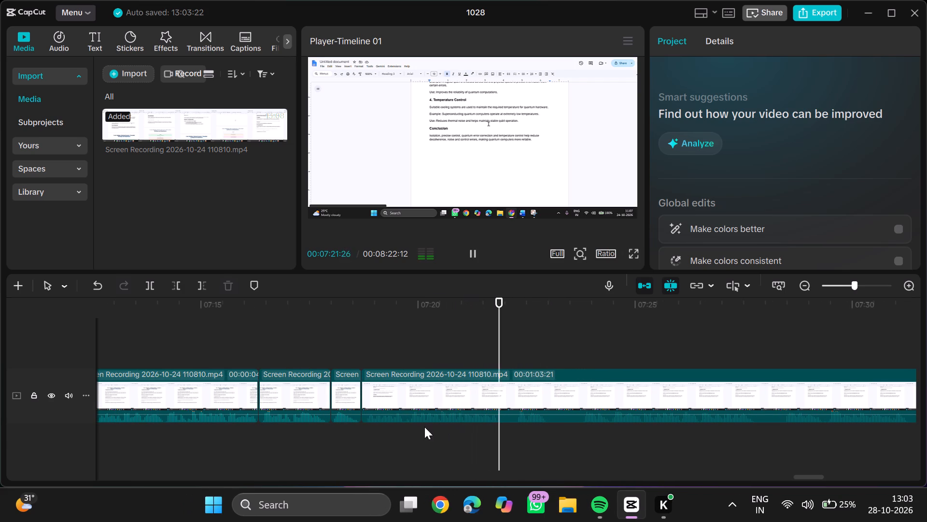
left_click(406, 427)
key("space")
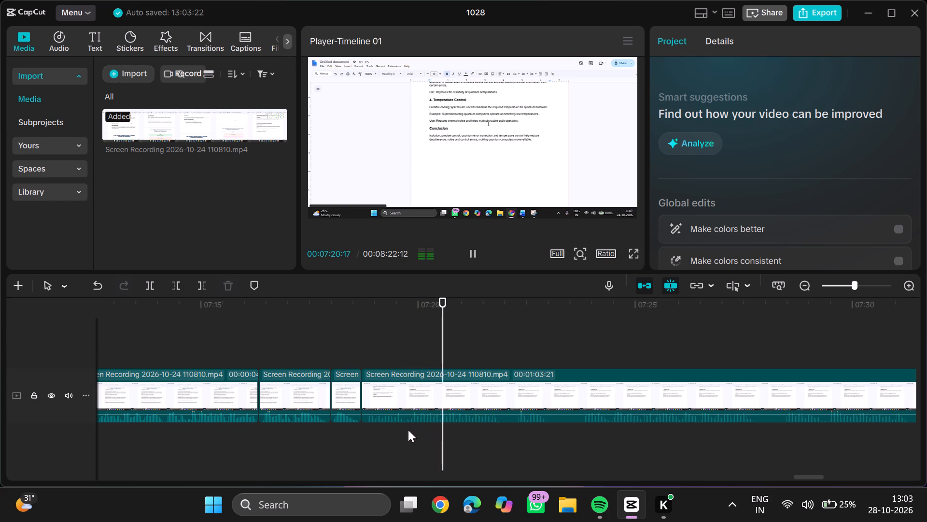
left_click(408, 426)
type("q")
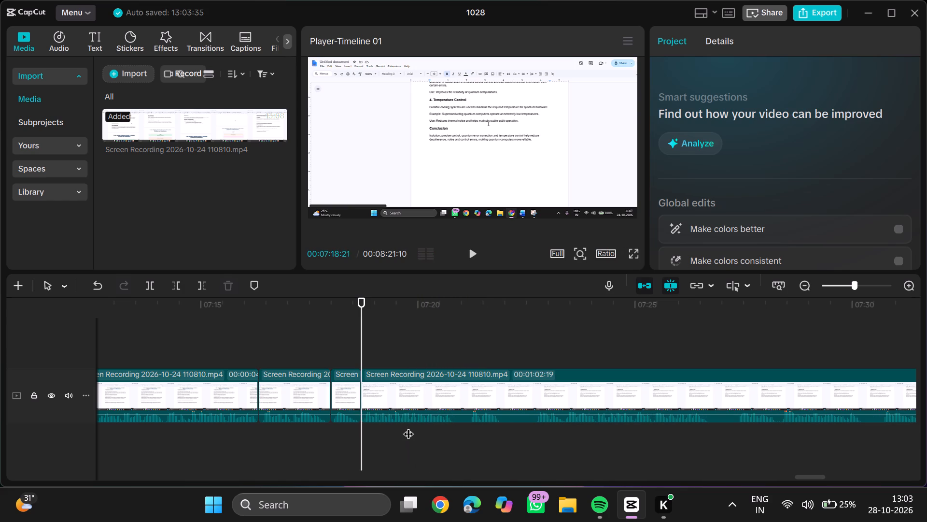
key("space")
Split the remaining recording at about 00:07:20:26, trim about 9 frames off the later part's start, and resume playback.
left_click(455, 425)
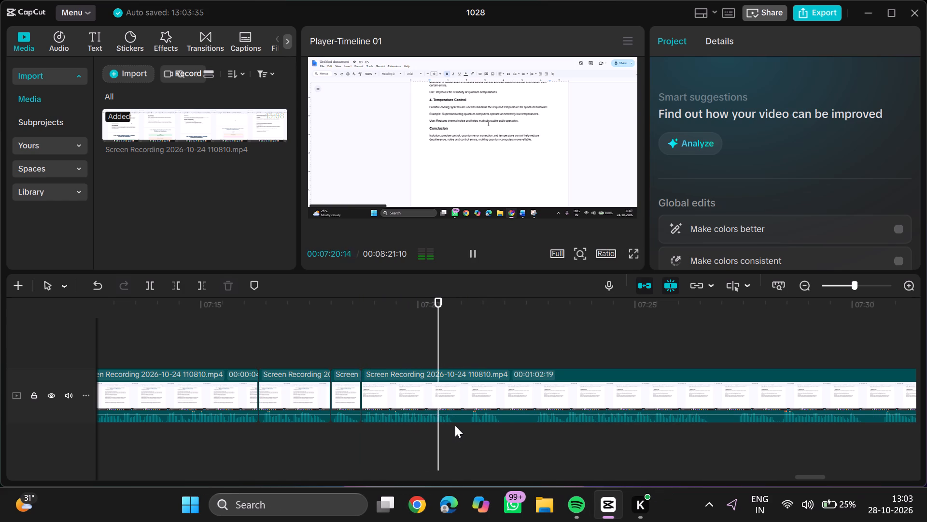
key("ctrl+b")
left_click(455, 425)
left_click(469, 427)
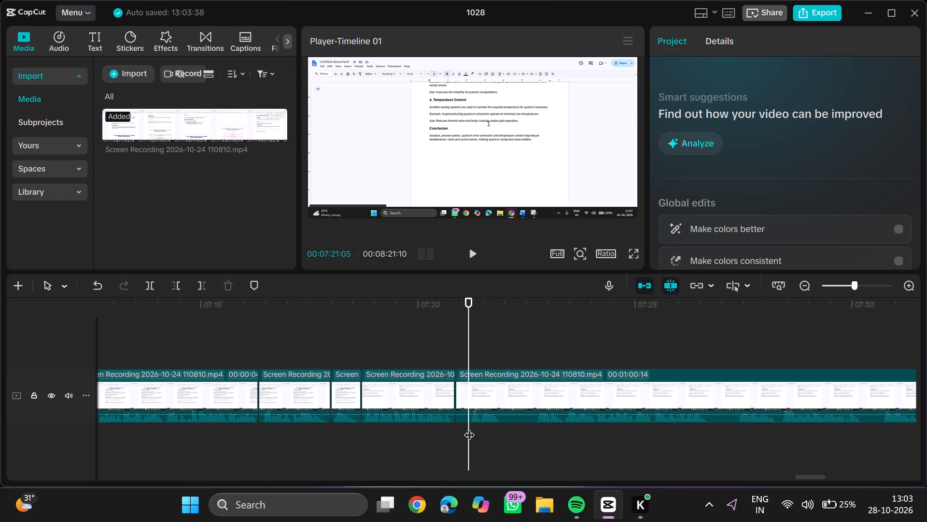
type("q")
key("space")
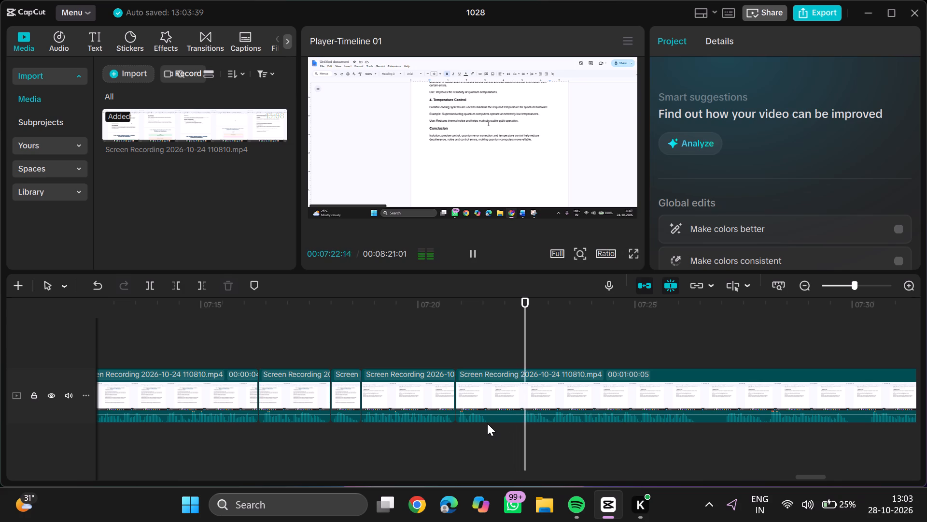
Split the remaining recording at 00:07:21:18, trim about 24 frames off the later part's start, and resume playback.
left_click(487, 423)
key("ctrl+b")
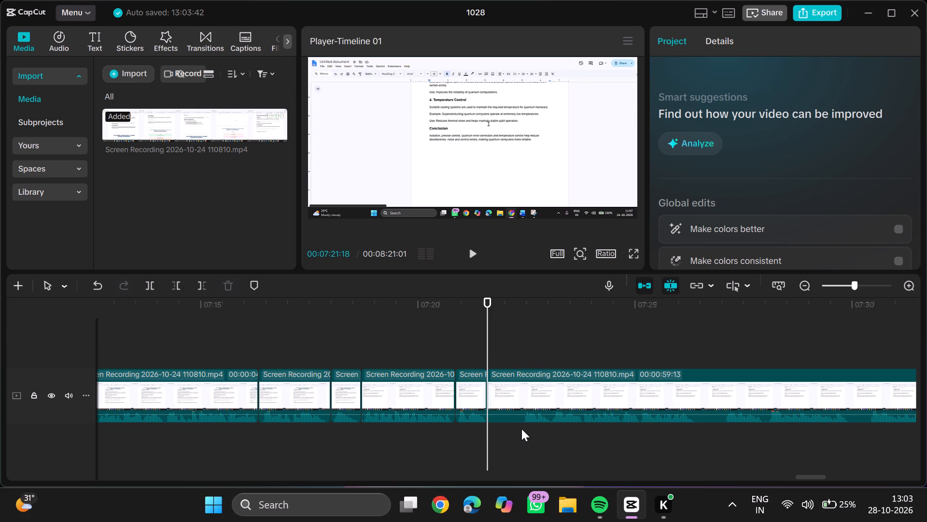
left_click(521, 429)
type("q")
key("space")
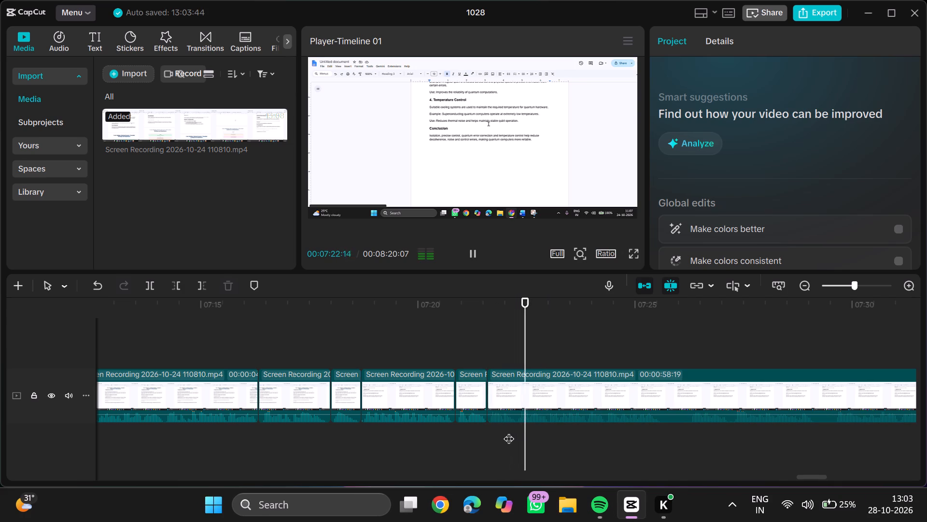
Split the remaining recording at 00:07:25:20, trim about 18 frames off the later part's start, and resume playback.
scroll(508, 431, "left", 1)
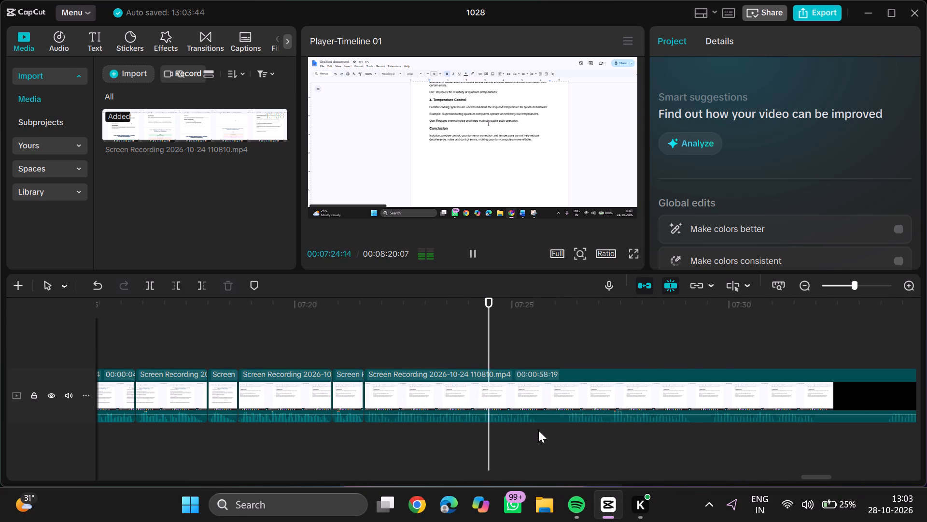
left_click(540, 428)
key("ctrl+b")
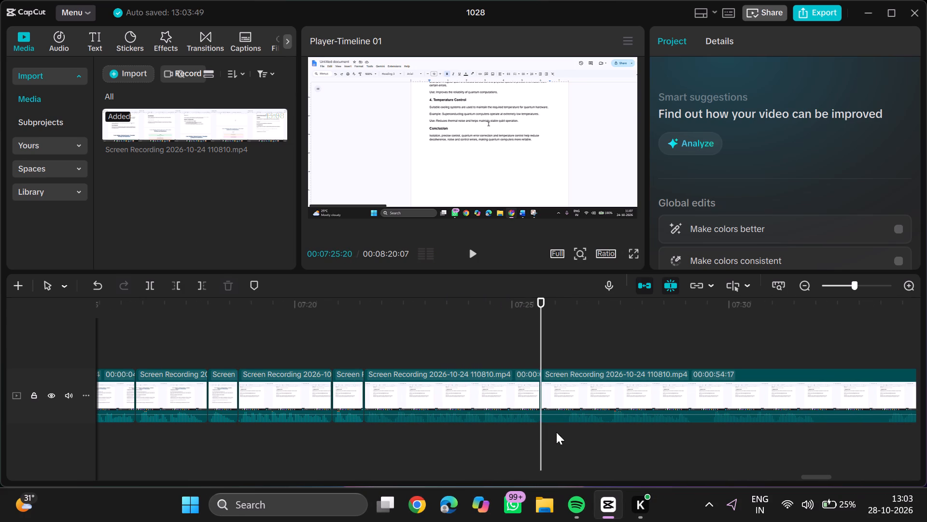
left_click(567, 425)
type("q")
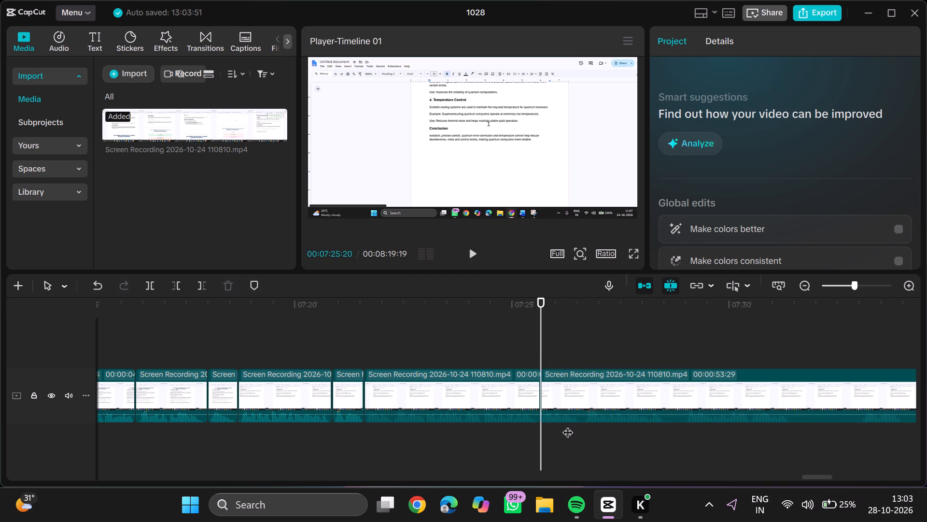
key("space")
Split the remaining recording at 00:07:28:16, trim about 14 frames off the later part's start, and resume playback.
scroll(567, 425, "left", 1)
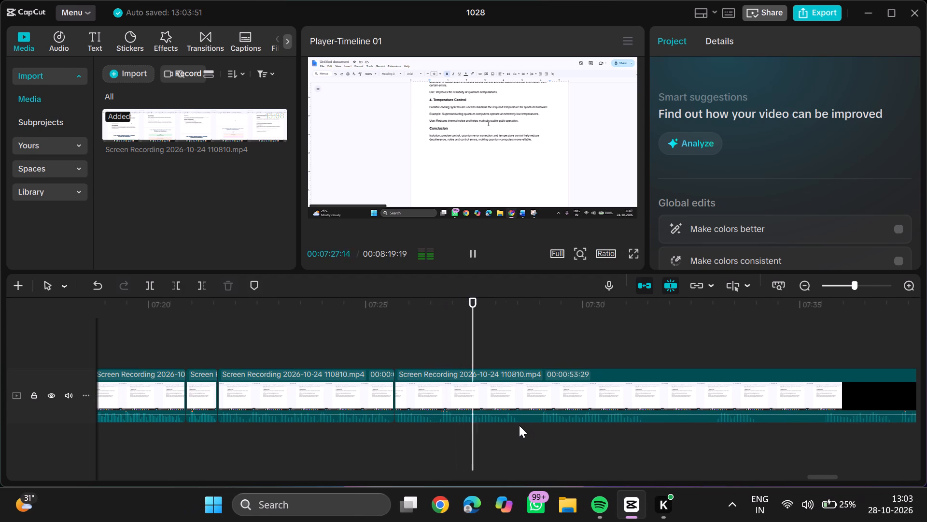
left_click(519, 424)
key("ctrl+b")
left_click(519, 424)
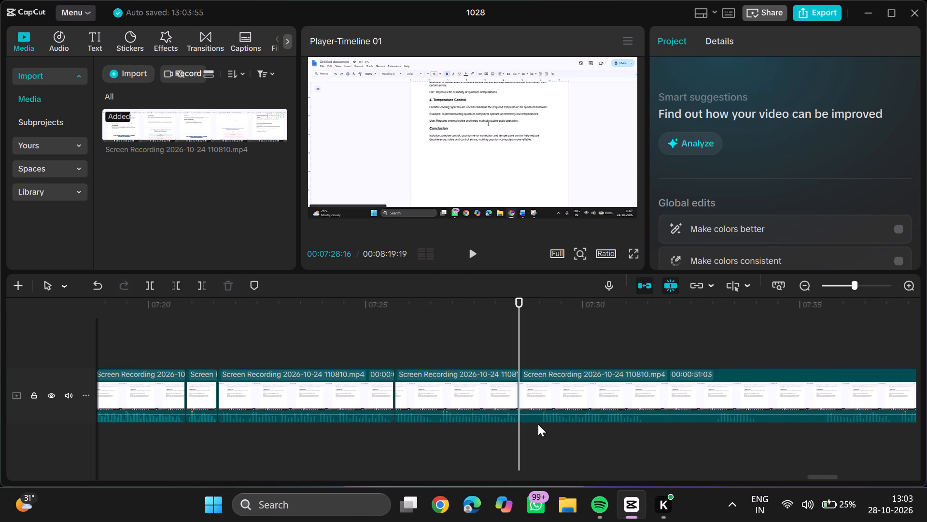
left_click(539, 424)
type("q")
key("space")
Split the remaining recording at 00:07:30:29, trim about 1 second 18 frames off the later part's start, and resume playback.
scroll(539, 424, "left", 1)
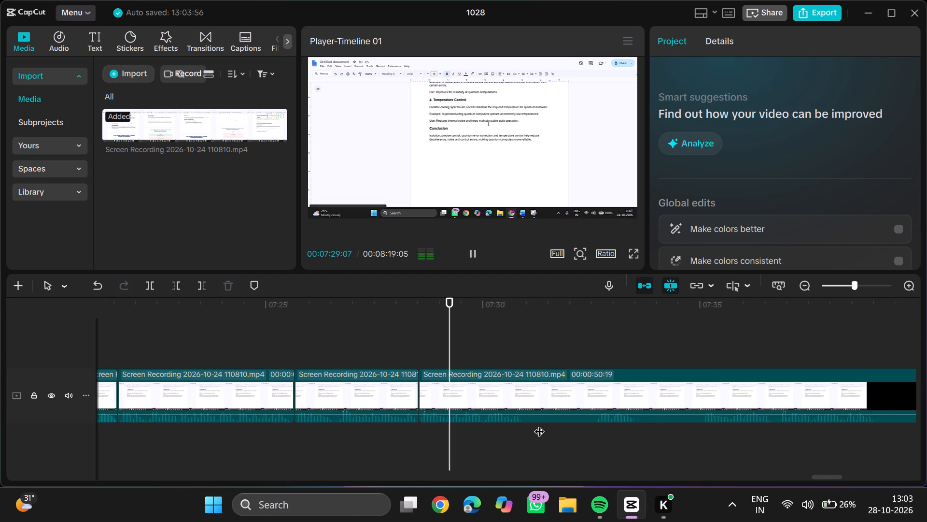
left_click(524, 427)
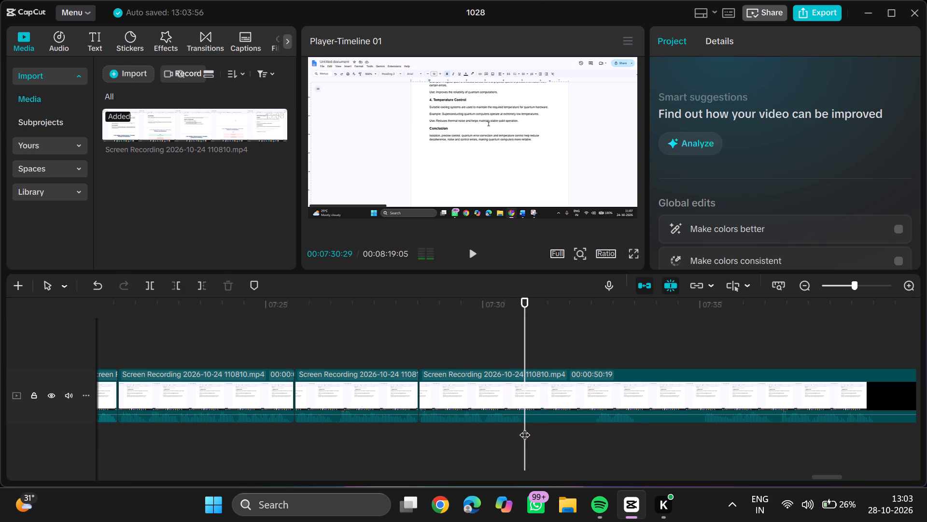
key("ctrl+b")
left_click(524, 427, "ctrl")
left_click(595, 425)
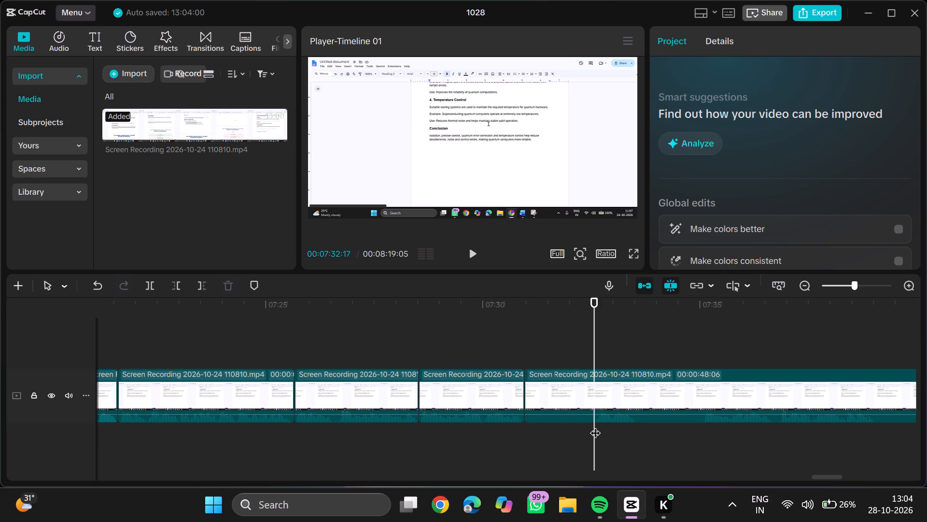
type("q")
key("space")
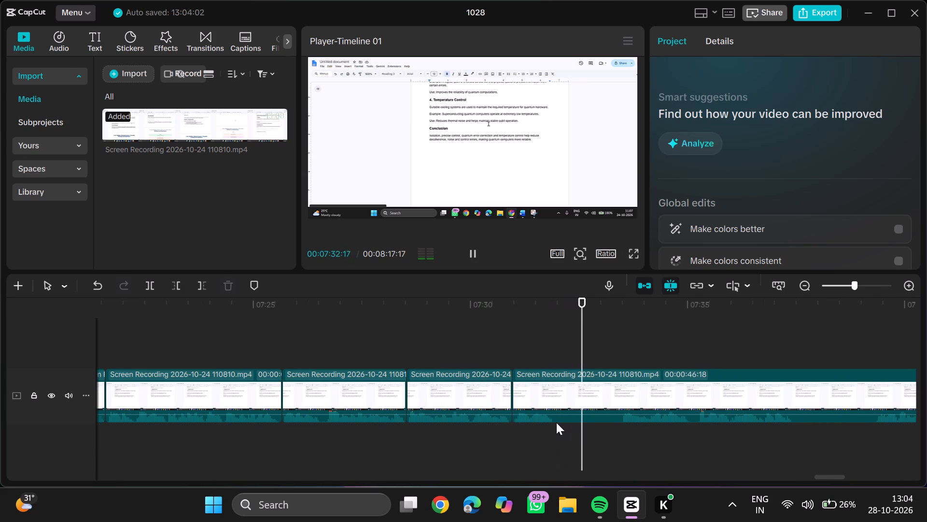
Split the remaining recording at about 00:07:33:11, trim about 1 second 12 frames off the earlier part's end, and resume playback.
left_click(554, 422)
key("ctrl+b")
left_click(554, 422, "ctrl")
double_click(555, 424)
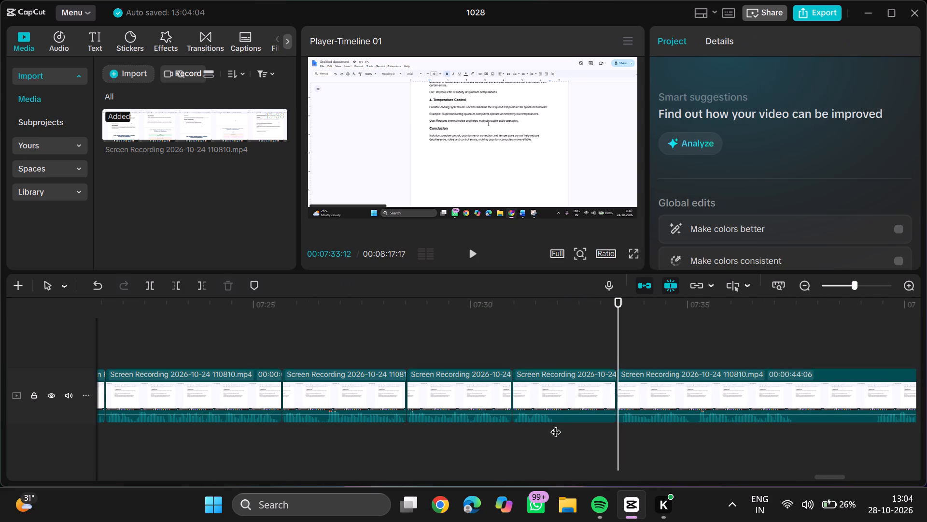
type("w")
key("space")
Split the remaining recording at 00:07:36:02, trim about 1 second 25 frames off the later part's start, and resume playback.
scroll(555, 424, "left", 1)
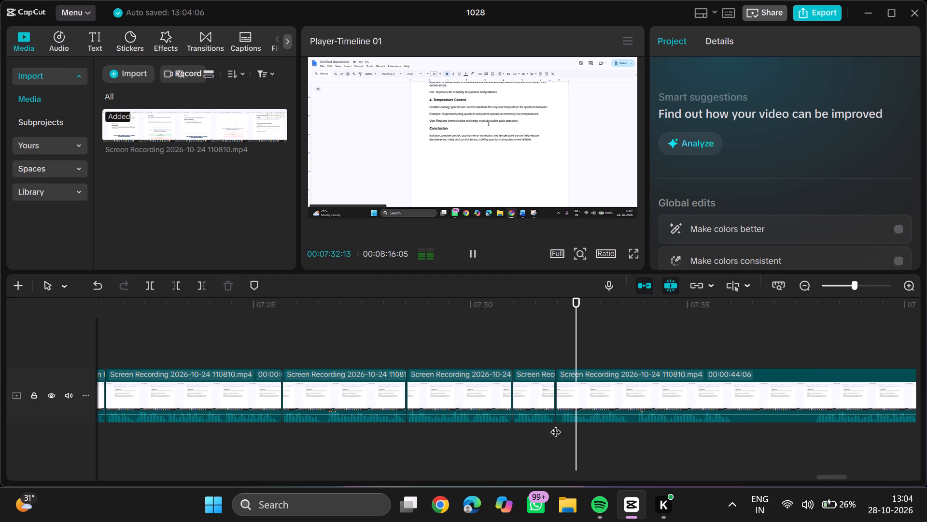
scroll(555, 424, "left", 1)
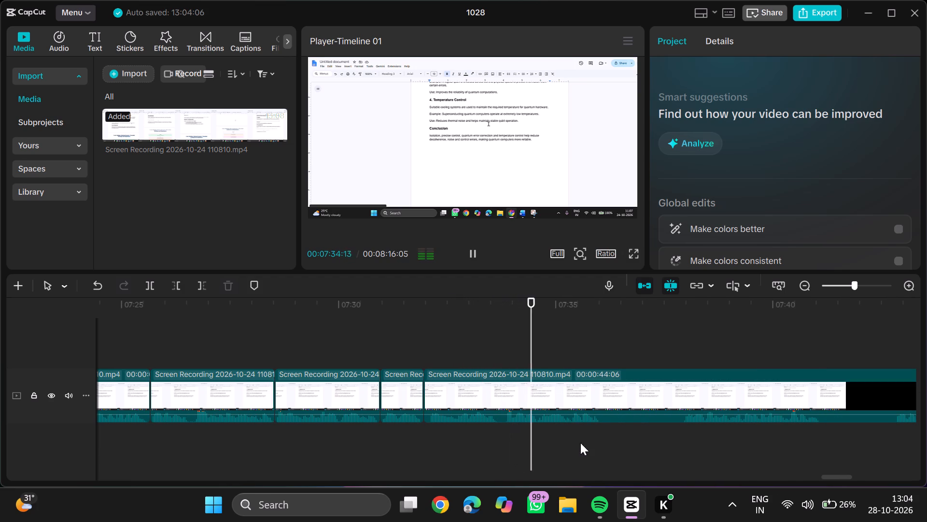
left_click(602, 425)
key("ctrl+b")
left_click(602, 425, "ctrl")
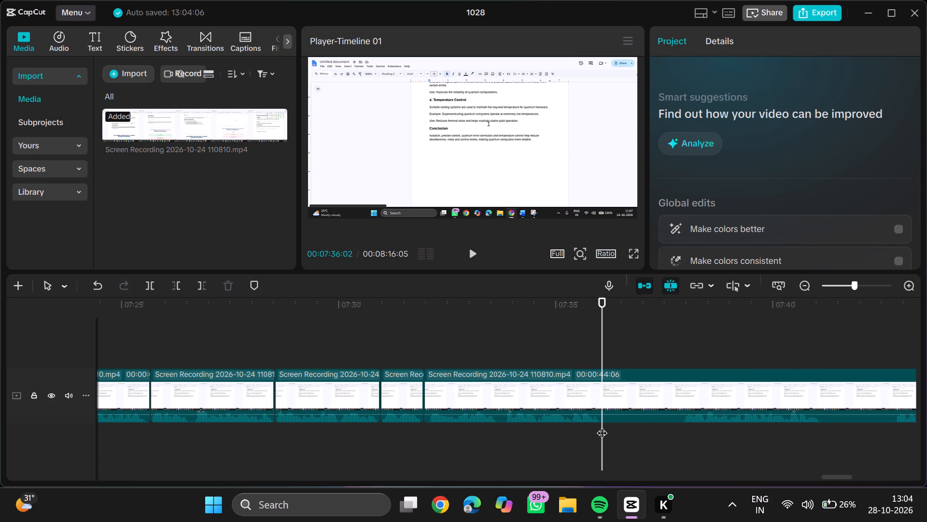
left_click(682, 429)
type("q")
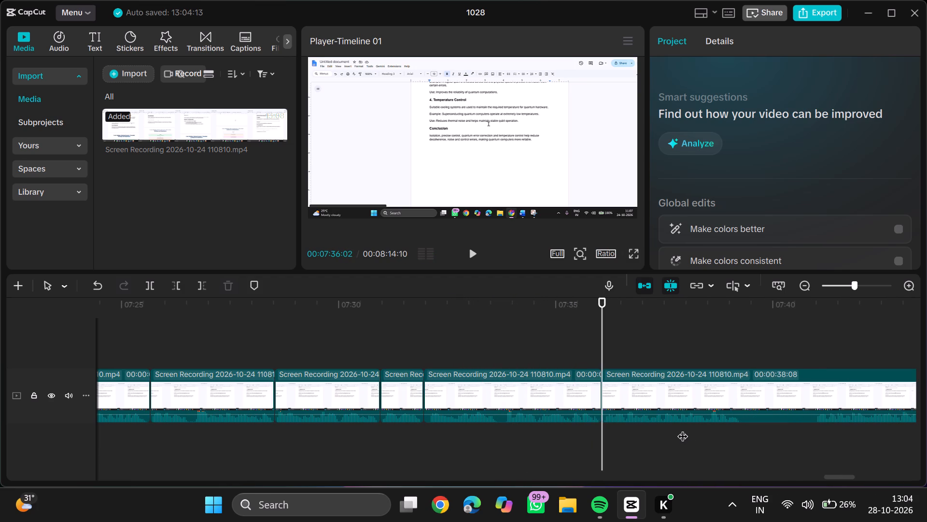
key("space")
scroll(682, 429, "left", 1)
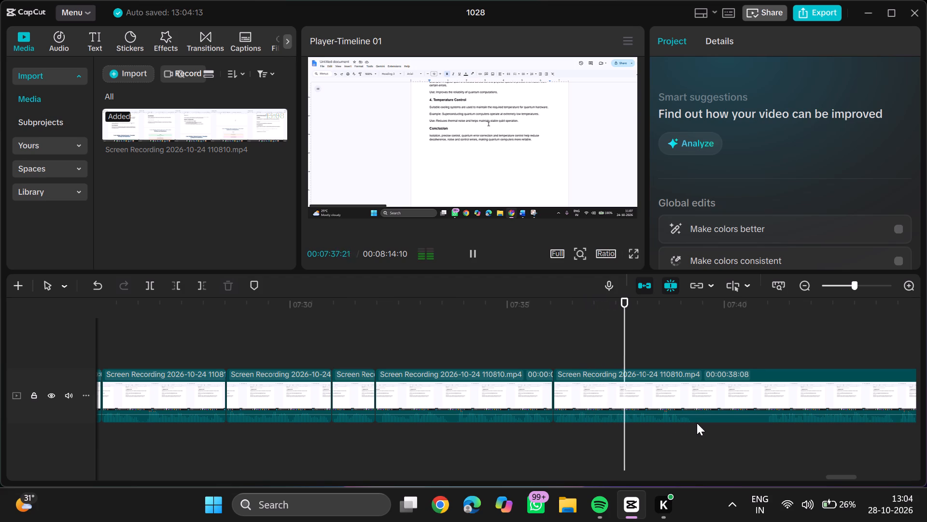
Split the remaining recording at 00:07:39:08, trim about 1 second 20 frames off the later part's start, and resume playback.
left_click(692, 424)
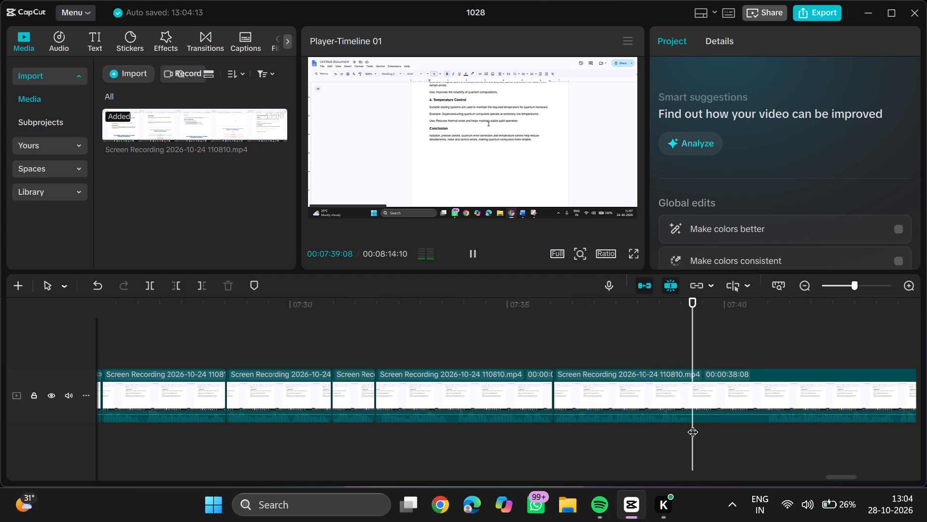
key("ctrl+b")
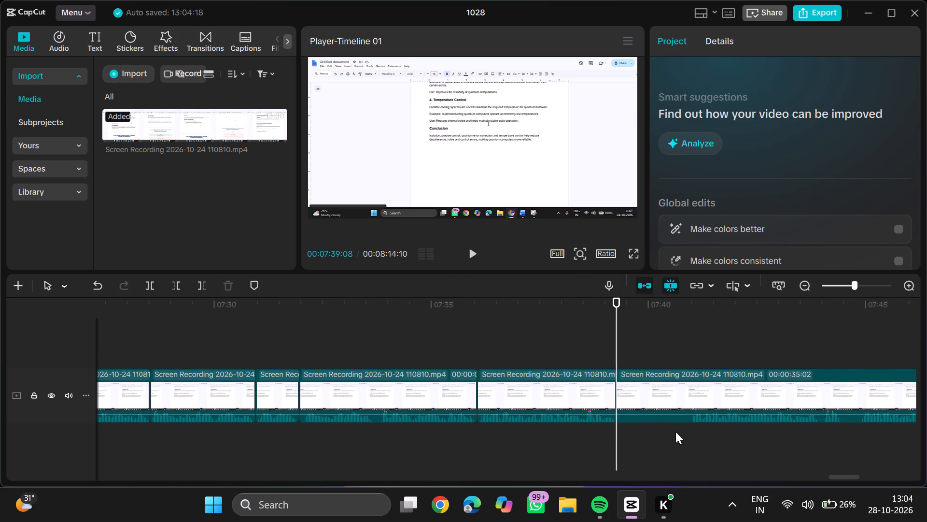
left_click(689, 429)
type("q")
key("space")
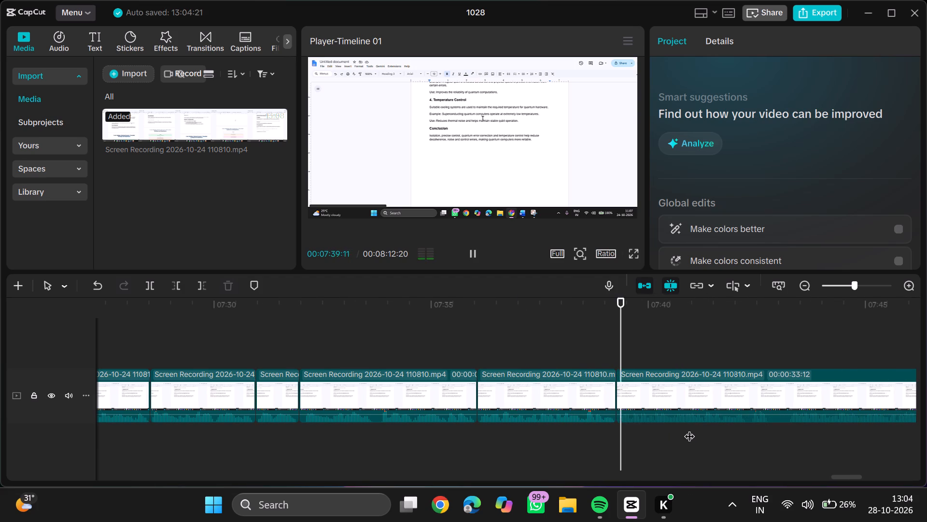
Split the remaining recording at 00:07:42:24, trim about 12 frames off the later part's start, and resume playback.
scroll(689, 429, "left", 1)
scroll(689, 429, "down", 3, "ctrl")
scroll(689, 429, "left", 1)
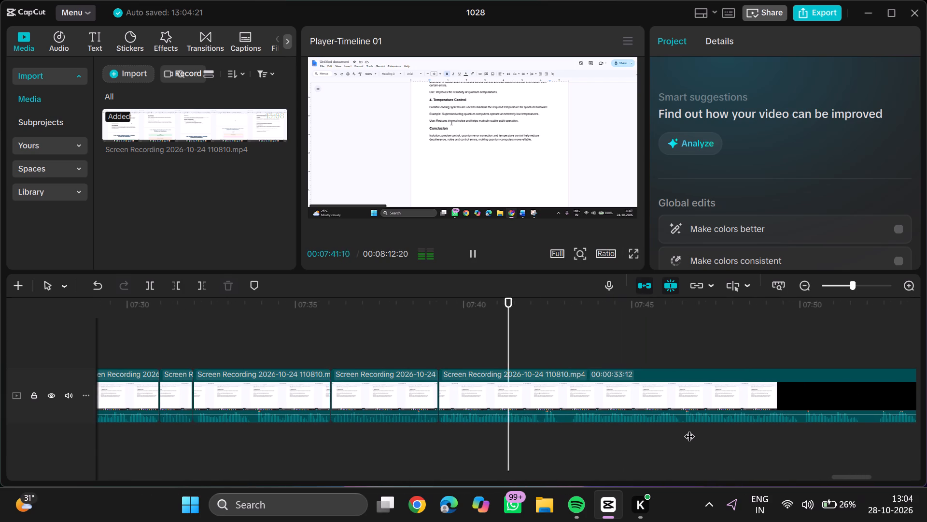
left_click(557, 424)
key("ctrl+b")
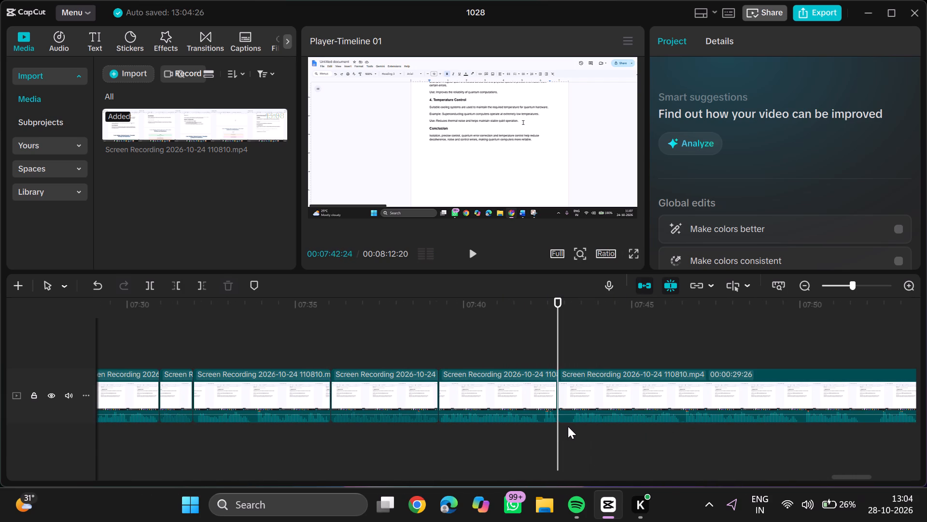
left_click(571, 429)
type("q")
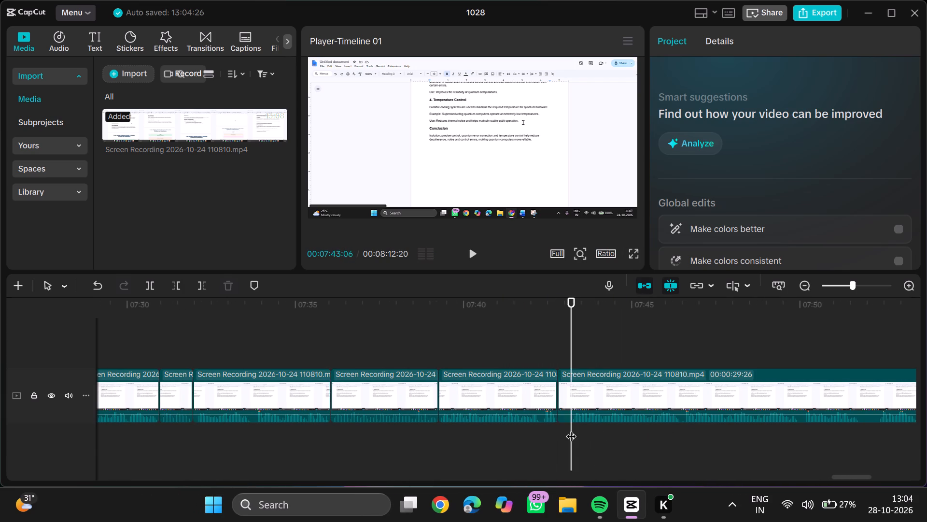
key("space")
Split the remaining recording at 00:07:51:14, trim about 10 frames off the later part's start, and resume playback.
scroll(571, 429, "down", 5, "ctrl")
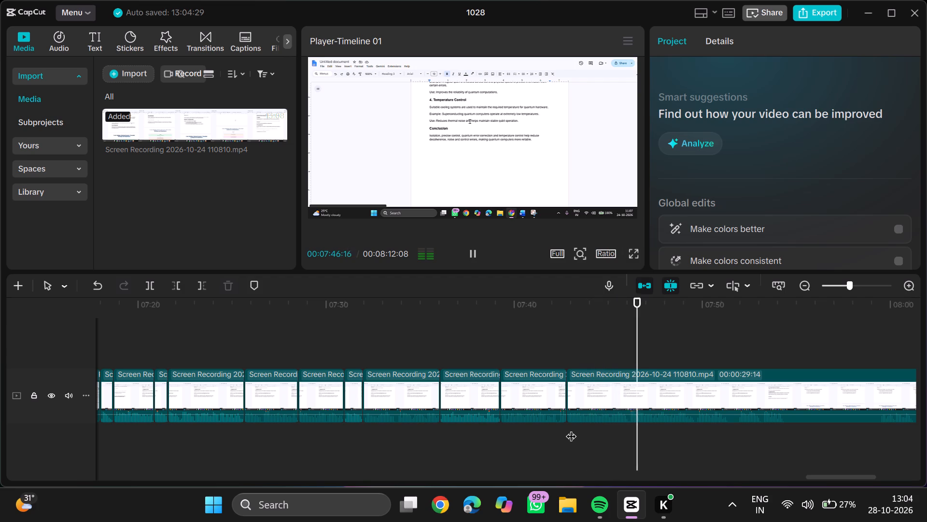
scroll(571, 429, "left", 1)
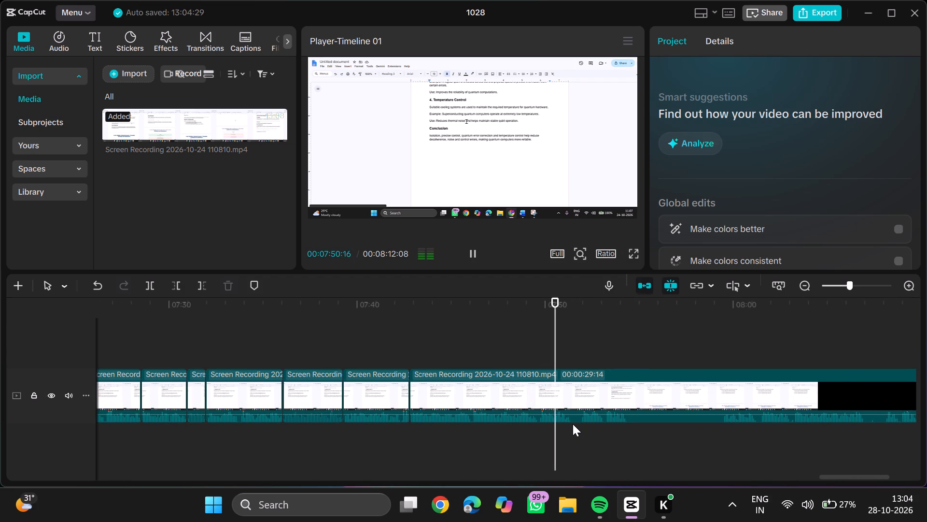
left_click(573, 424)
left_click(573, 424)
key("ctrl+b")
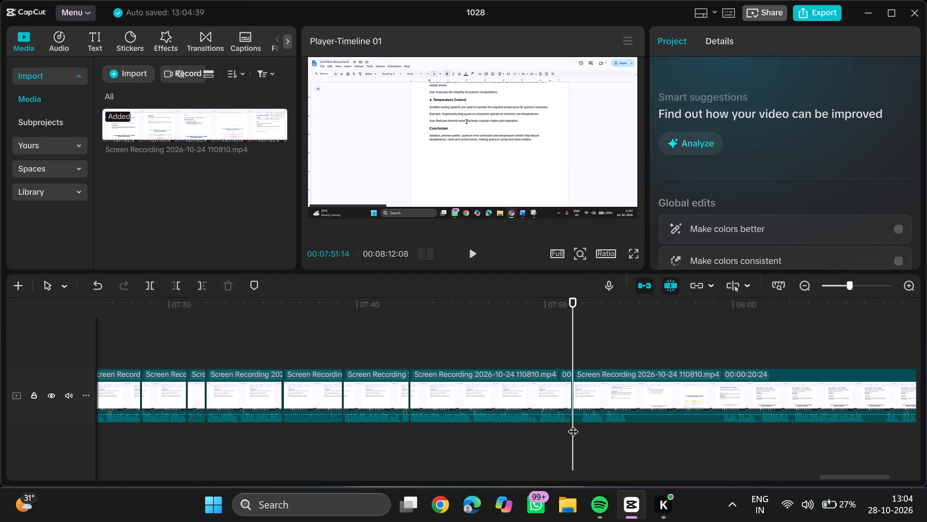
key("space")
triple_click(582, 423)
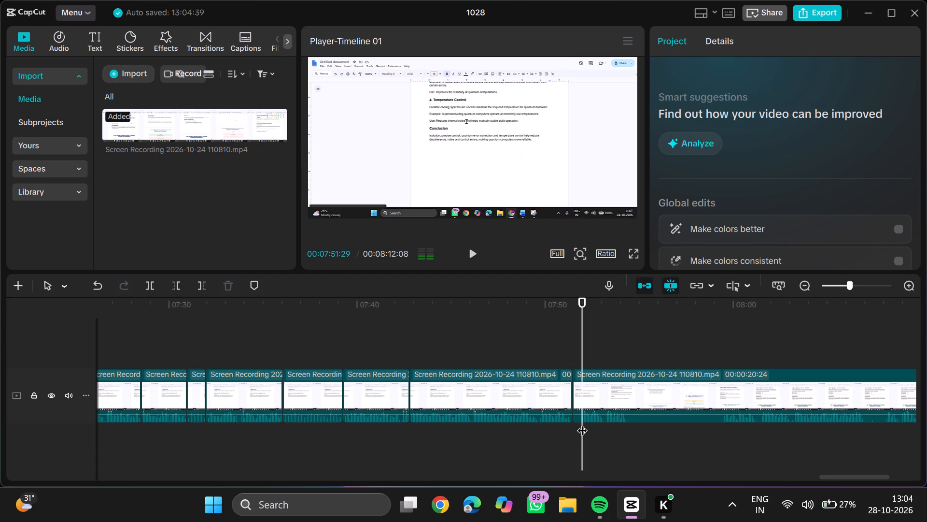
left_click(582, 423)
left_click(579, 423)
type("q")
key("space")
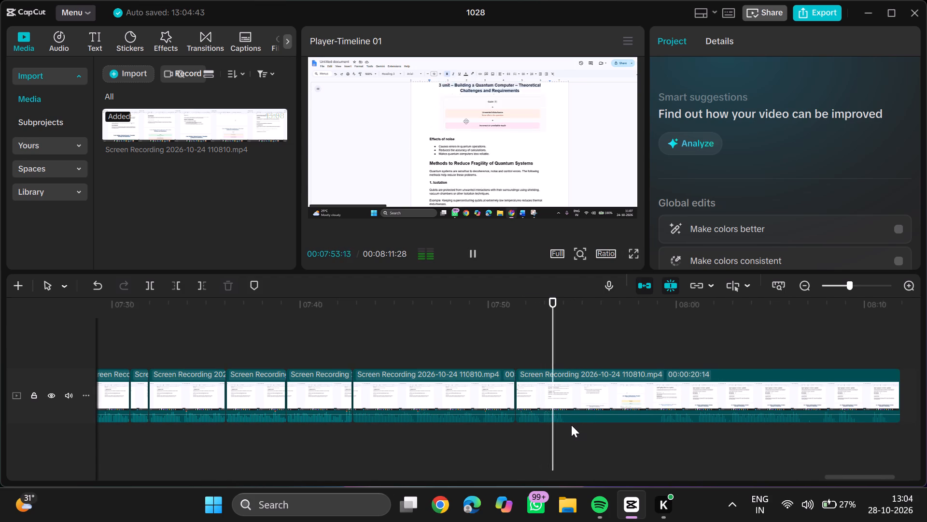
Split the remaining recording at 00:07:54:04, trim about 4 seconds 27 frames off the later part's start, and resume playback.
left_click(566, 424)
key("ctrl+b")
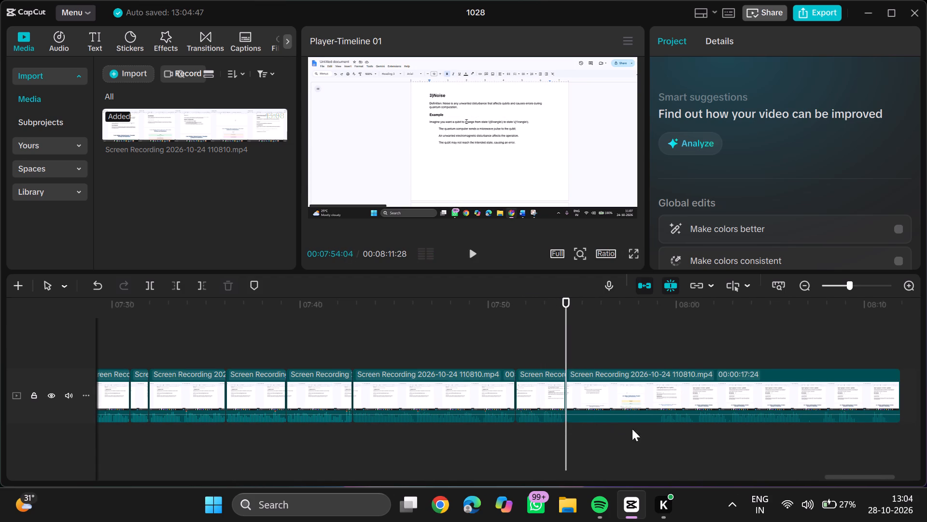
left_click(658, 426)
type("q")
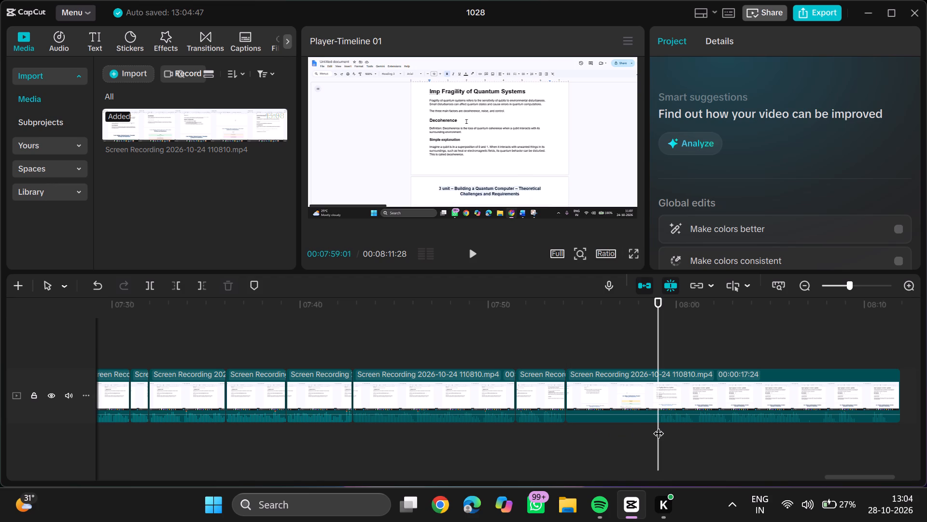
key("space")
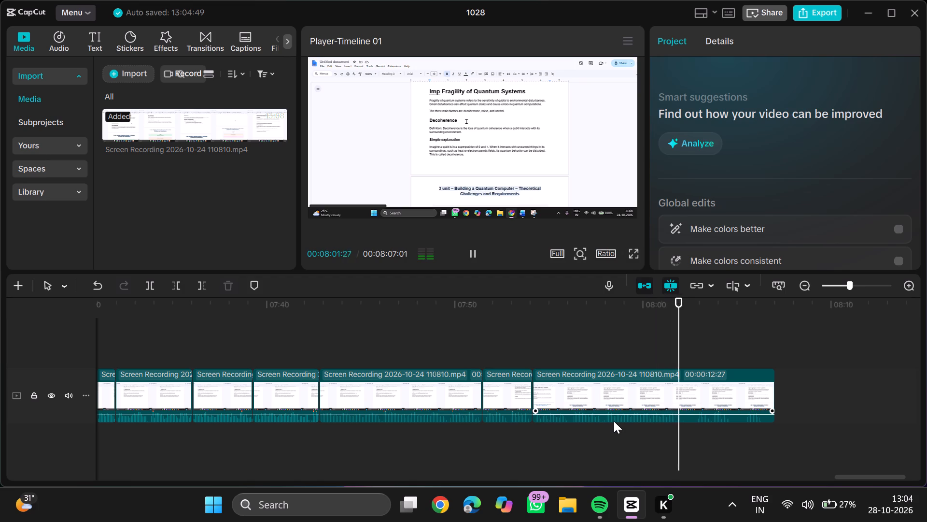
Split the remaining recording at 00:08:01:25, trim about 29 frames off the later part's start, and resume playback.
left_click(677, 425)
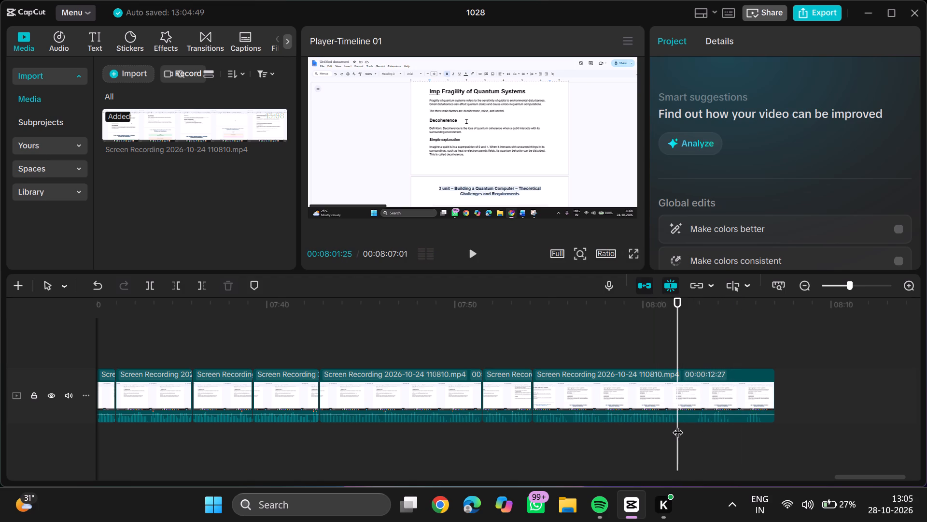
key("ctrl+b")
left_click(696, 425)
type("q")
key("space")
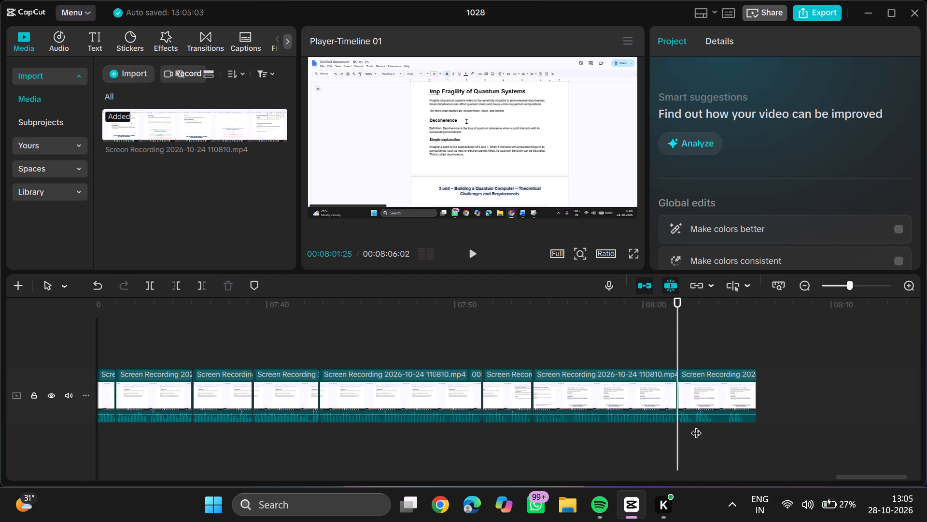
Split the remaining recording at 00:08:03:23, trim about 20 frames off the later part's start, and resume playback.
scroll(696, 425, "left", 1)
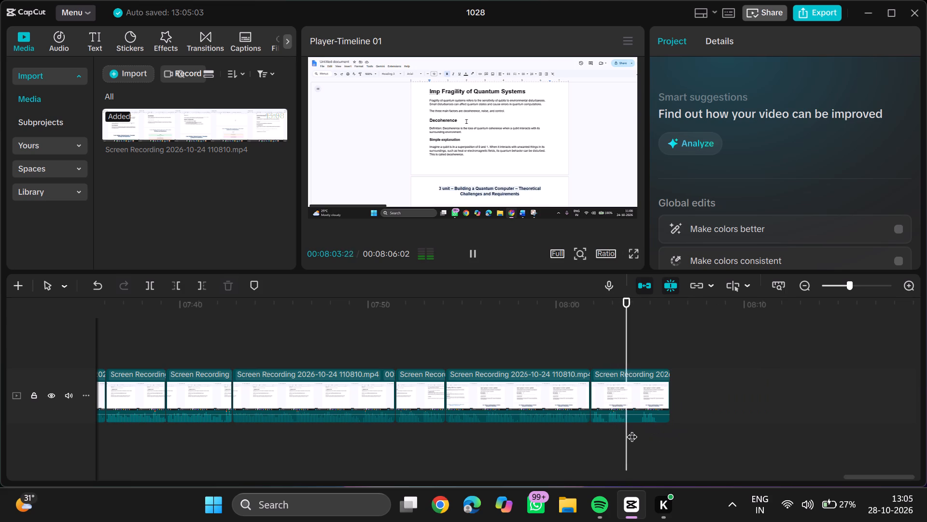
left_click(627, 423)
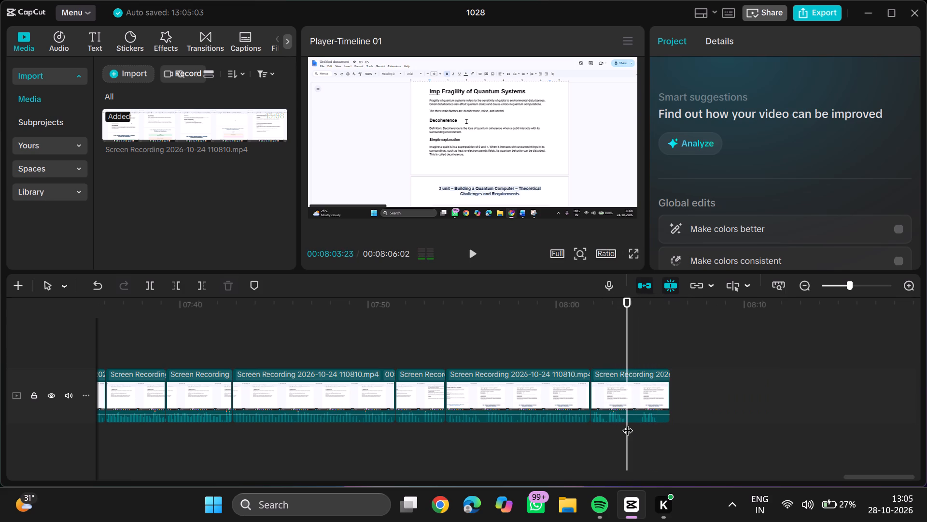
key("ctrl+b")
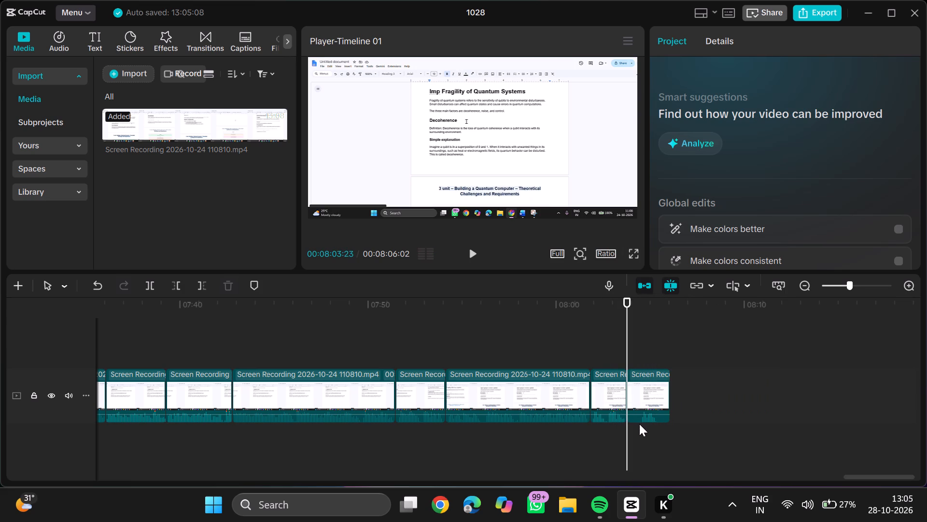
left_click(639, 424)
type("q")
key("space")
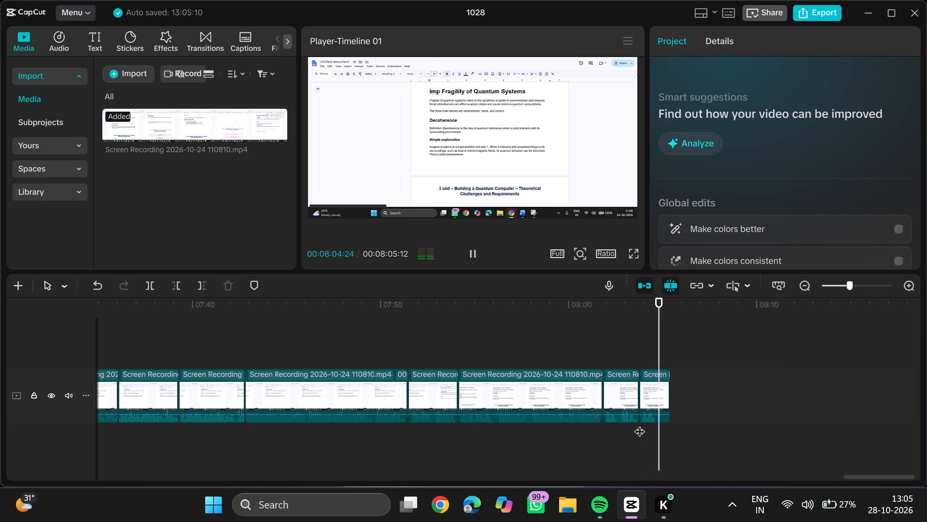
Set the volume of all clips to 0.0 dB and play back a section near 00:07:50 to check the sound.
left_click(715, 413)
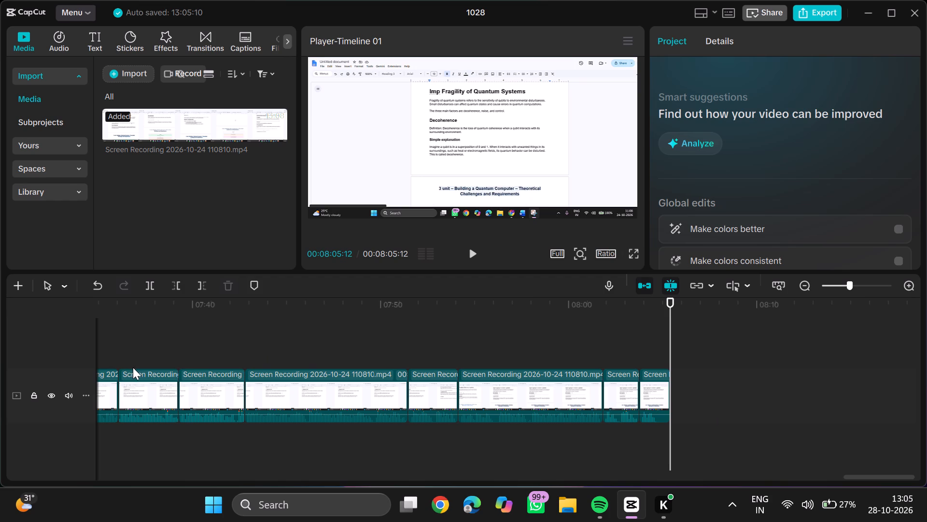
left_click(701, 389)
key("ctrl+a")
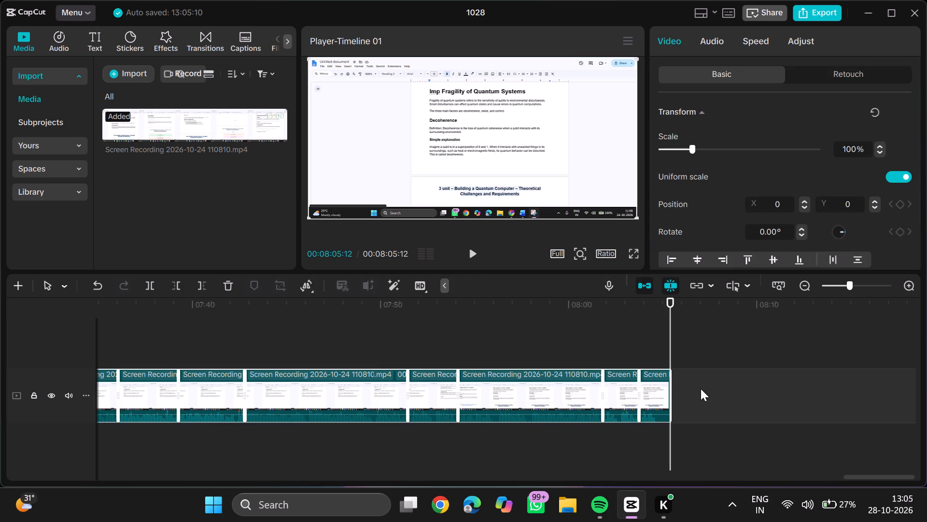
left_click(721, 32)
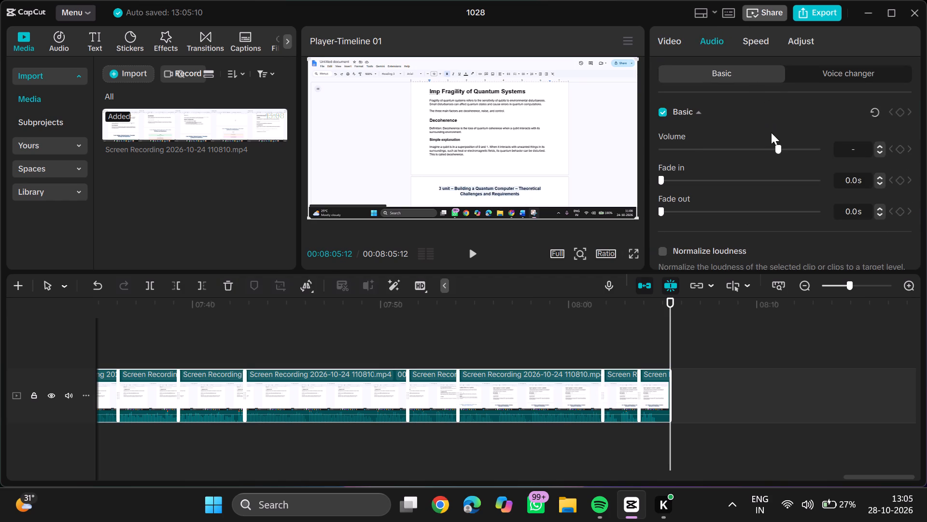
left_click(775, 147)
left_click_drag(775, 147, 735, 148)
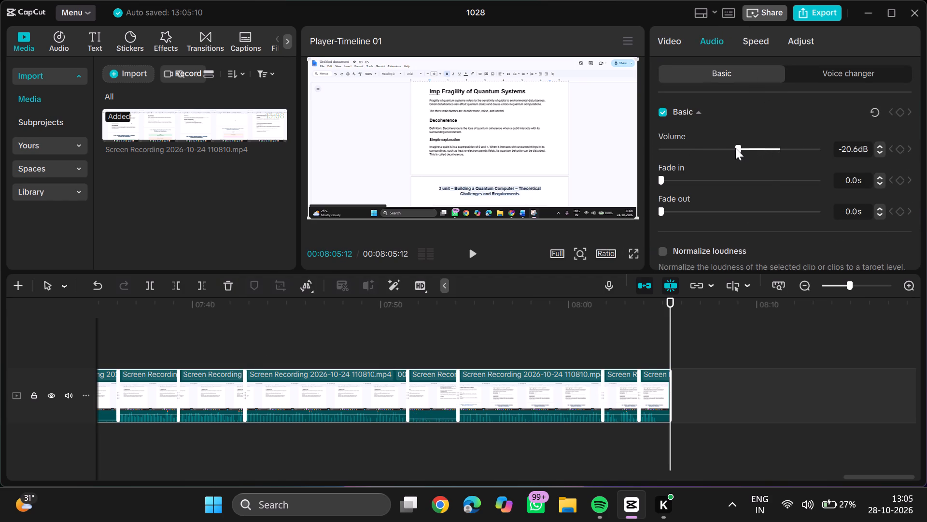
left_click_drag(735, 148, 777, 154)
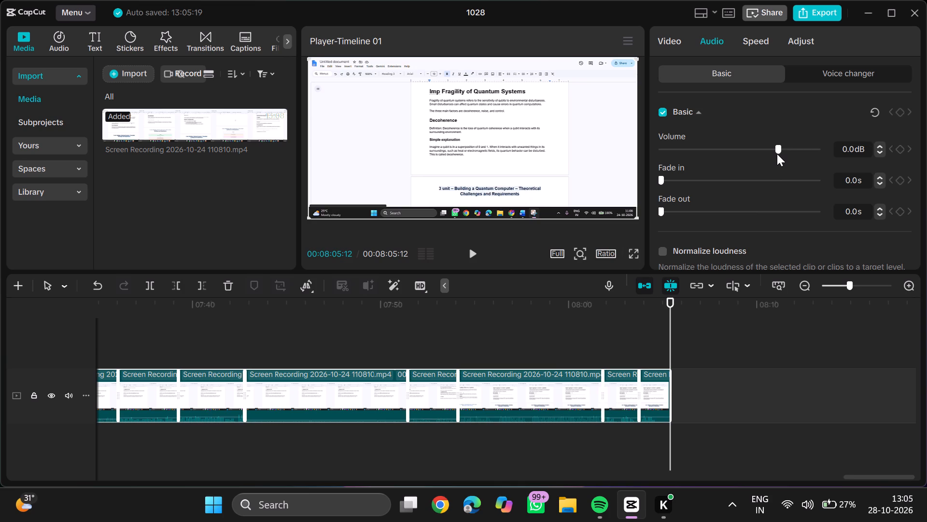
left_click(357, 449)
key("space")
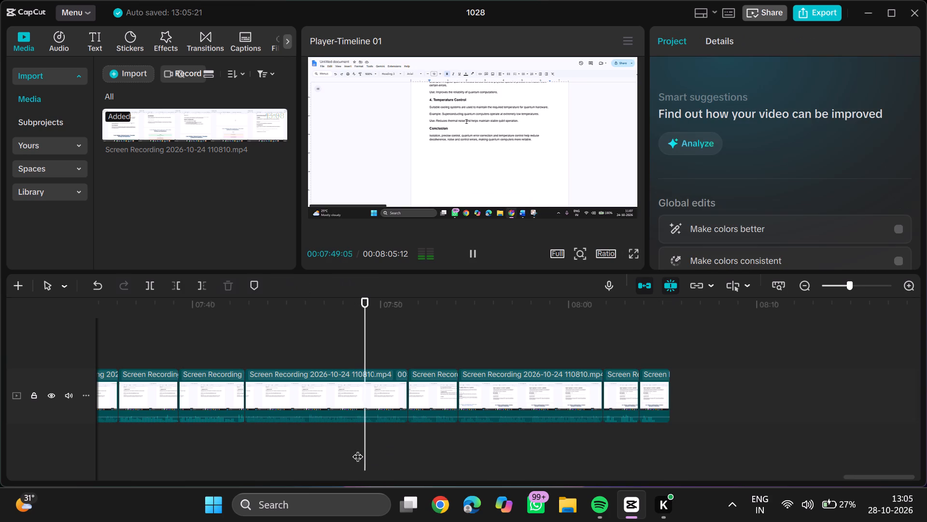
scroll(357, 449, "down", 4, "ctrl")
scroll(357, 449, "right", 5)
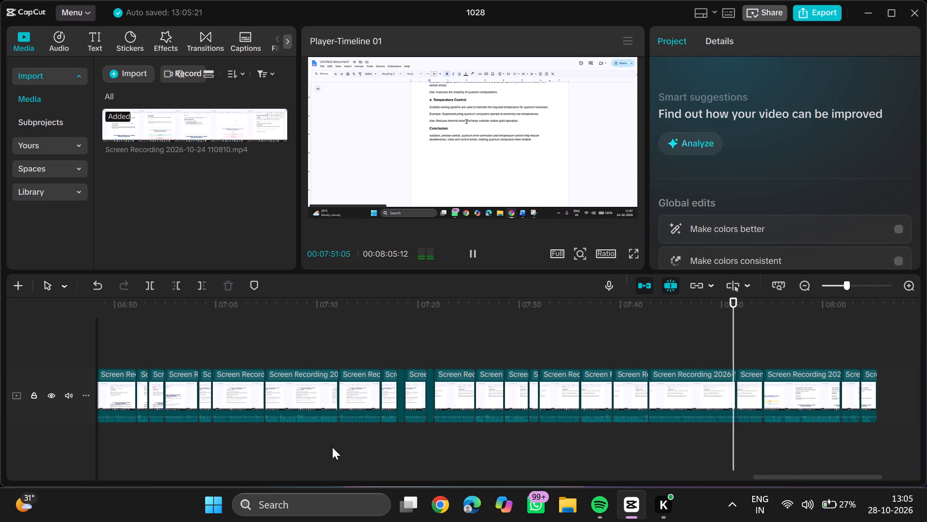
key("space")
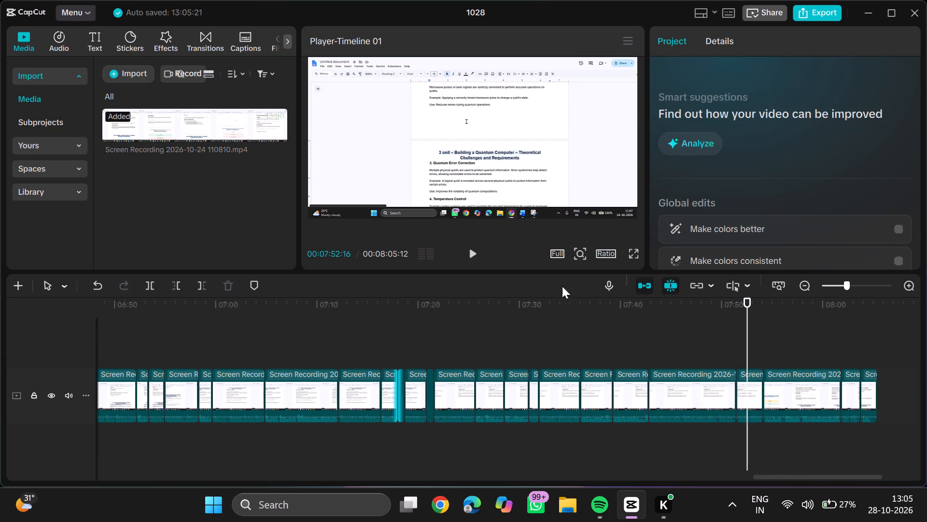
Raise the volume of all clips to about 4.6 dB and play back from about 00:07:19.
key("ctrl+a")
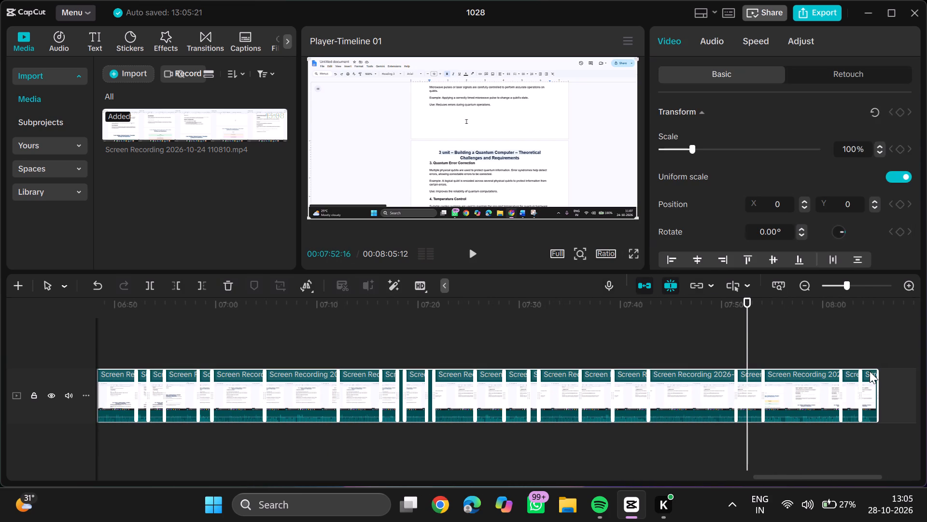
left_click(712, 45)
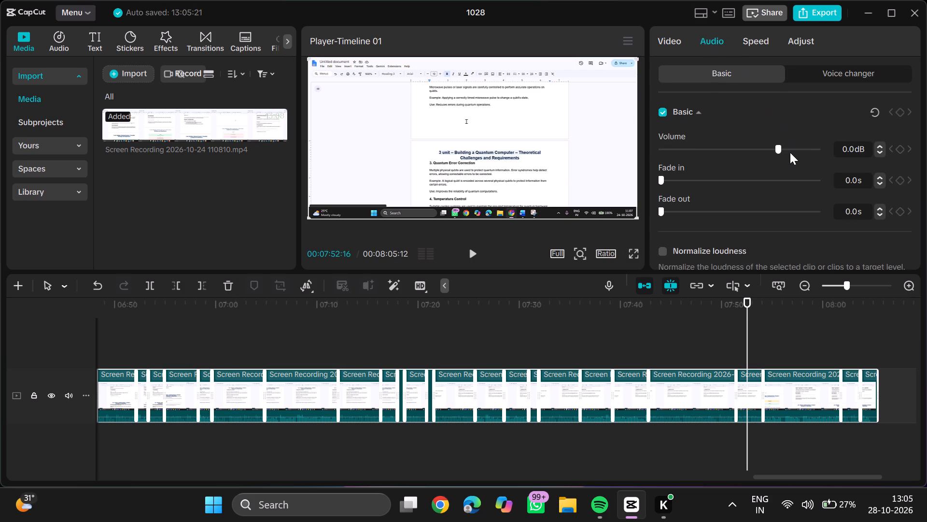
left_click(785, 147)
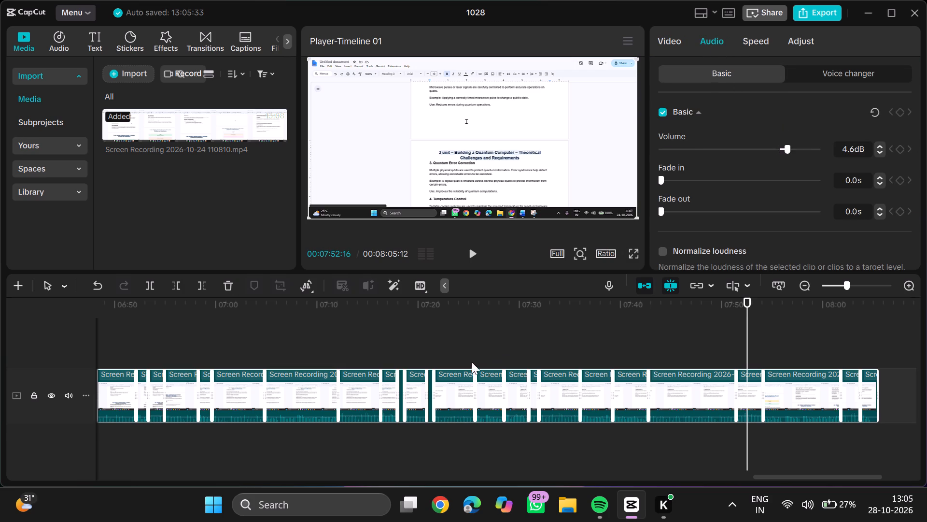
left_click(412, 429)
key("space")
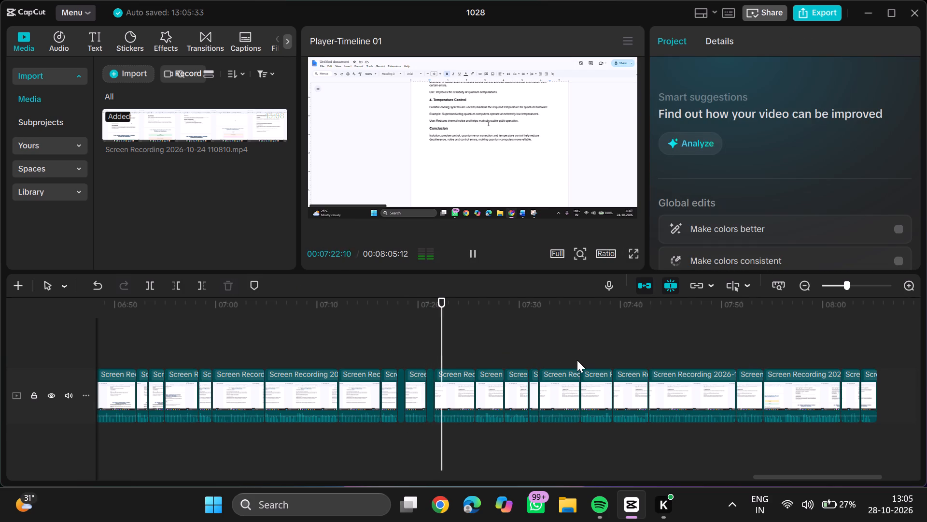
Set the volume of all clips on the timeline to 2.0 dB.
key("ctrl+a")
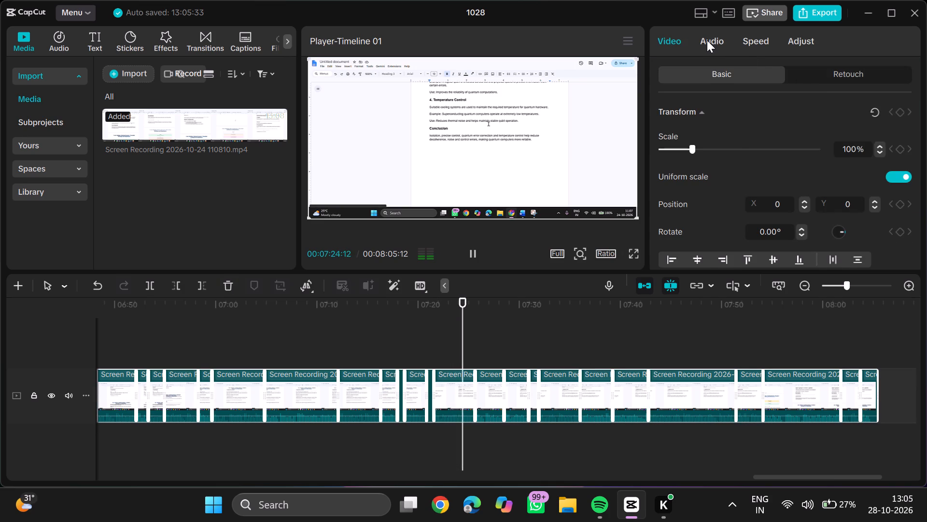
left_click(707, 40)
left_click(846, 147)
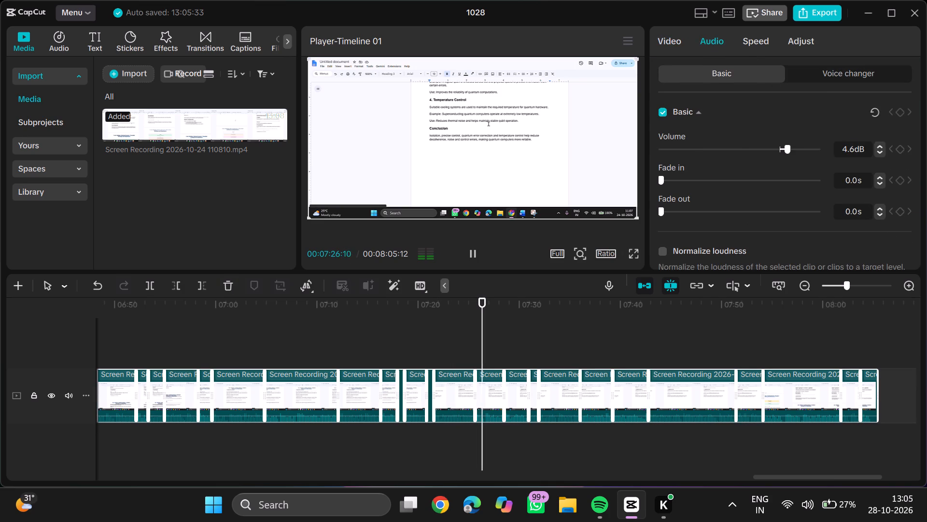
key("BackSpace")
key("2")
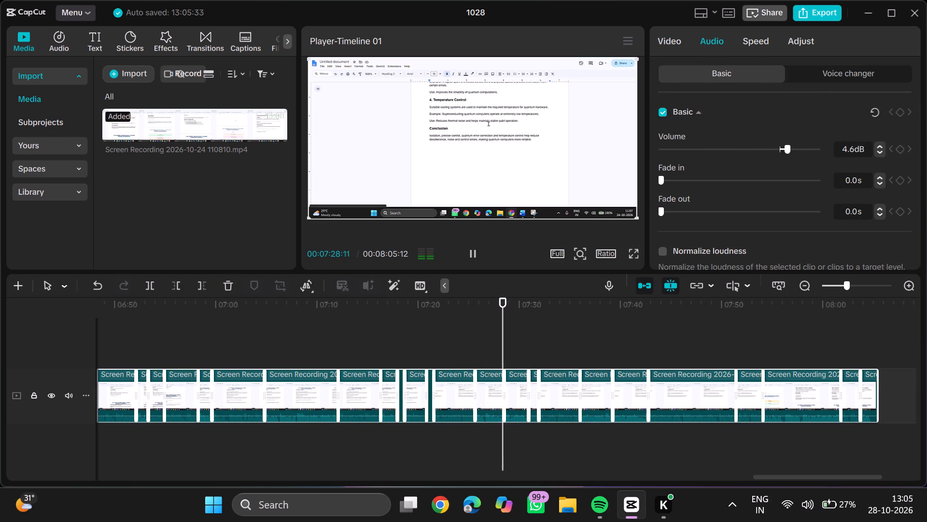
key("BackSpace")
key("BackSpace")
key("BackSpace")
key("2")
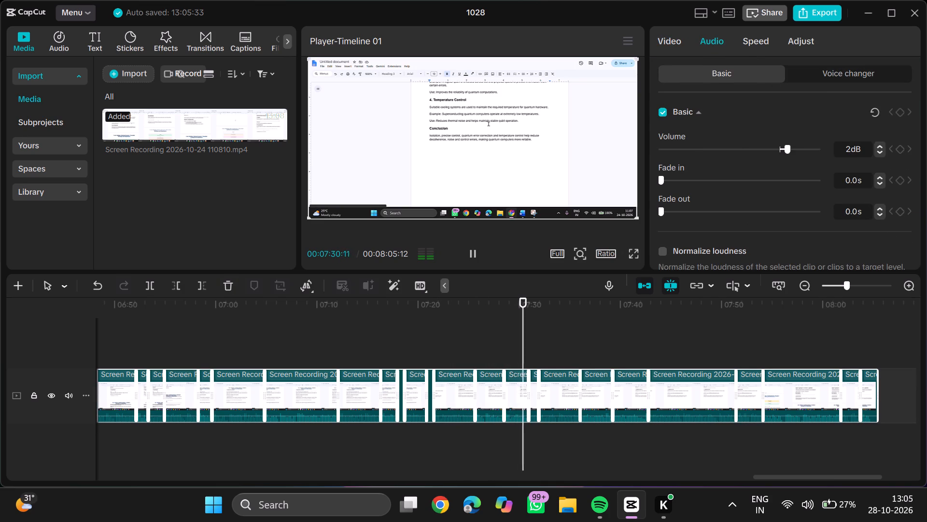
key("Return")
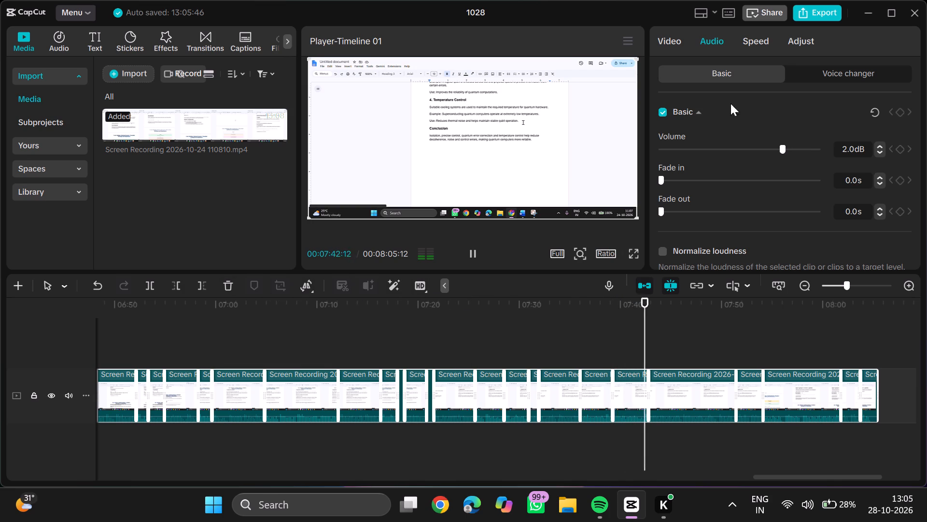
Turn on noise reduction for all the selected clips and keep the recording playing.
scroll(712, 169, "down", 4)
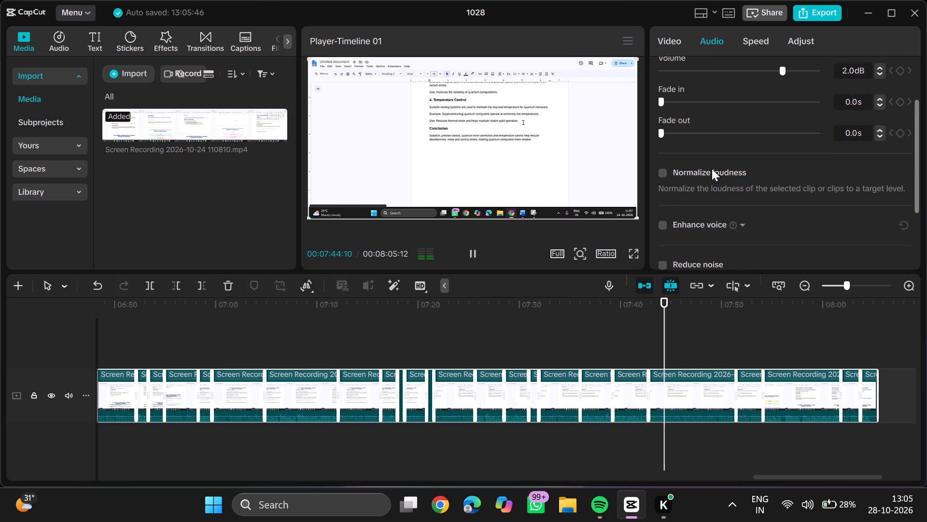
scroll(712, 169, "down", 1)
left_click(663, 219)
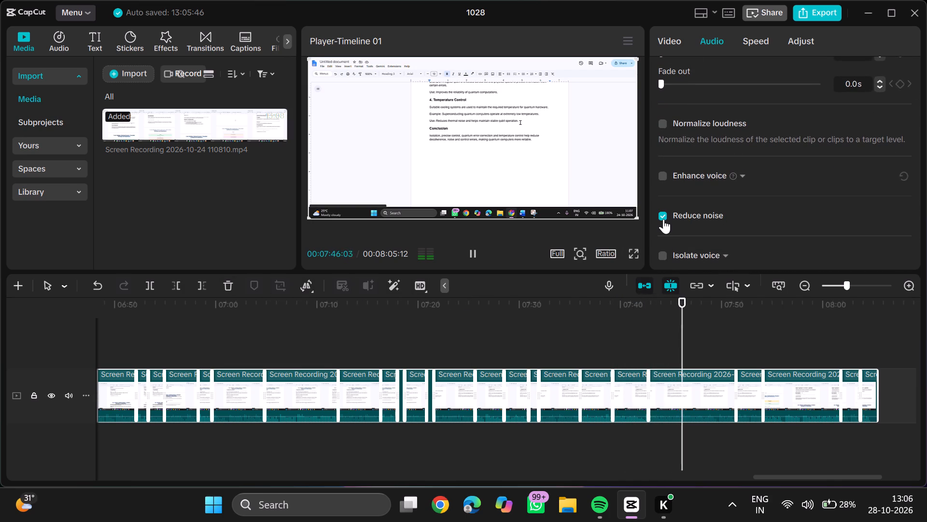
key("space")
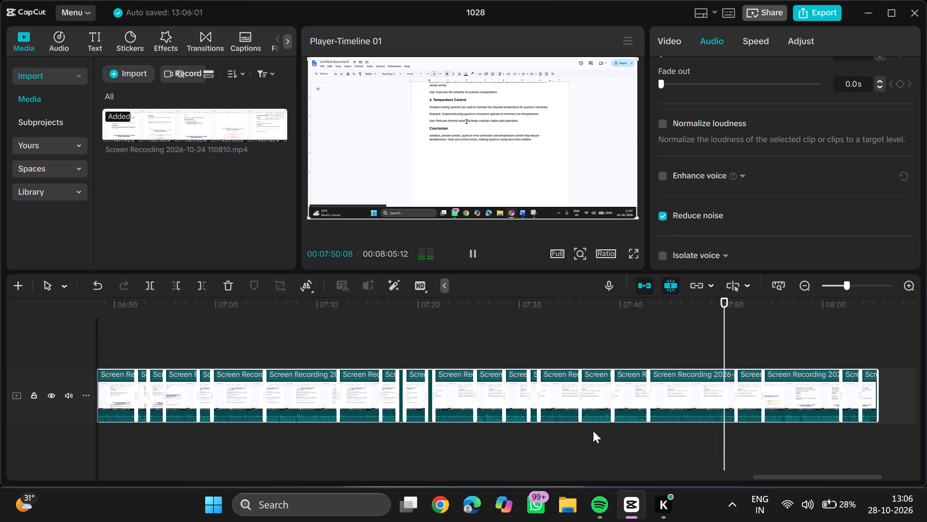
Deselect the clips and play the timeline from the very beginning to check the adjusted sound.
scroll(549, 447, "right", 3)
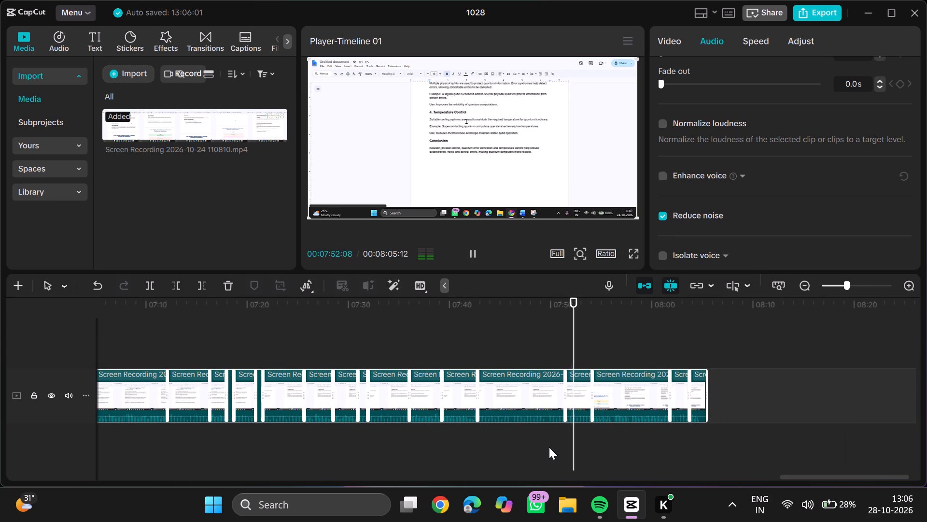
key("space")
scroll(549, 447, "right", 5)
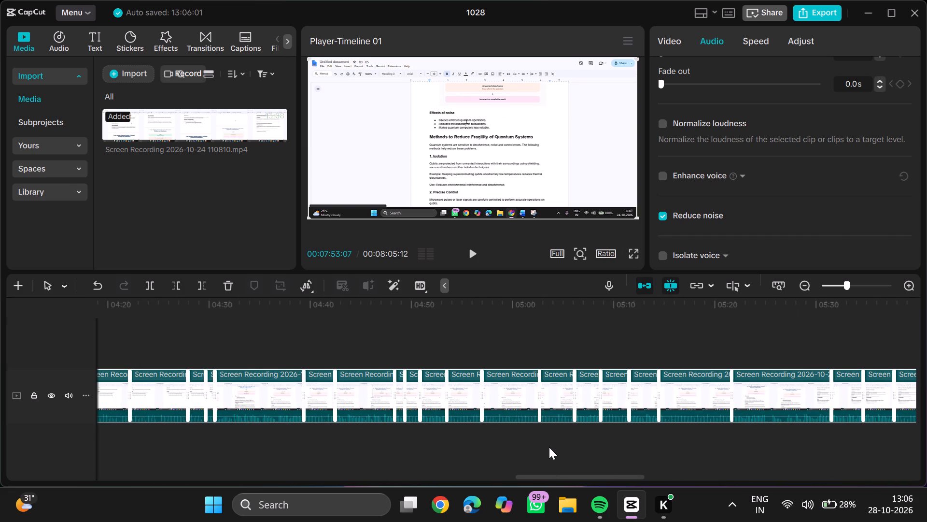
scroll(317, 440, "right", 8)
left_click(137, 441)
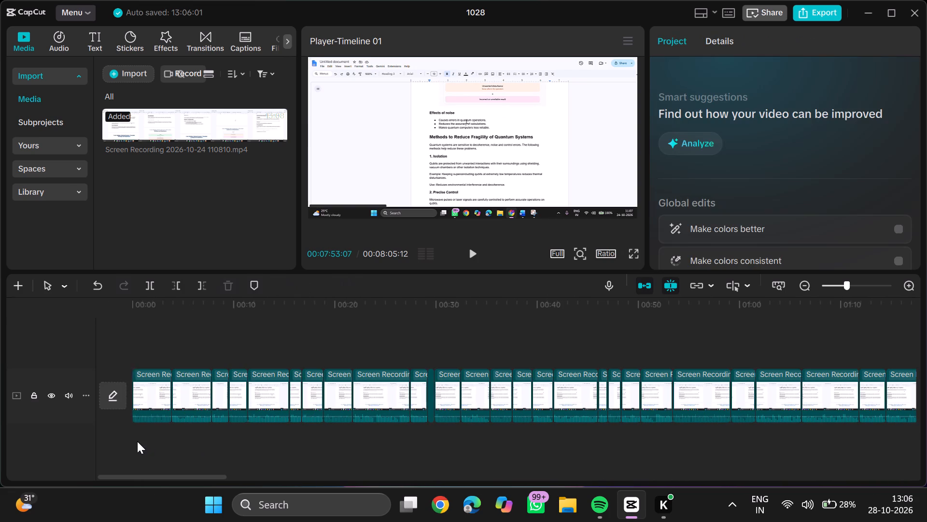
left_click_drag(137, 441, 122, 440)
key("space")
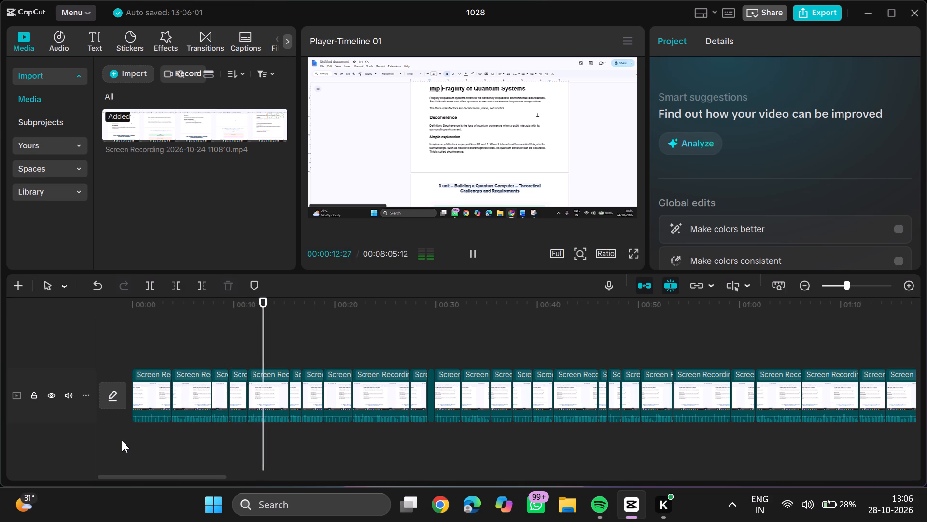
key("space")
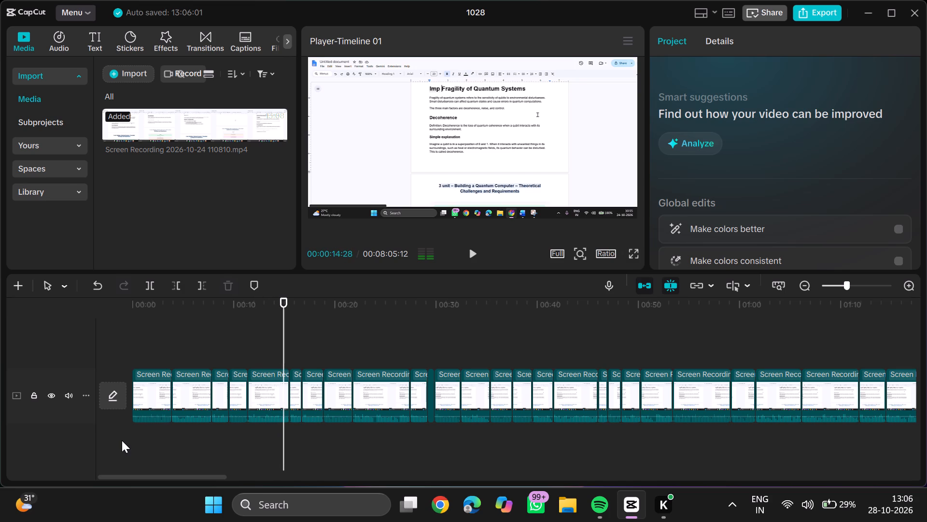
key("space")
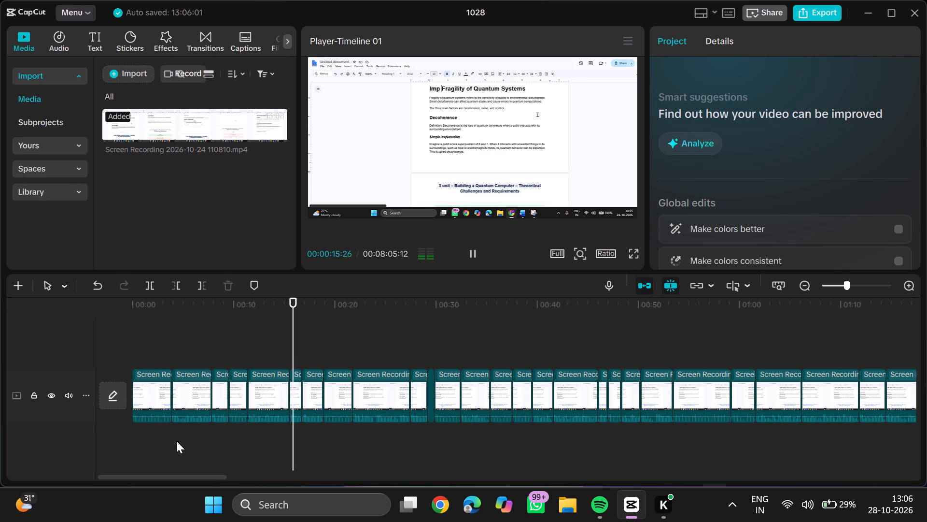